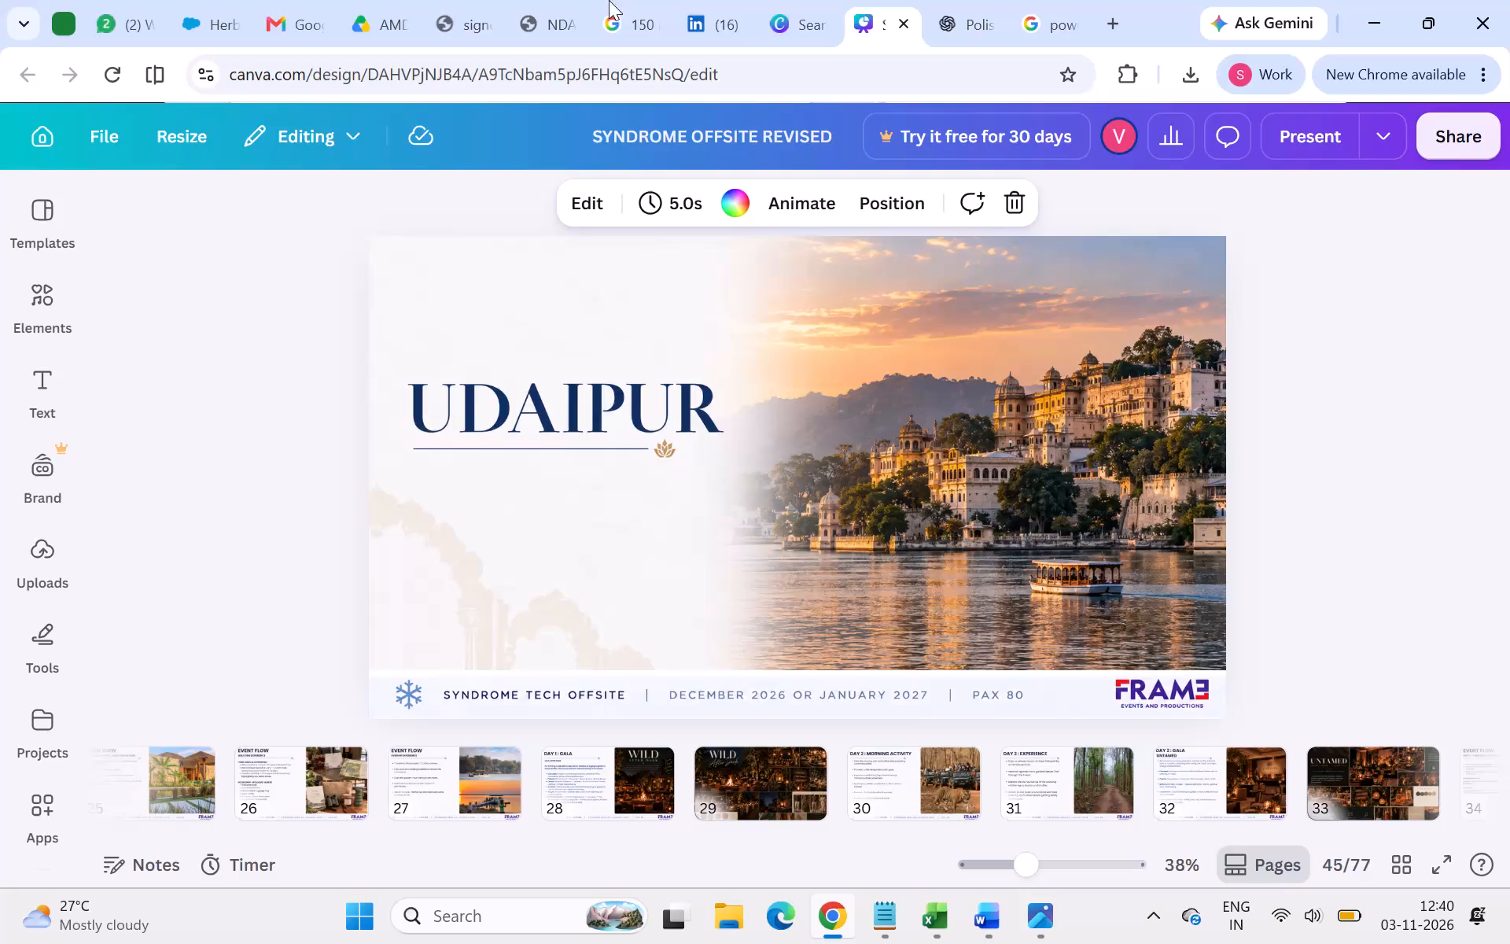
# Switch to the open projects search page and search all projects for "srilanka".
pyautogui.click(785, 4)
pyautogui.click(558, 315)
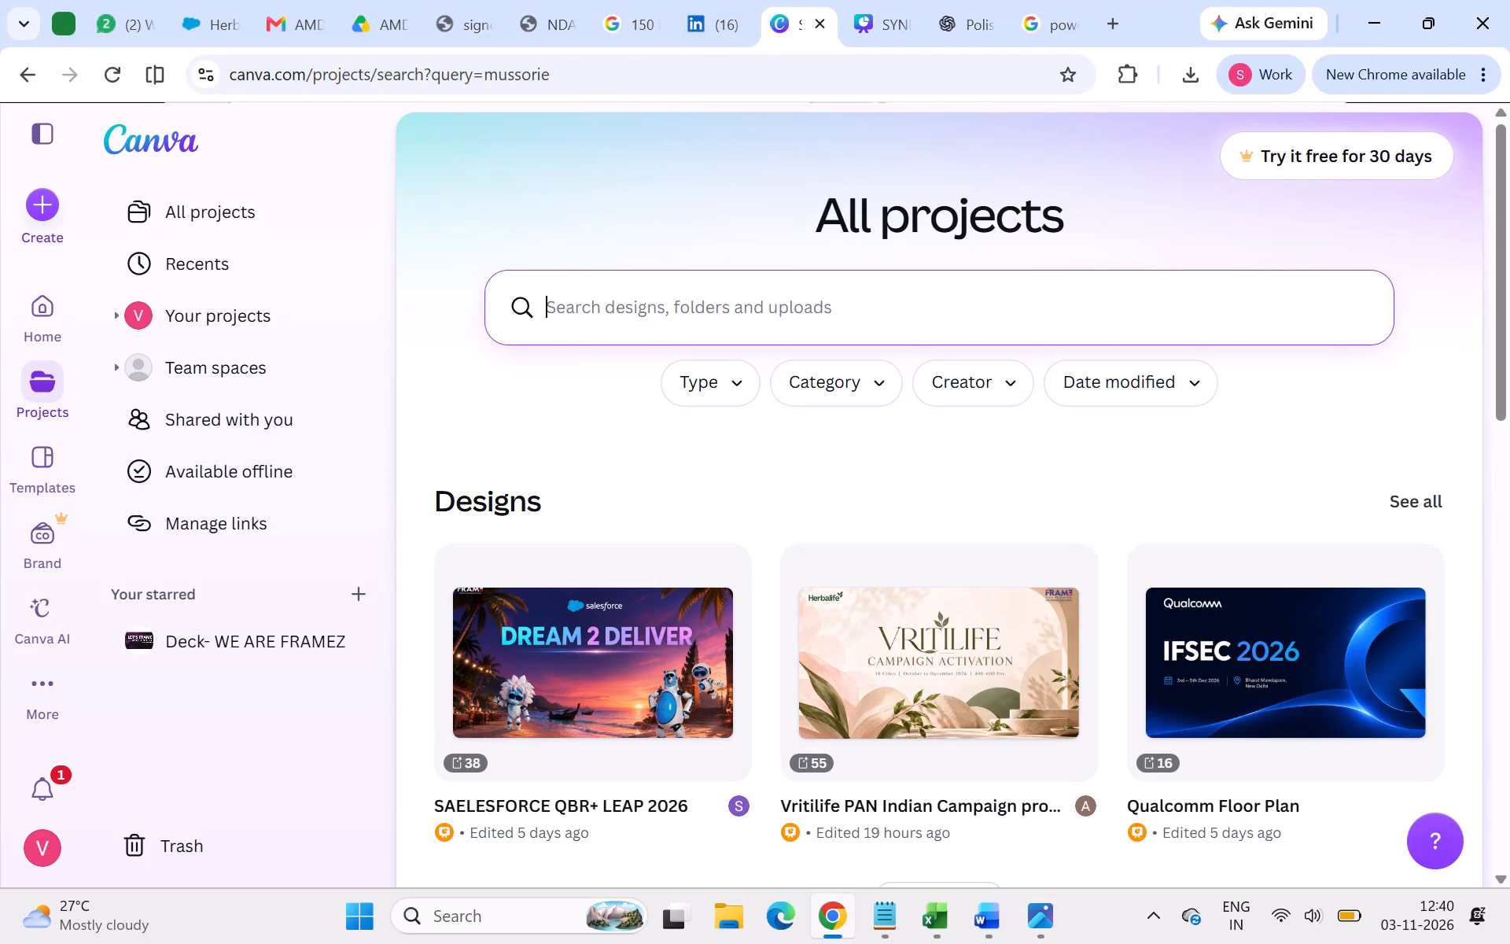
pyautogui.write('srilanka')
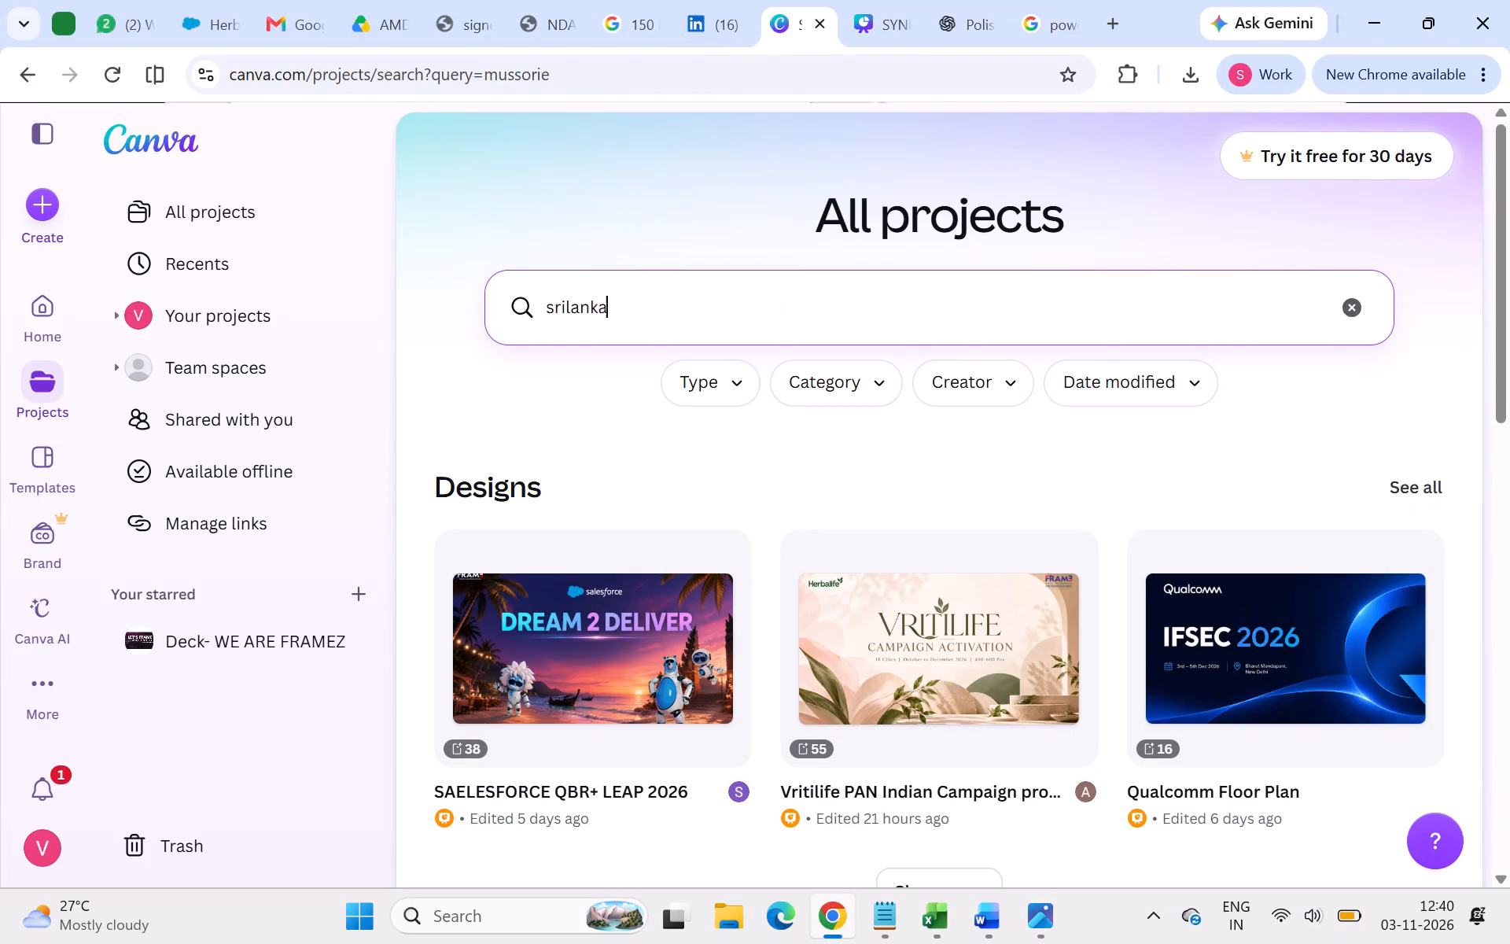
pyautogui.press('Return')
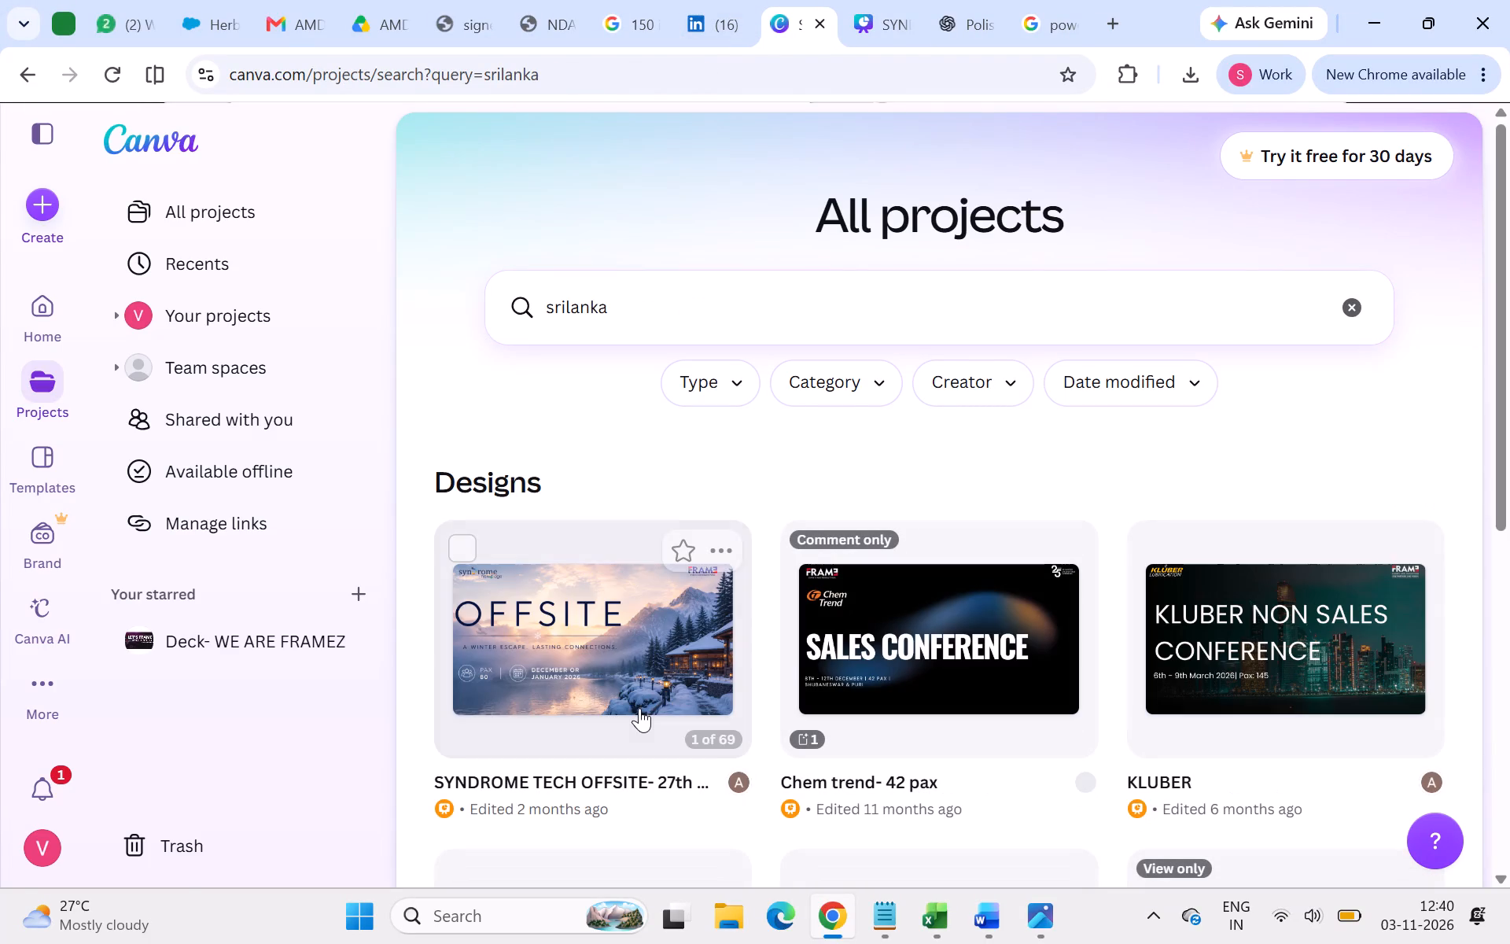
# Open the KLUBER non sales conference design from the project search results.
pyautogui.scroll(-1, 639, 715)
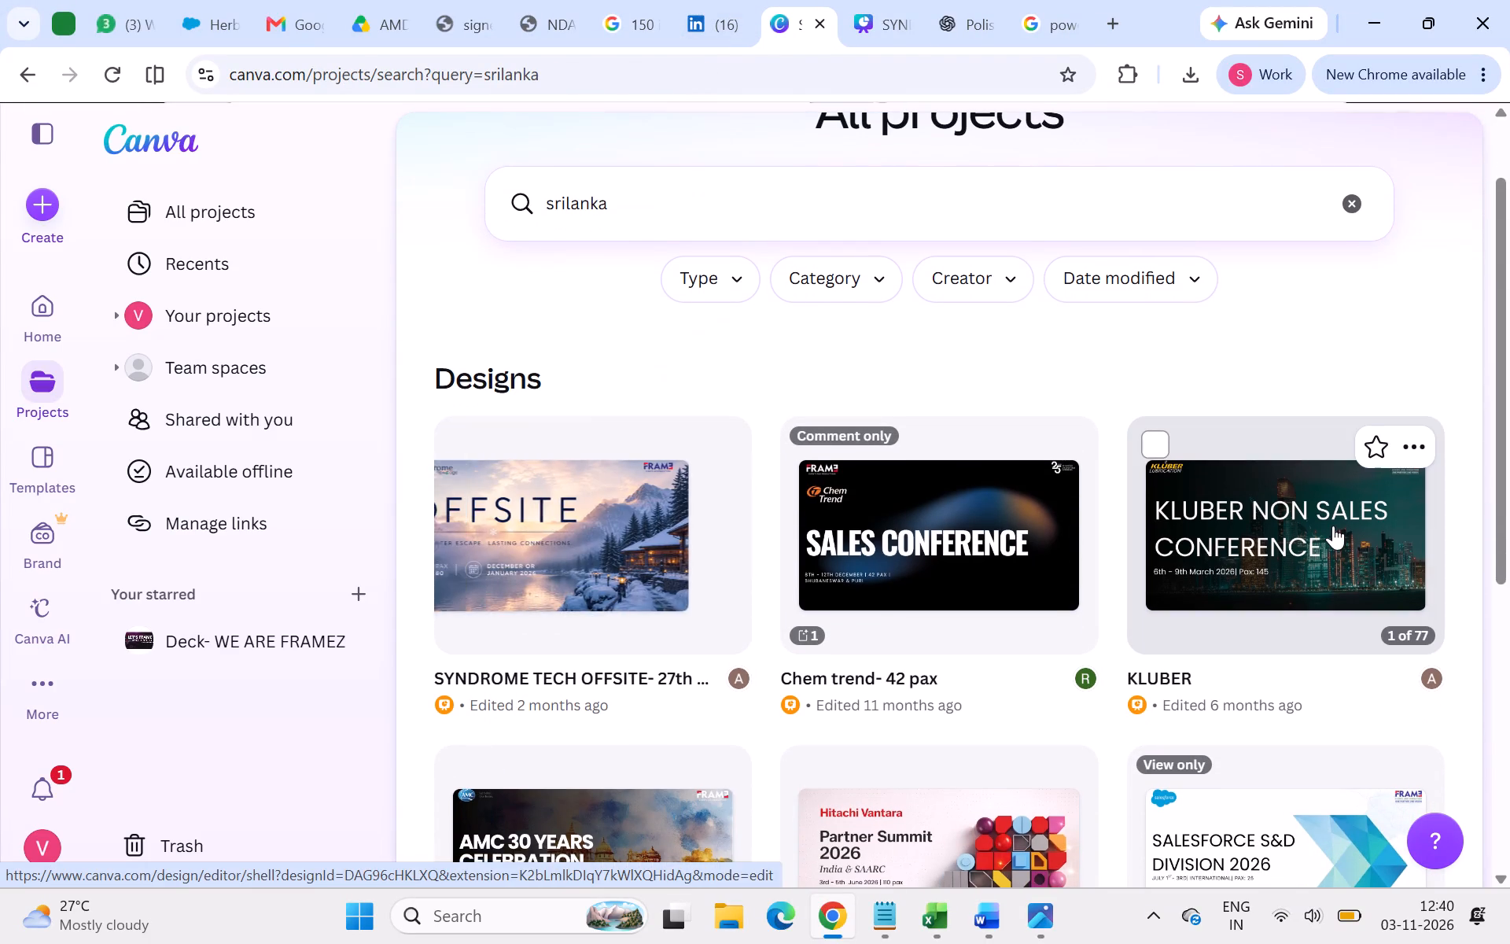
pyautogui.click(1333, 525)
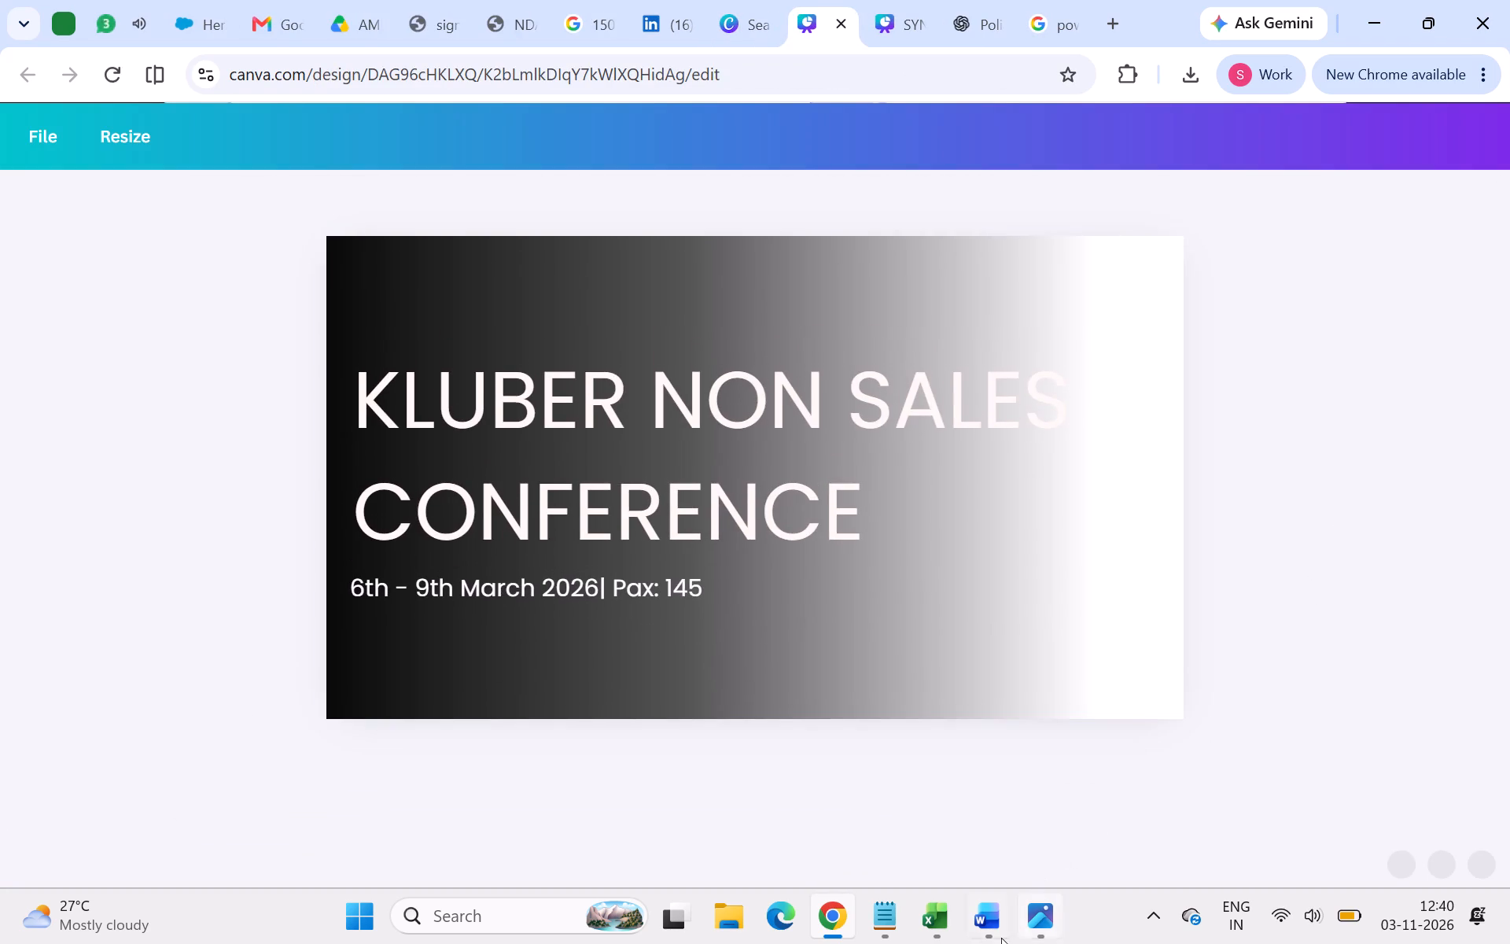
pyautogui.click(1405, 539)
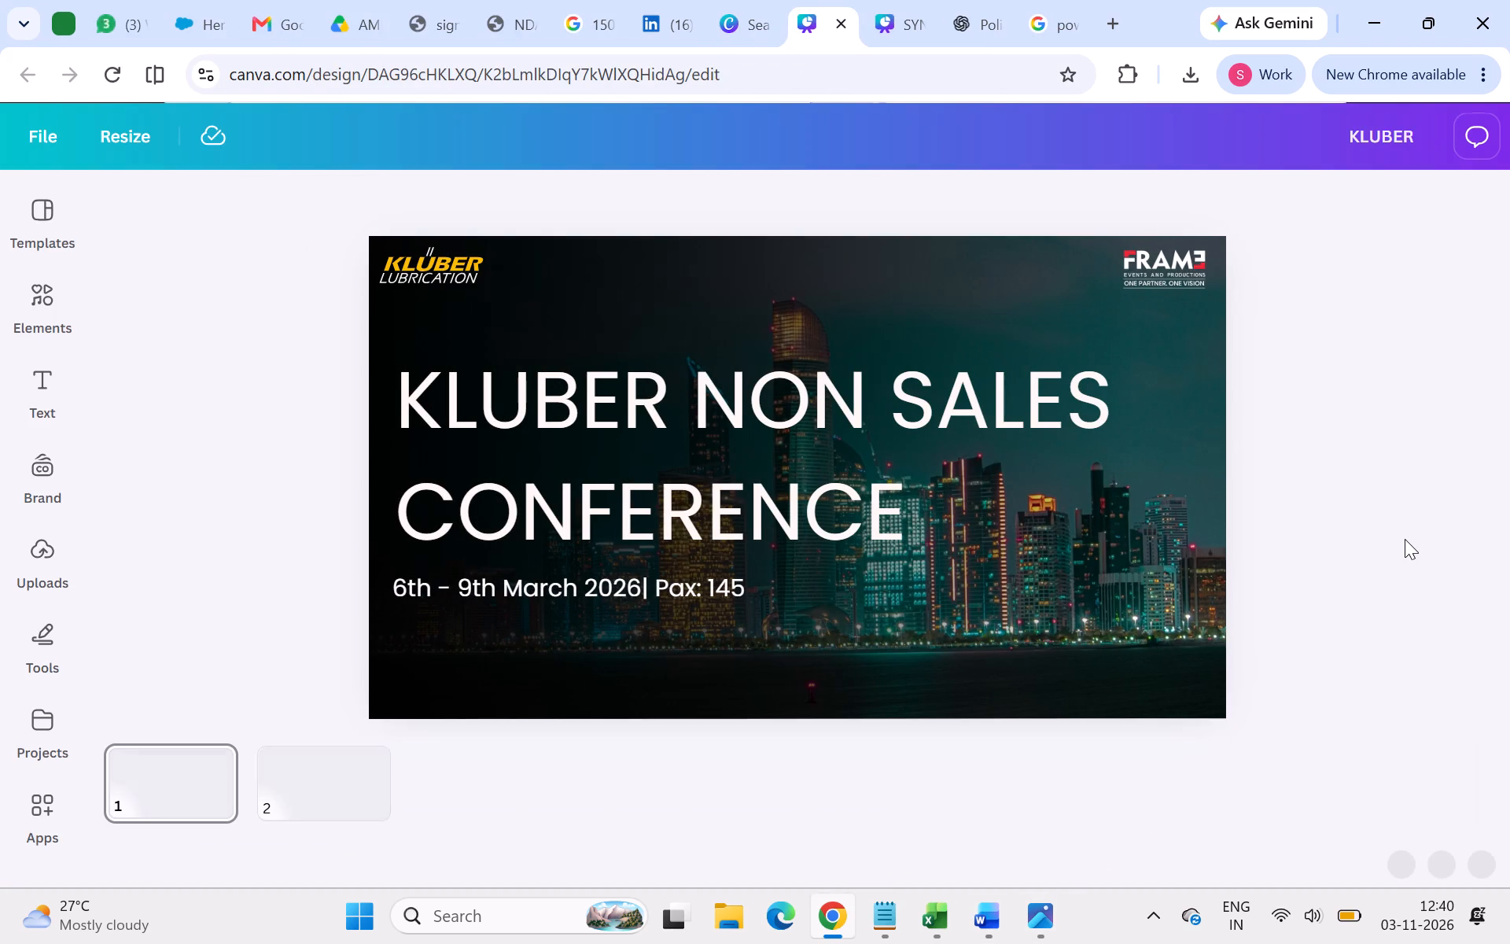
# Look through the KLUBER deck's introductory pages and its Dubai section, from page 3 through page 20.
pyautogui.click(466, 774)
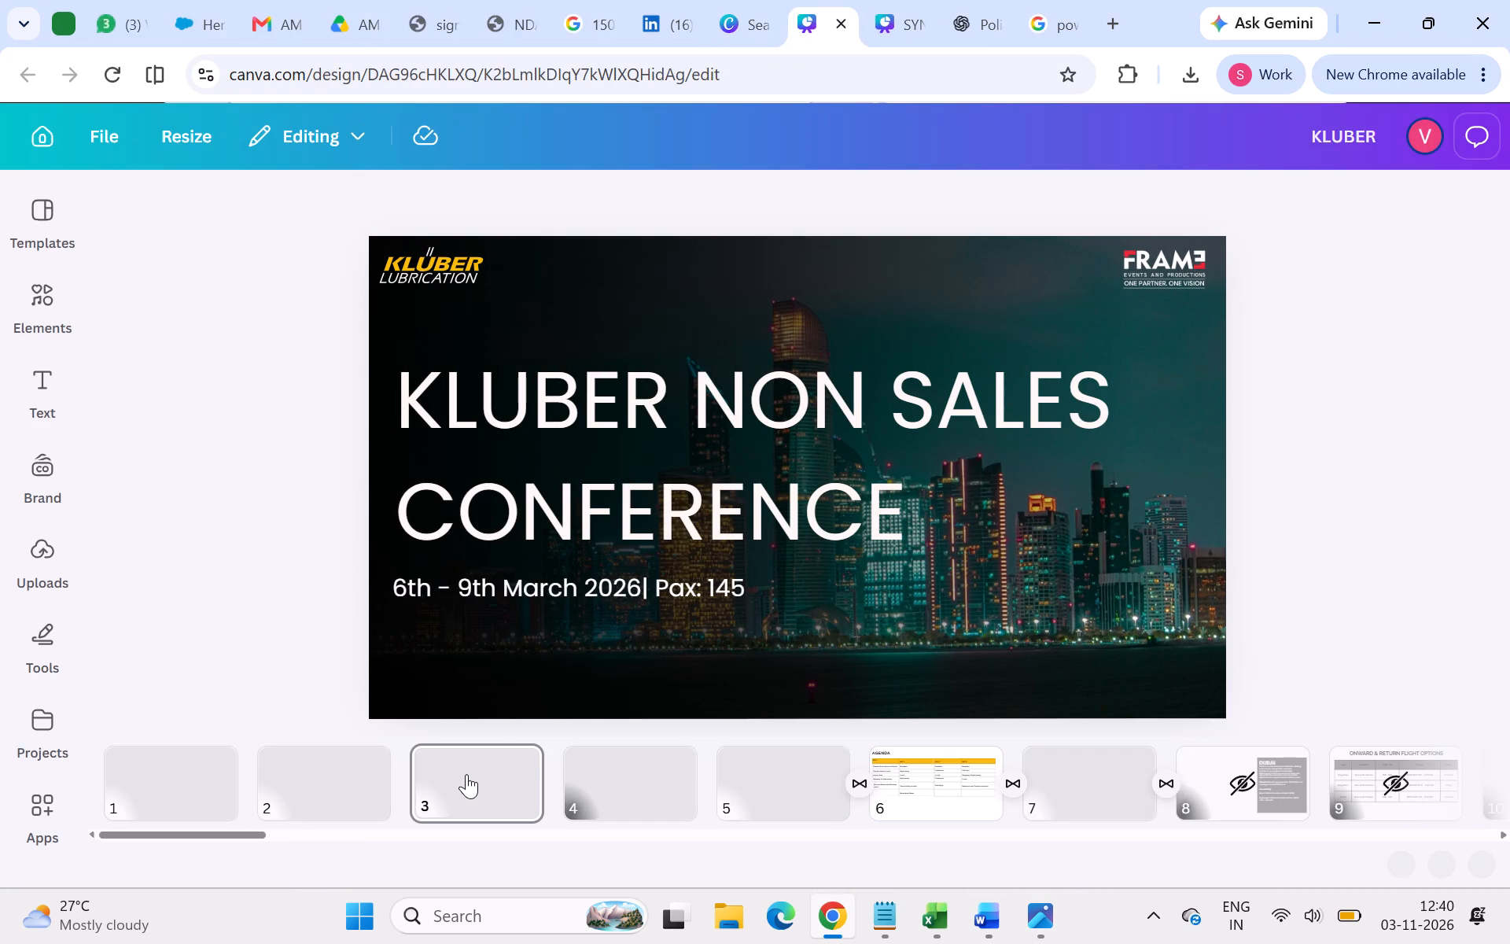
pyautogui.press('Right')
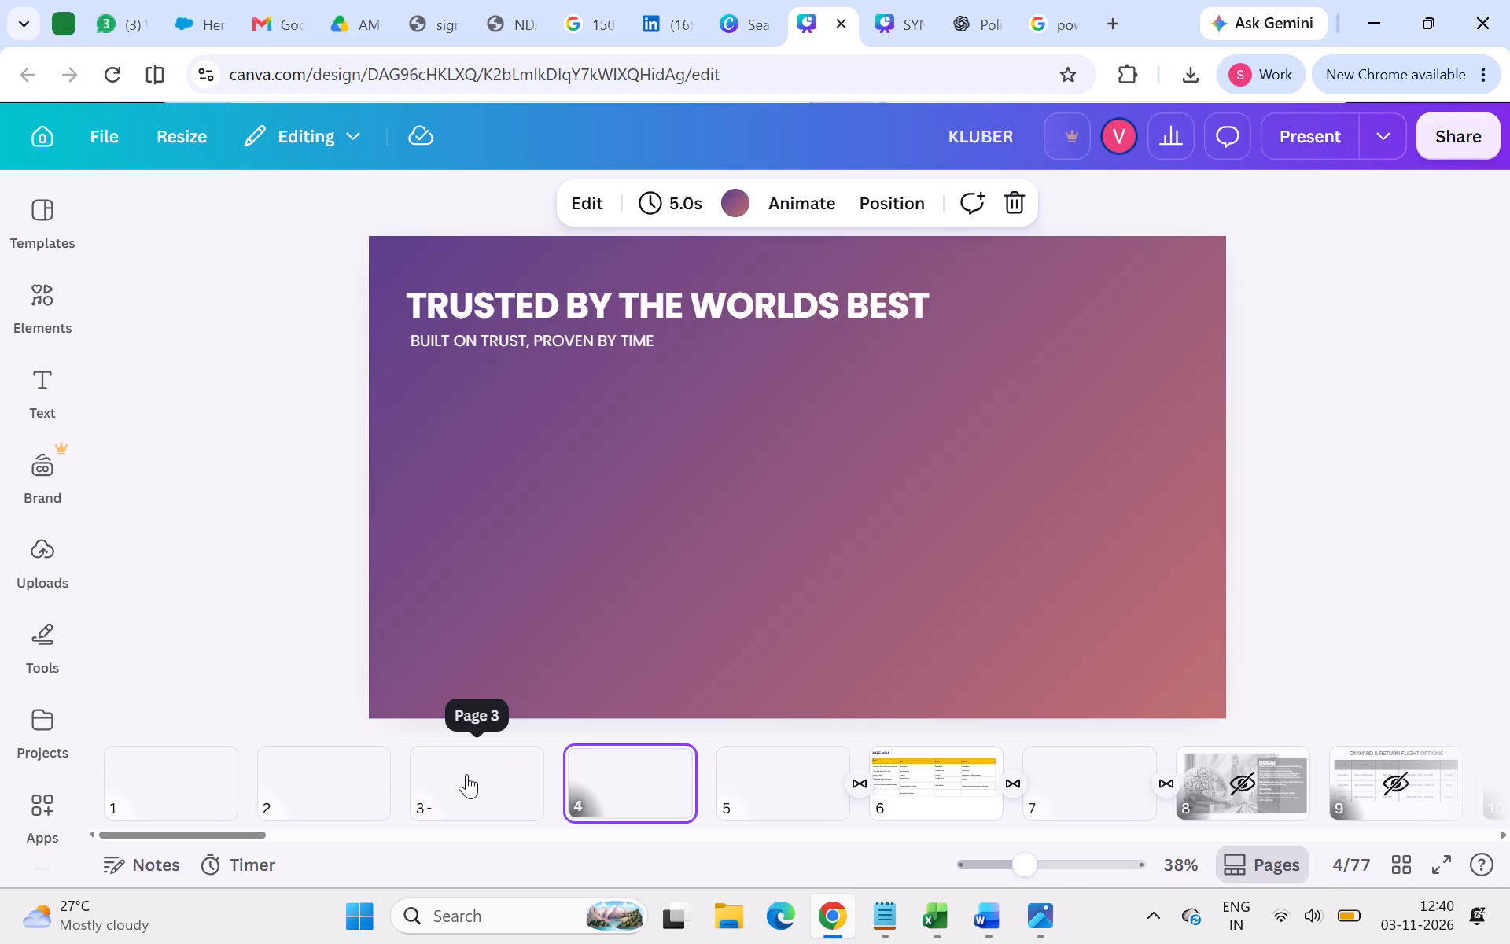
pyautogui.press('Right')
pyautogui.press('Right')
pyautogui.press('Right')
pyautogui.press('Right')
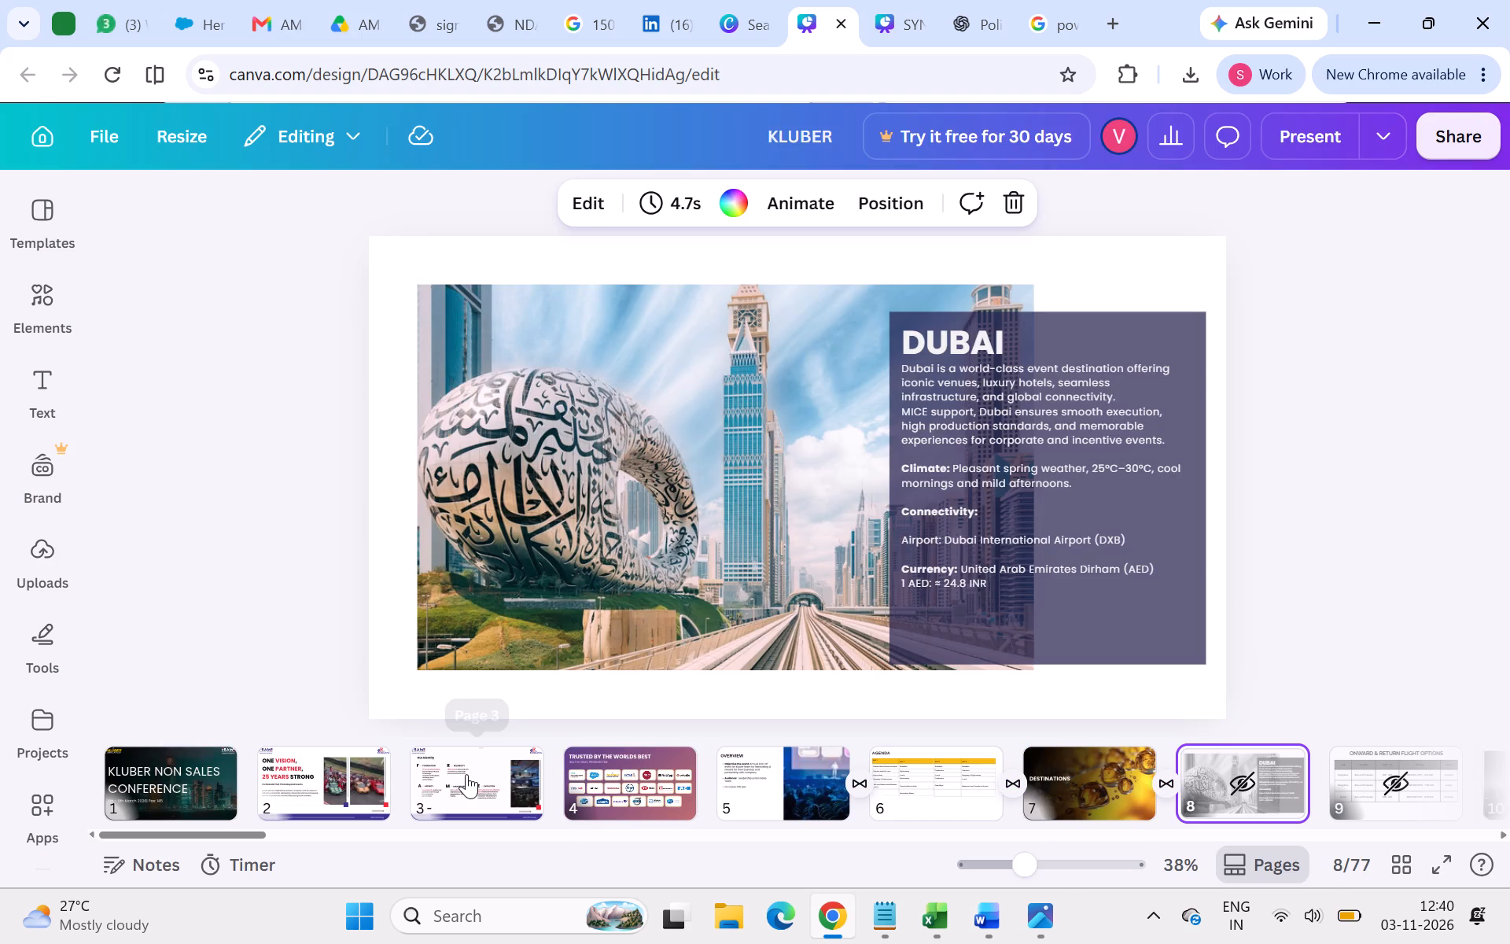
pyautogui.press('Right')
pyautogui.press('Right')
pyautogui.press('Right')
pyautogui.press('Right')
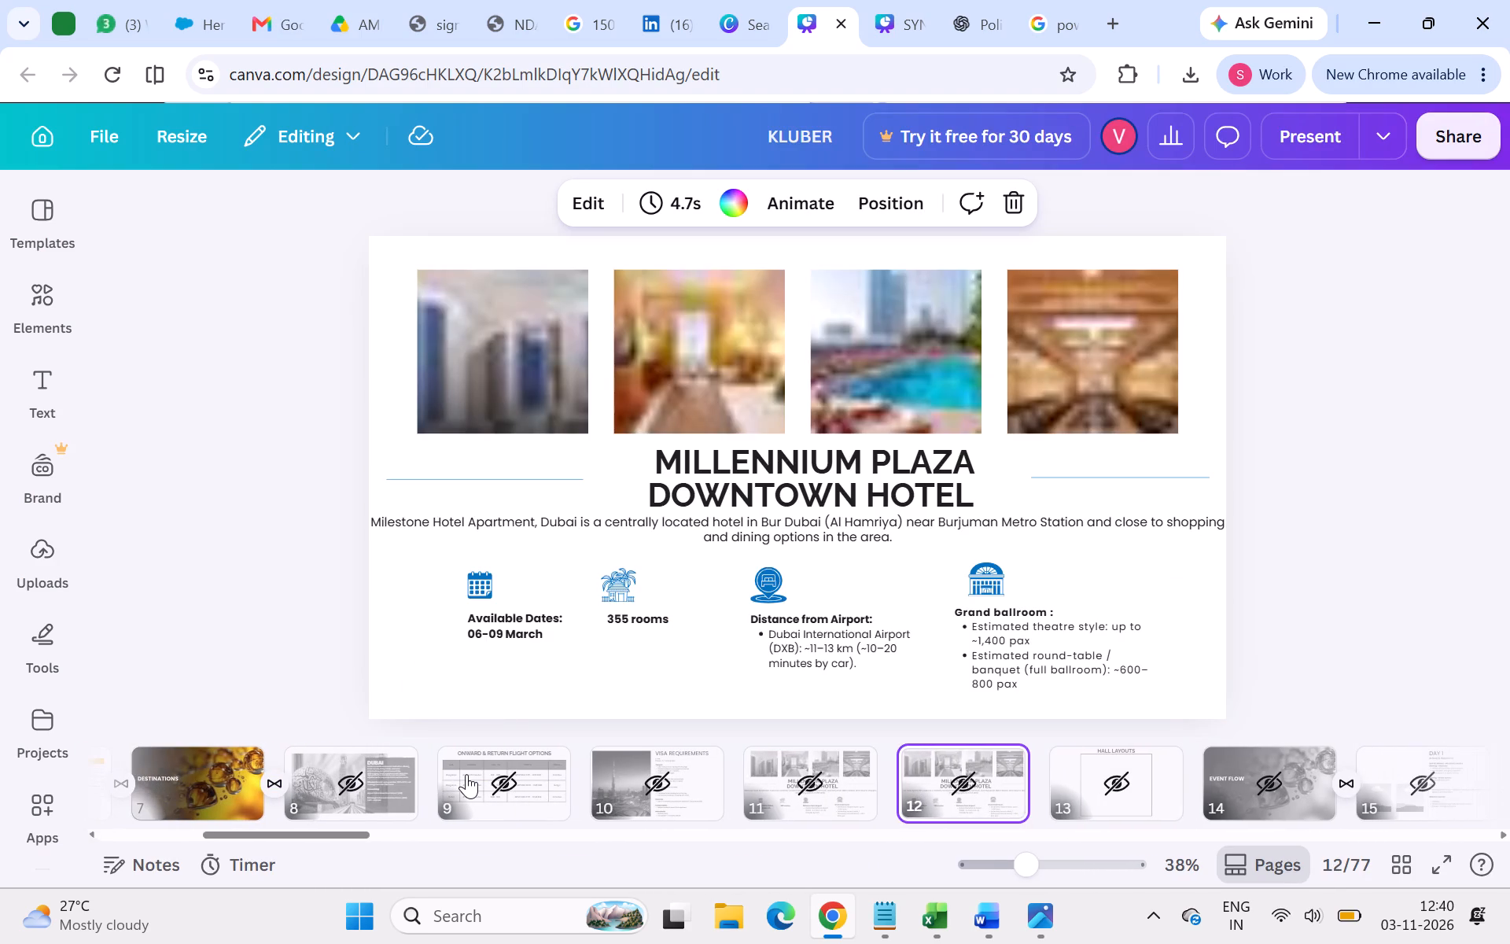
pyautogui.press('Right')
pyautogui.press('Right')
pyautogui.press('Right')
pyautogui.press('Right')
pyautogui.press('Right')
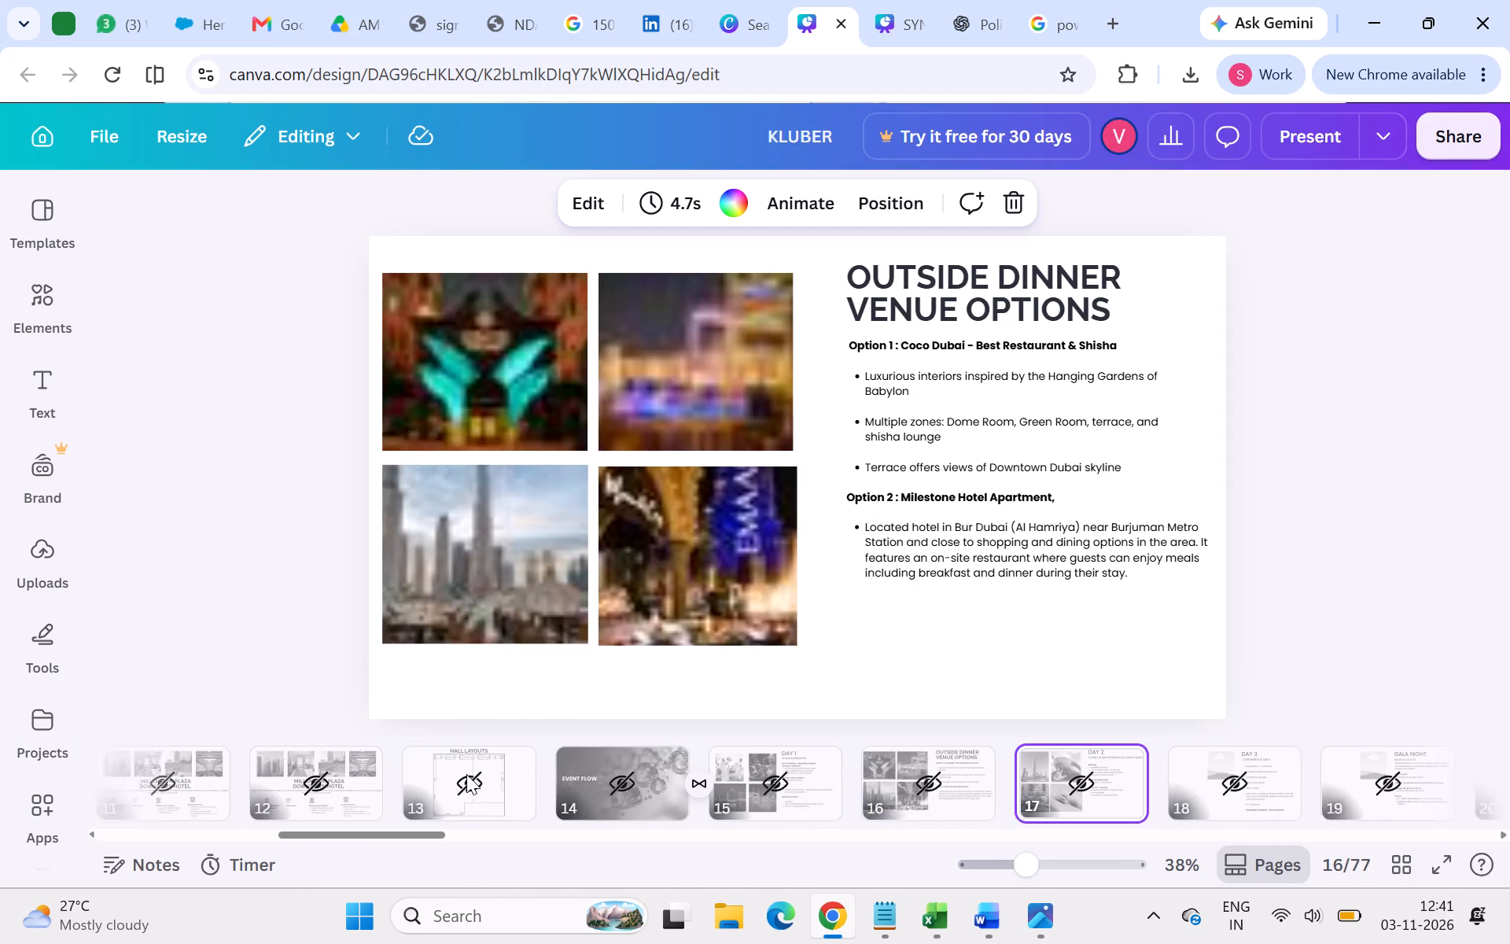
pyautogui.press('Right')
pyautogui.press('Right')
pyautogui.press('Right')
# Review the Bangkok section on pages 21 to 31, reading the Day 1 and Day 2 event flow pages closely.
pyautogui.press('Right')
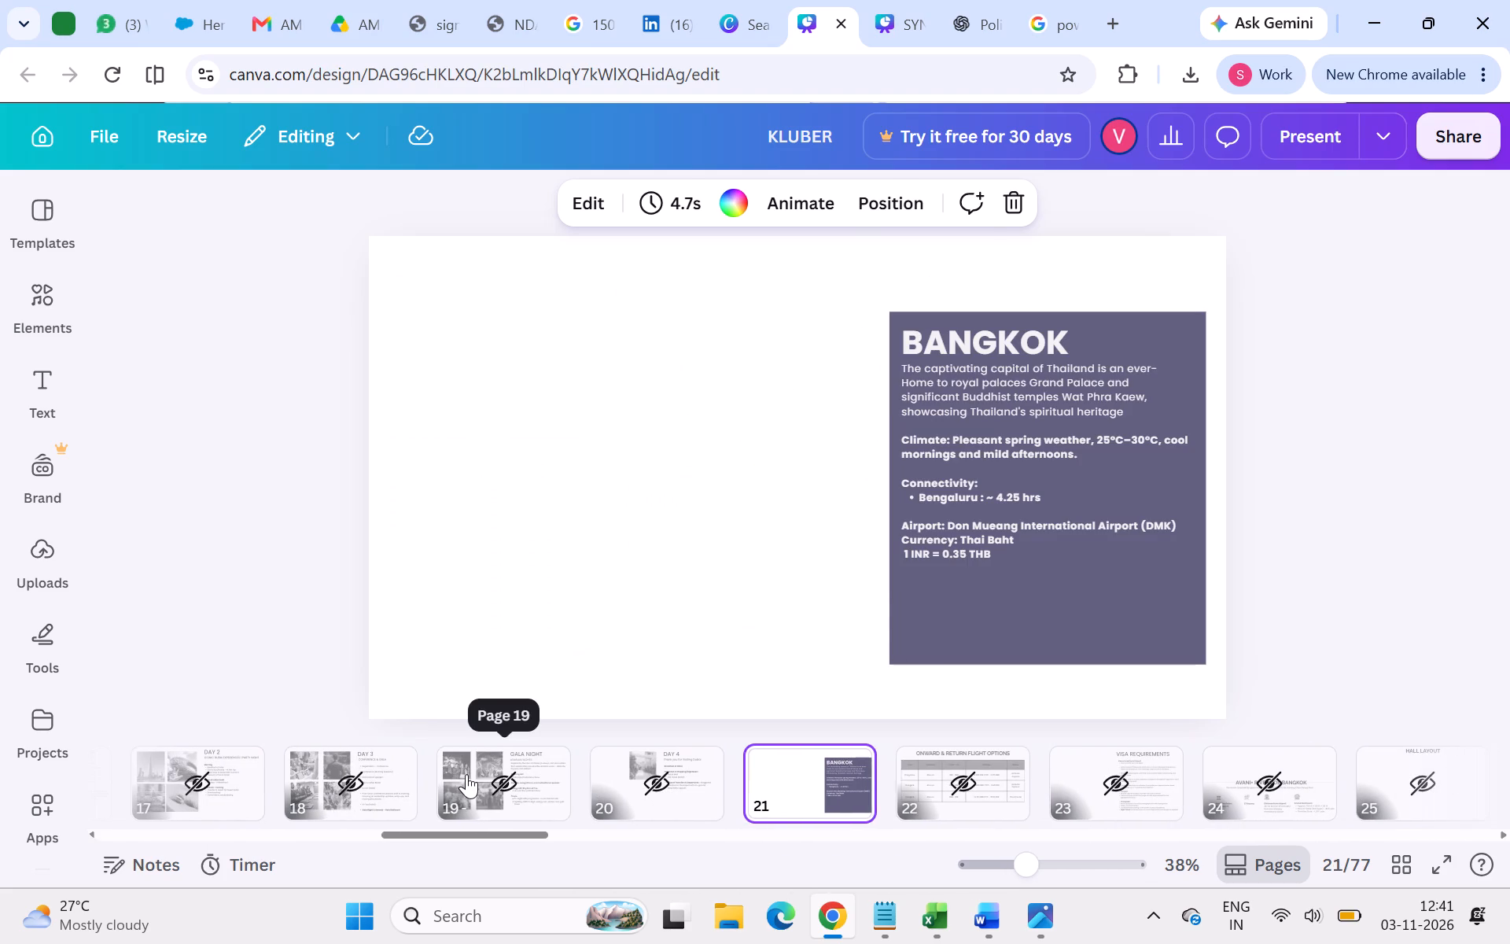
pyautogui.press('Right')
pyautogui.press('Right')
pyautogui.press('Right')
pyautogui.press('Right')
pyautogui.press('Right')
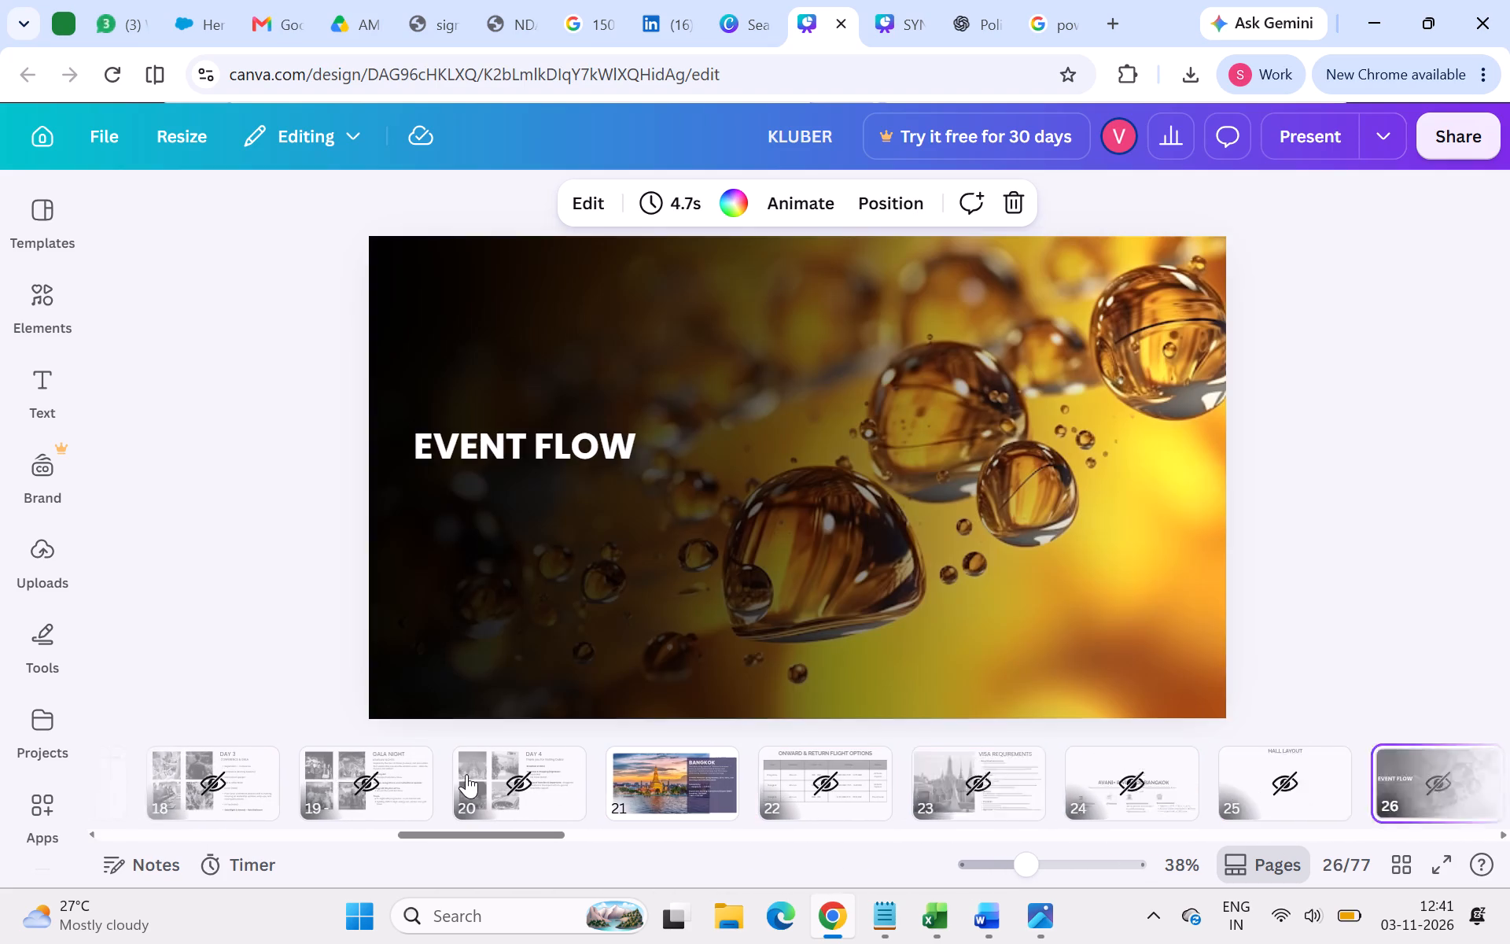
pyautogui.press('Right')
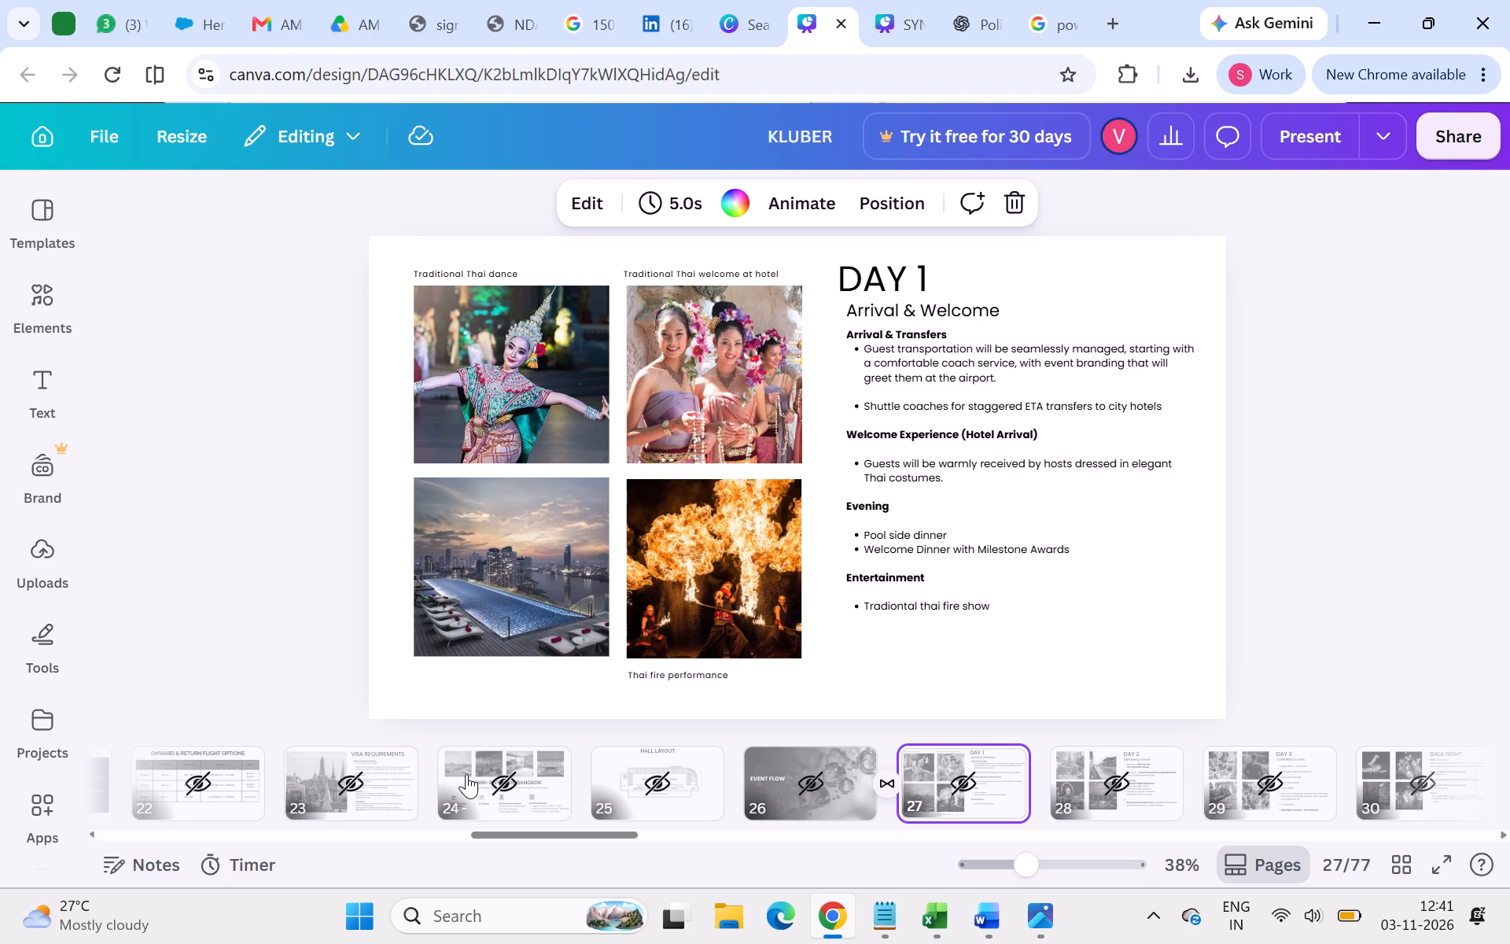
pyautogui.press('Right')
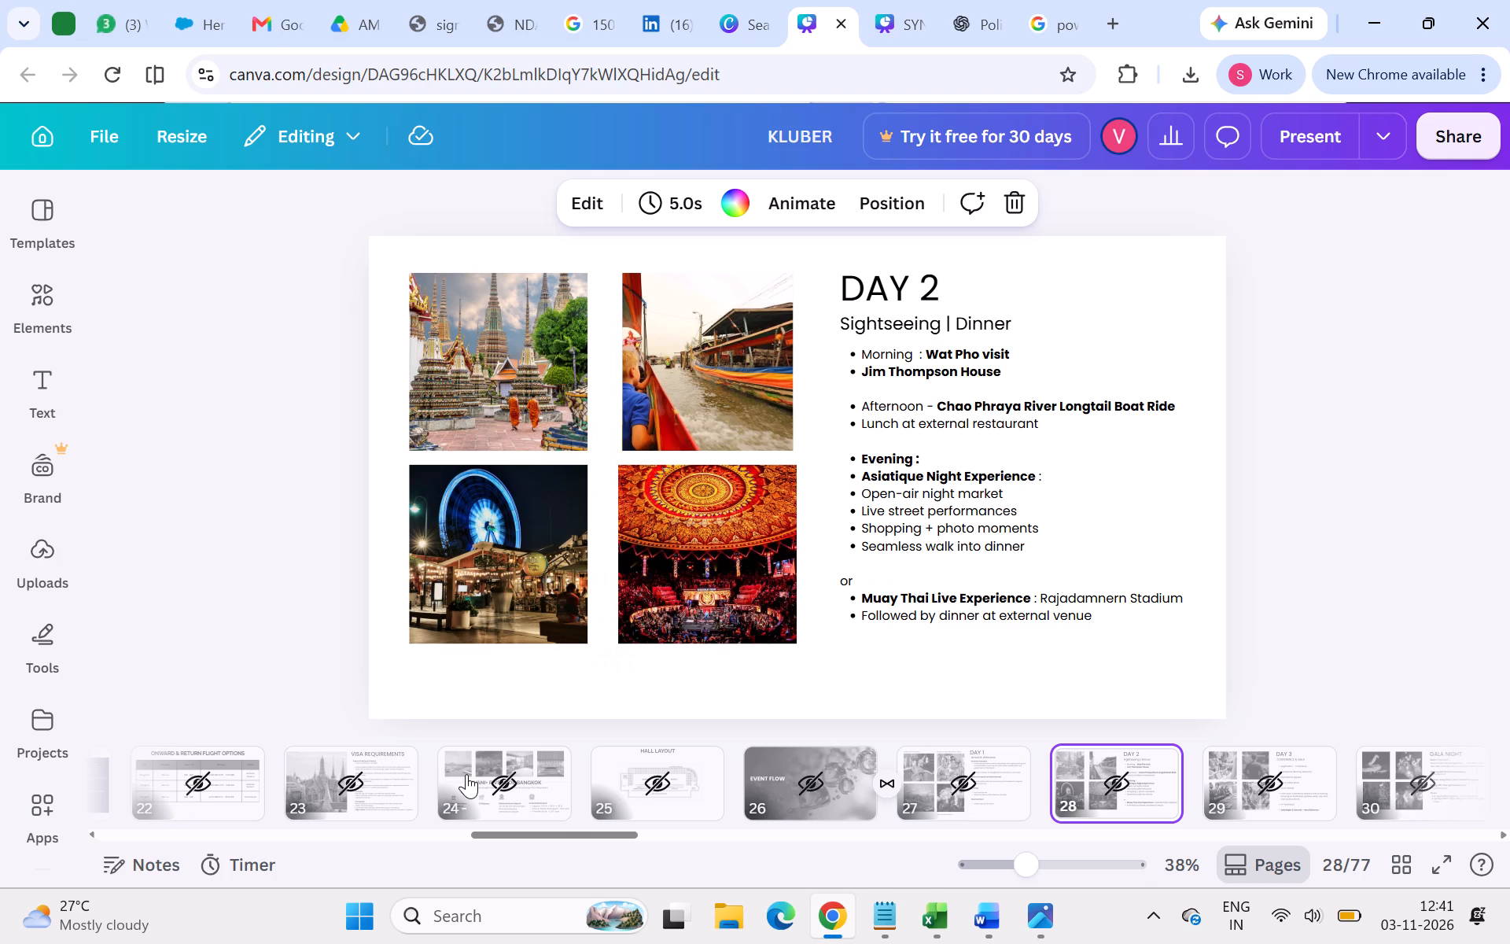
pyautogui.press('Right')
pyautogui.press('Right')
pyautogui.press('Right')
# Review the Pattaya section on pages 32 to 40, covering the destination, hotel, hall layout, day plans and gala night.
pyautogui.press('Right')
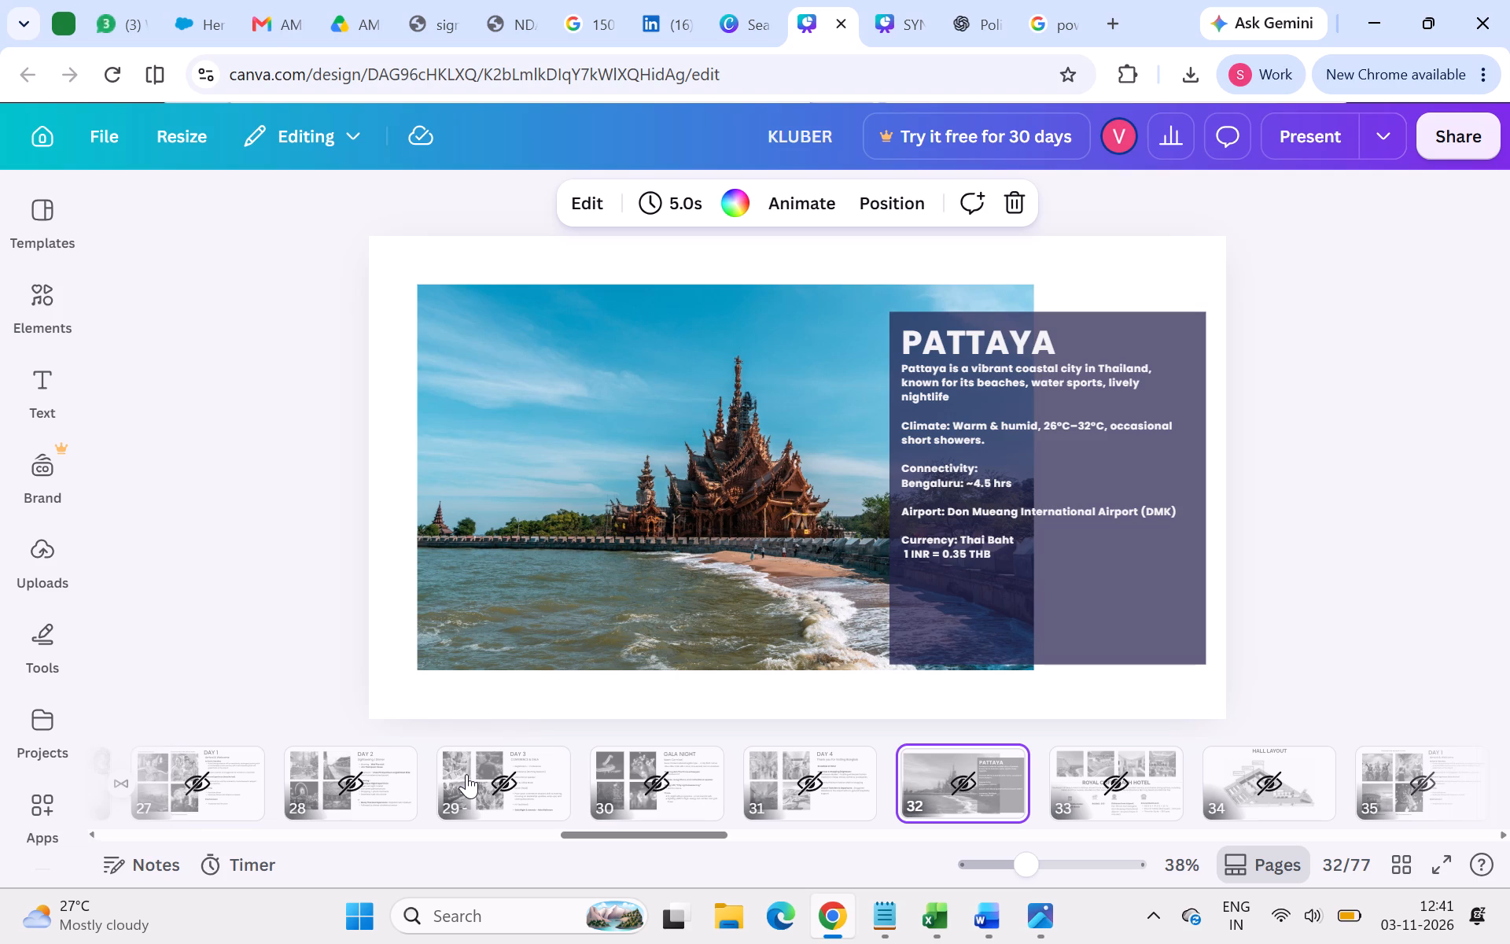
pyautogui.press('Right')
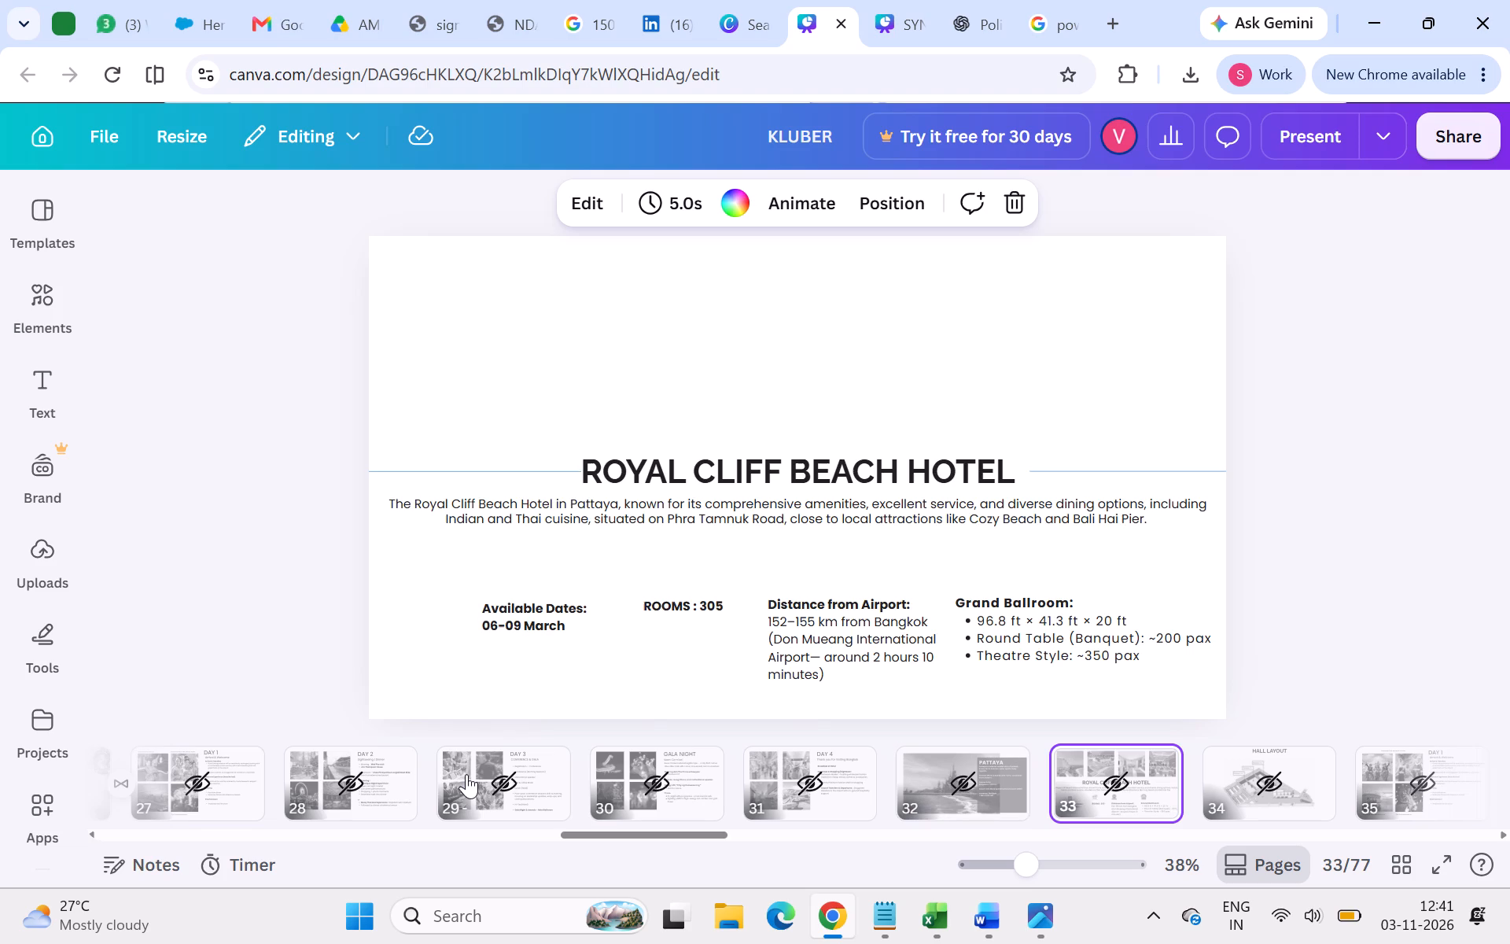
pyautogui.press('Right')
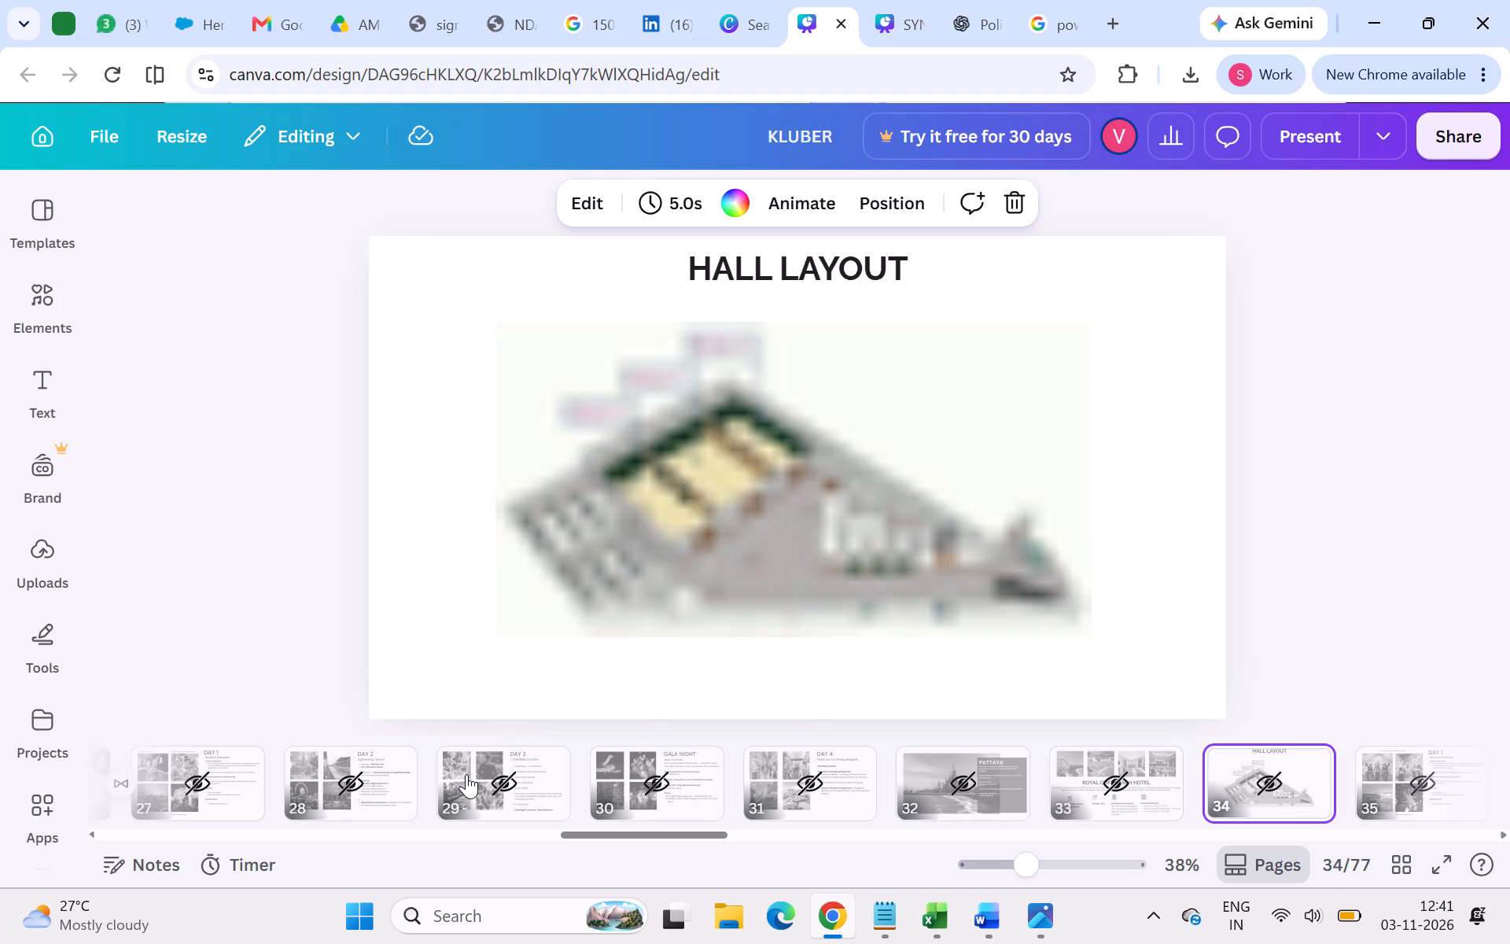
pyautogui.press('Right')
pyautogui.press('Right')
pyautogui.press('Right')
pyautogui.press('Right')
pyautogui.press('Right')
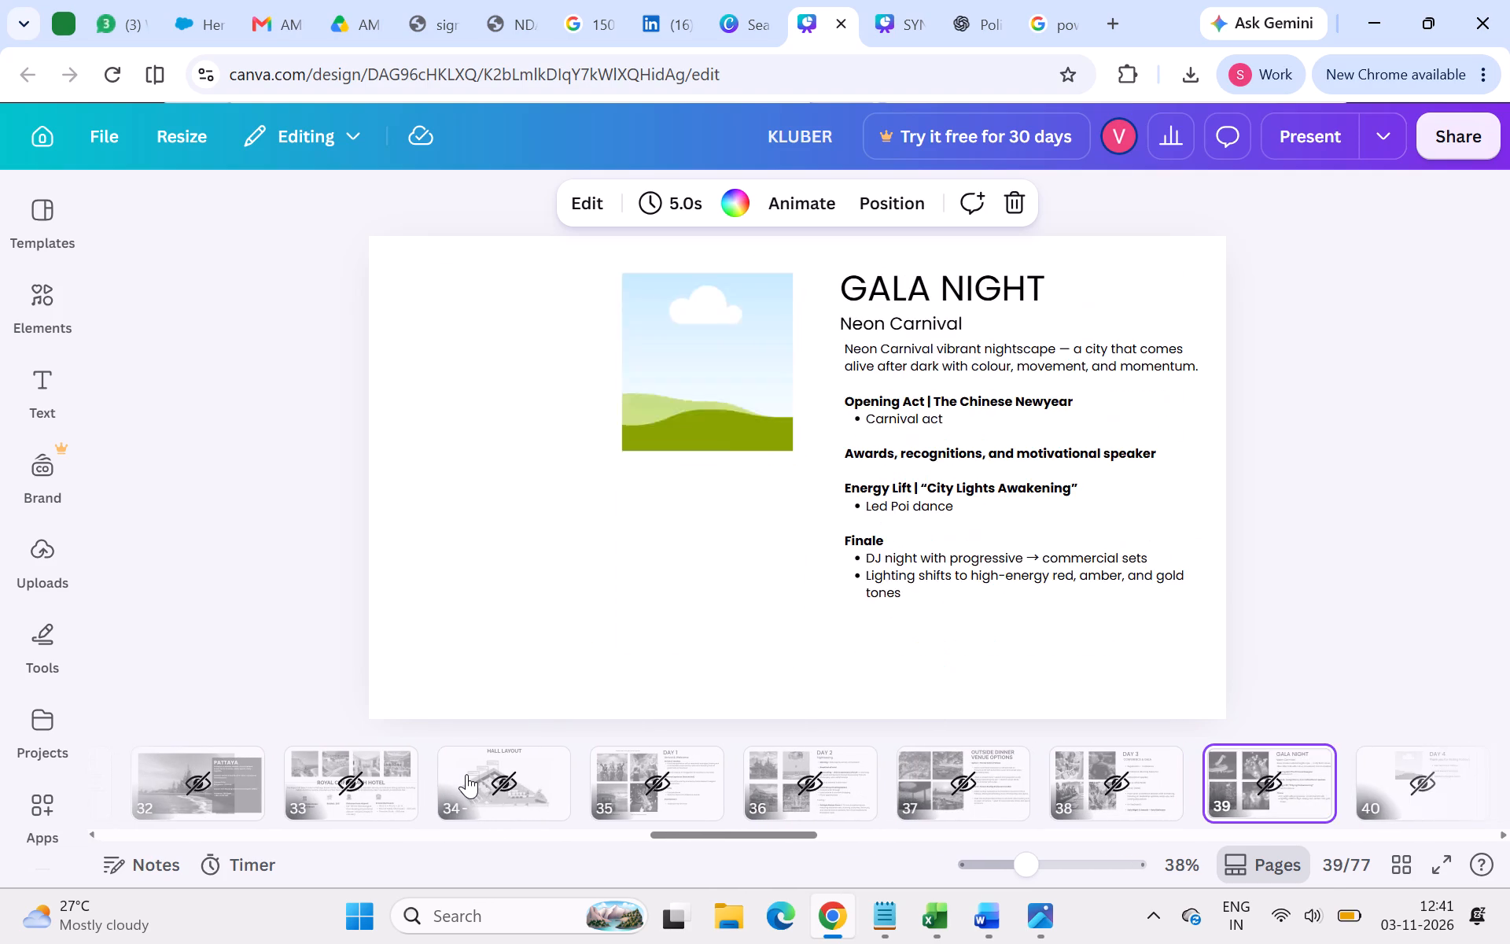
pyautogui.press('Right')
# Review the Phuket section on pages 41 to 52, covering the hotel, outside dinner venues and day-by-day event flow.
pyautogui.press('Right')
pyautogui.press('Right')
pyautogui.press('Right')
pyautogui.press('Right')
pyautogui.press('Right')
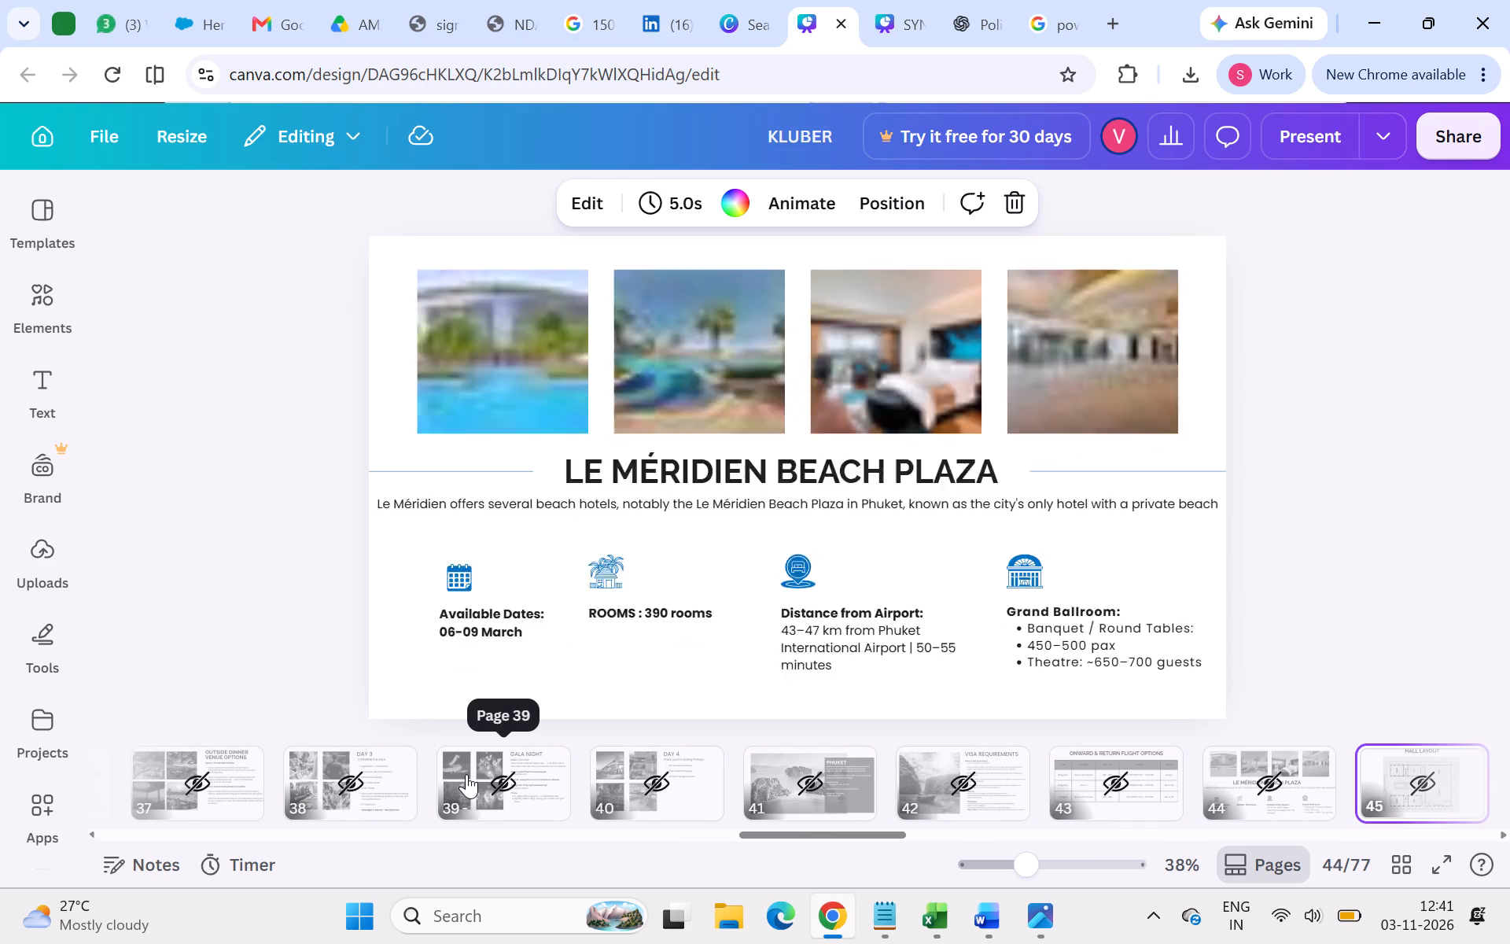
pyautogui.press('Right')
pyautogui.press('Right')
pyautogui.press('Right')
pyautogui.press('Right')
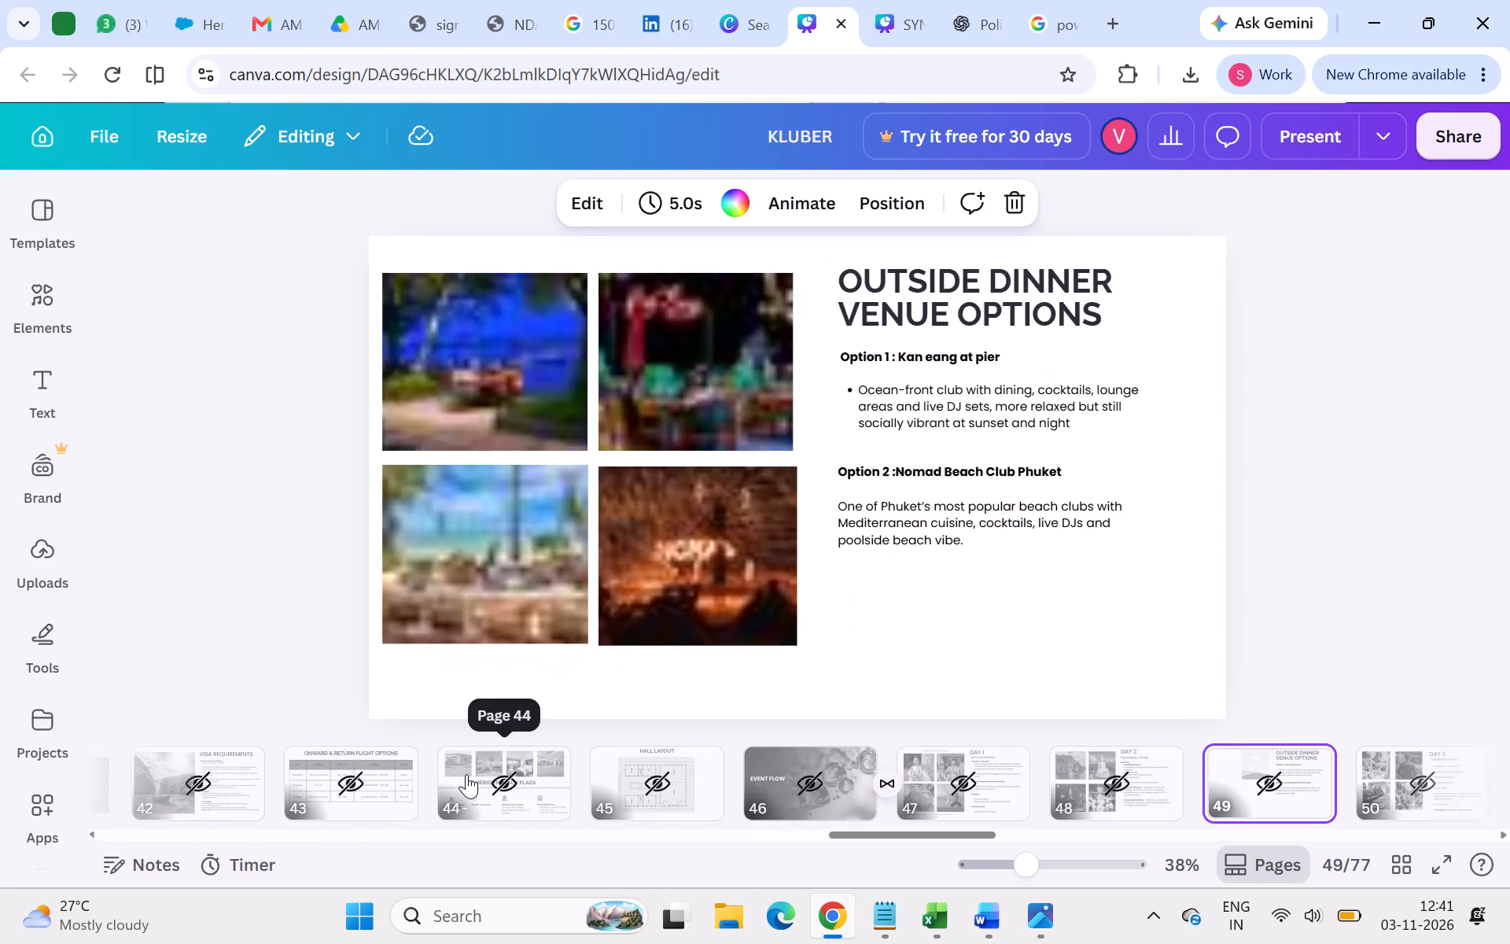
pyautogui.press('Right')
pyautogui.press('Right')
pyautogui.press('Right')
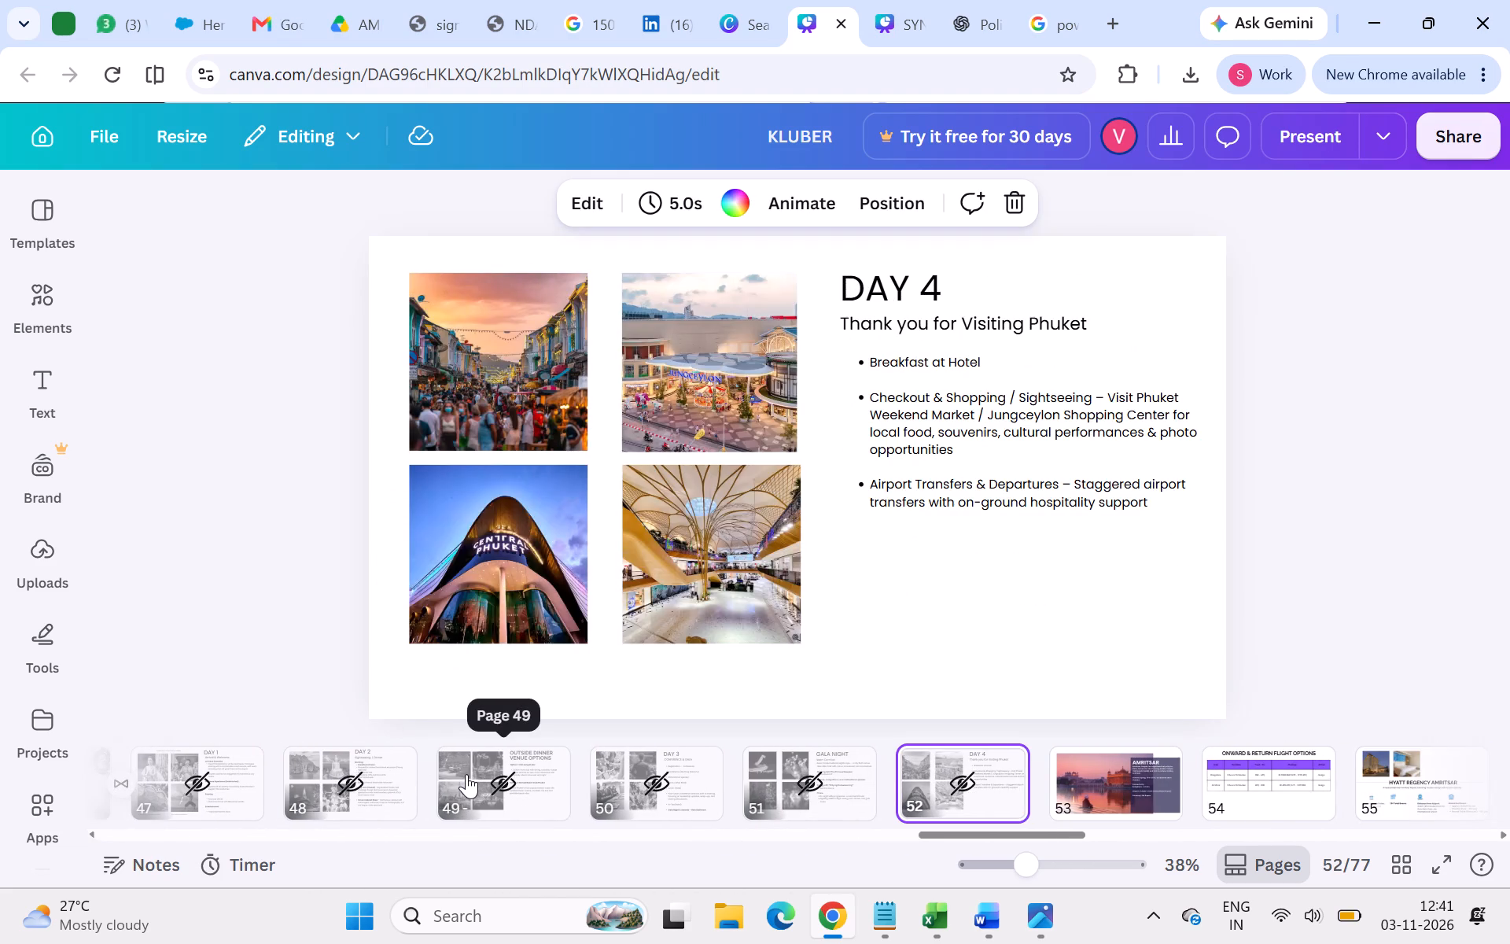
# Review the Amritsar section from page 53 onward, covering flights, hotel, hall layouts, event flow and outside dinner.
pyautogui.press('Right')
pyautogui.press('Right')
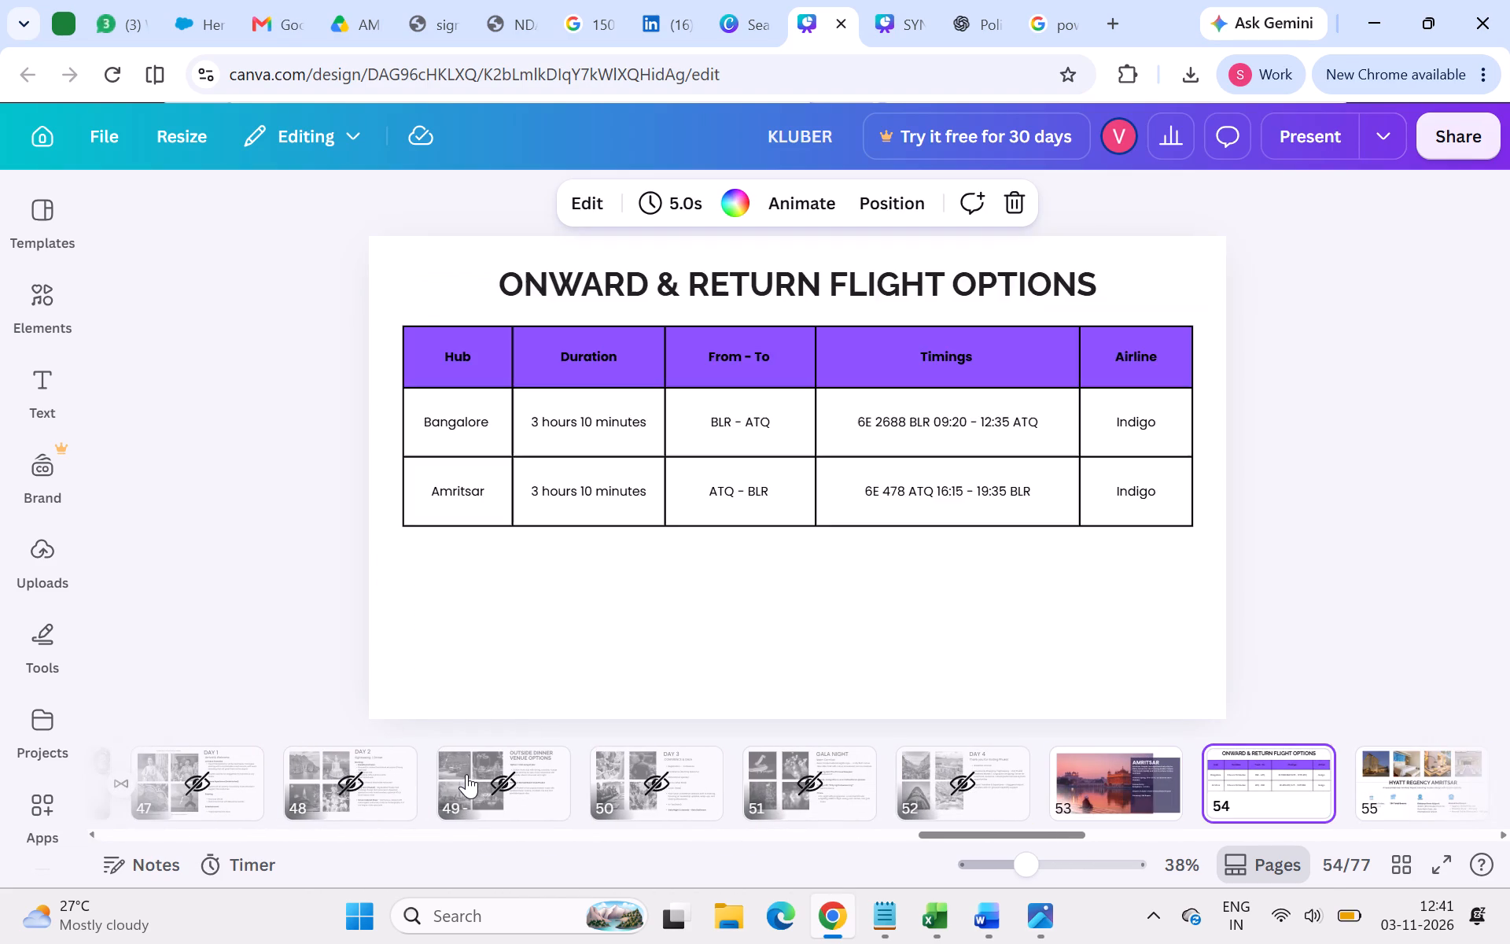
pyautogui.press('Right')
pyautogui.press('Right')
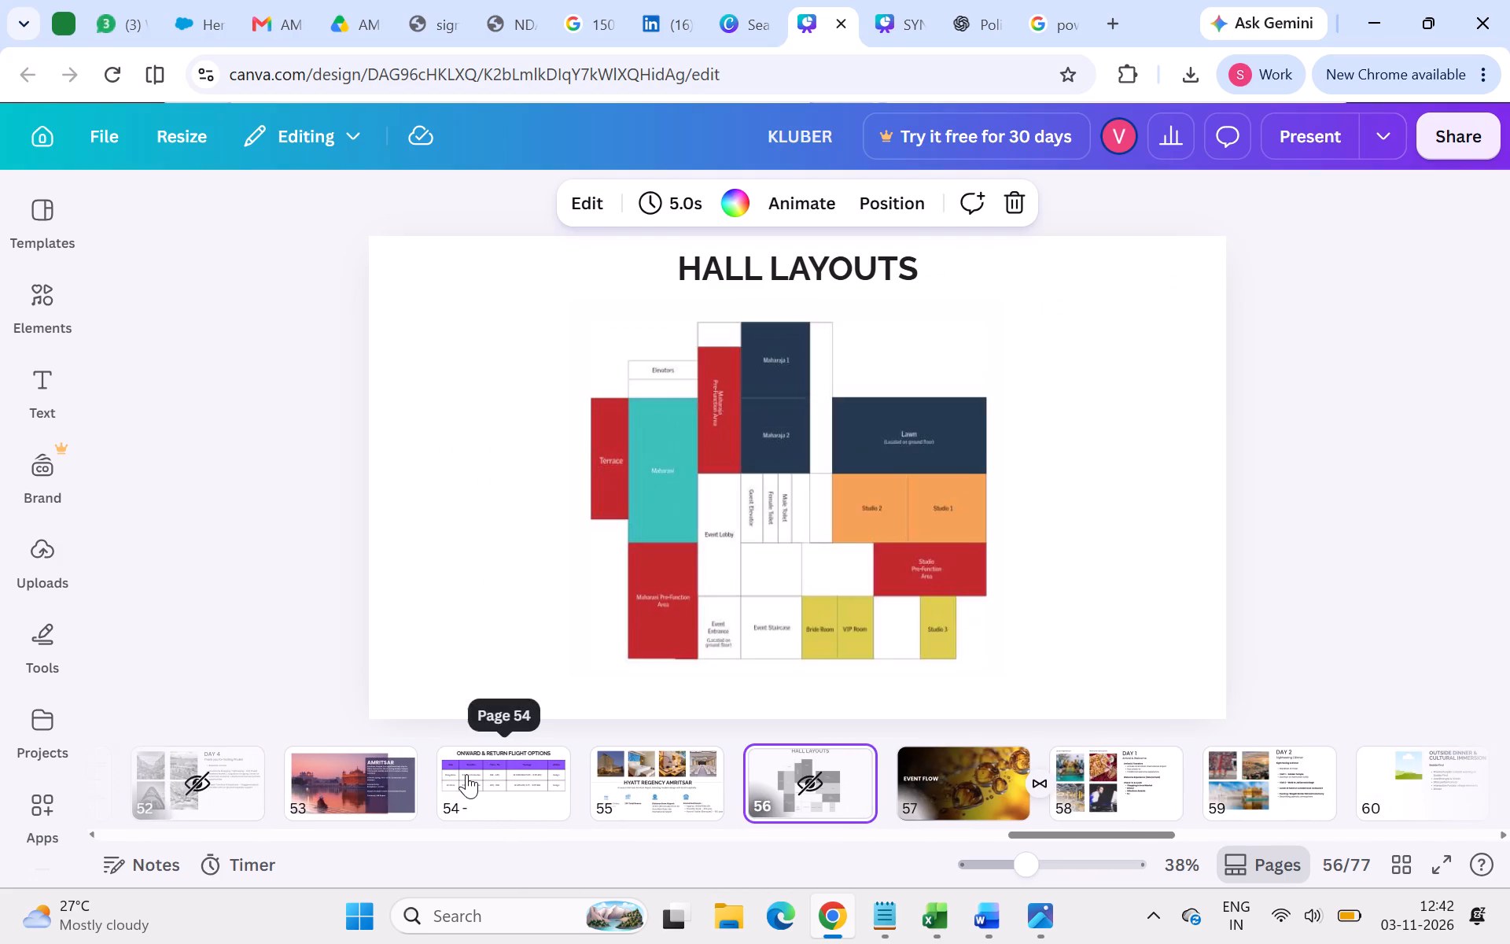
pyautogui.press('Right')
pyautogui.press('Right')
pyautogui.press('Right')
pyautogui.press('Right')
pyautogui.press('Right')
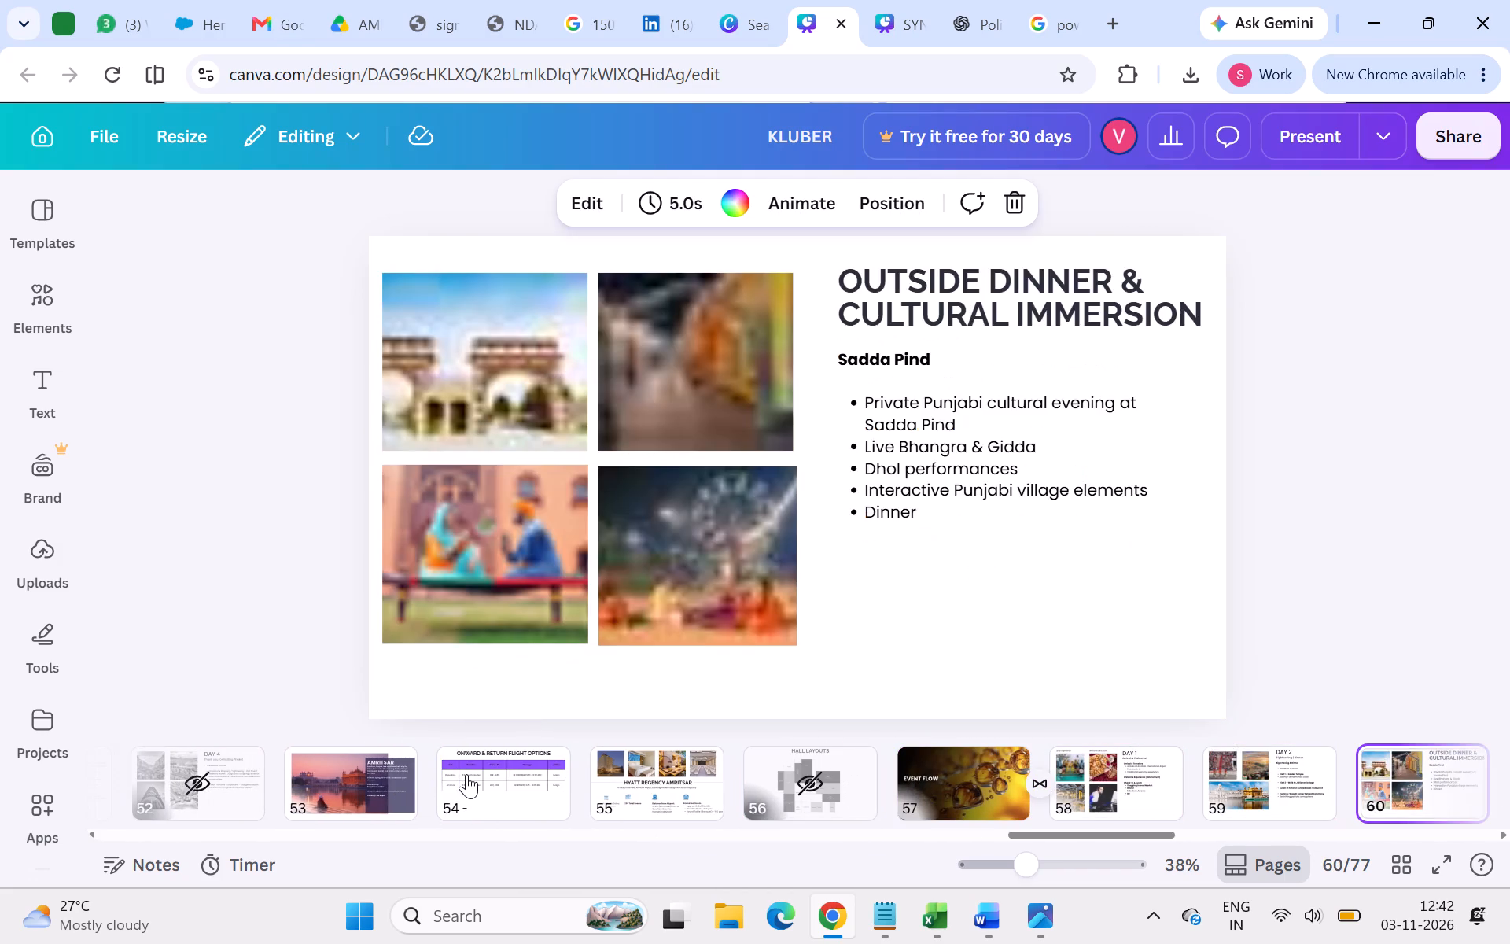
# Review the rest of the Amritsar section from page 61, followed by the conference flow, registration and motivational speaker pages through page 70 onward.
pyautogui.press('Right')
pyautogui.press('Right')
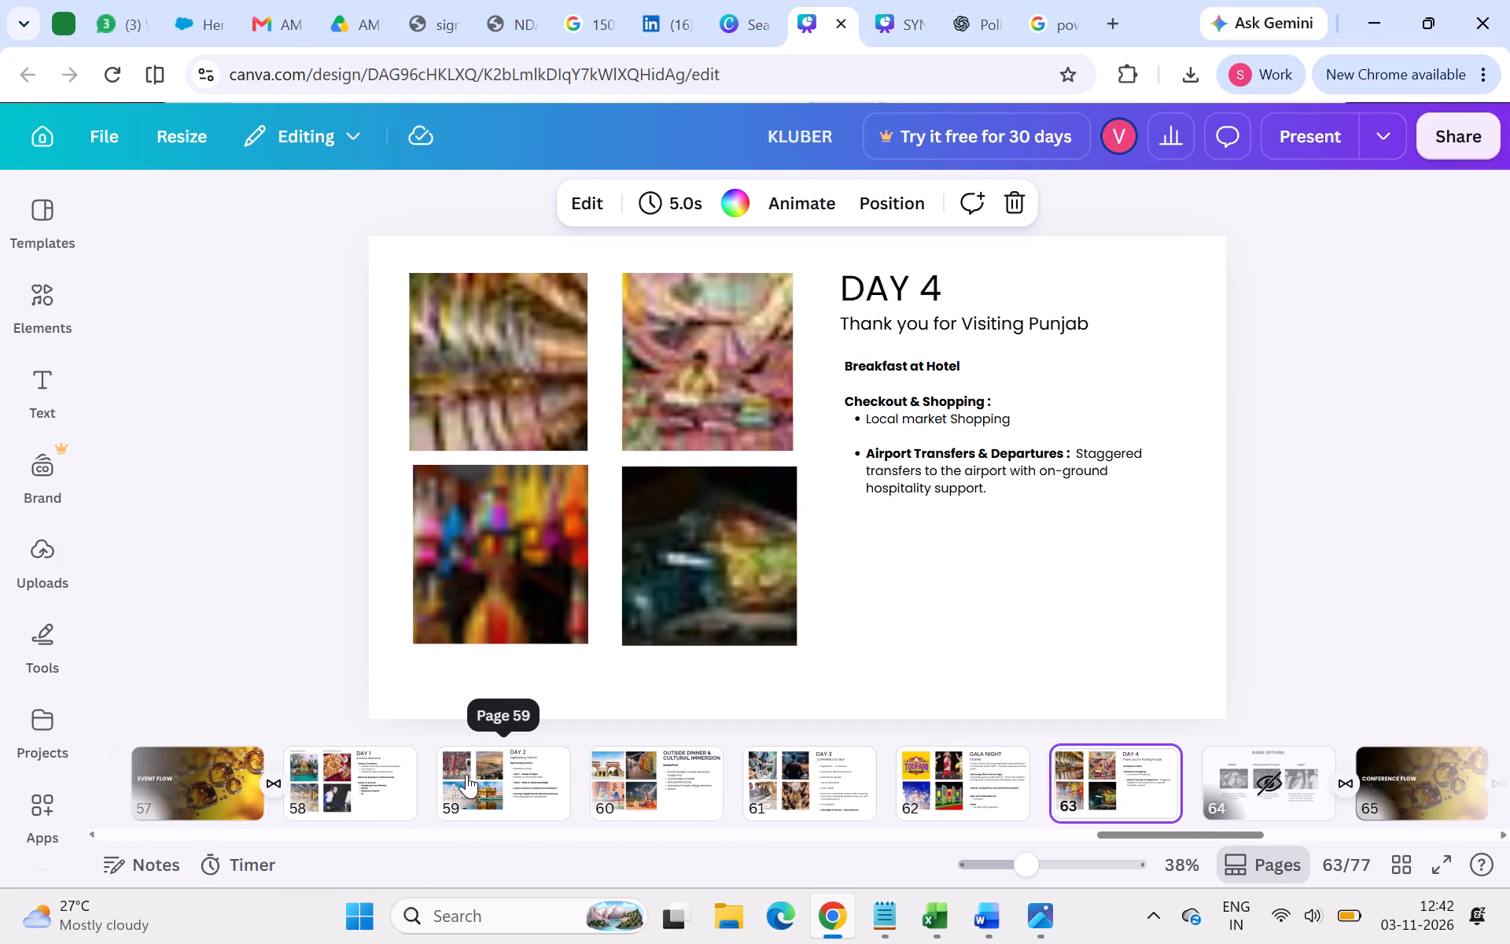
pyautogui.press('Right')
pyautogui.press('Right')
pyautogui.press('Right')
pyautogui.press('Right')
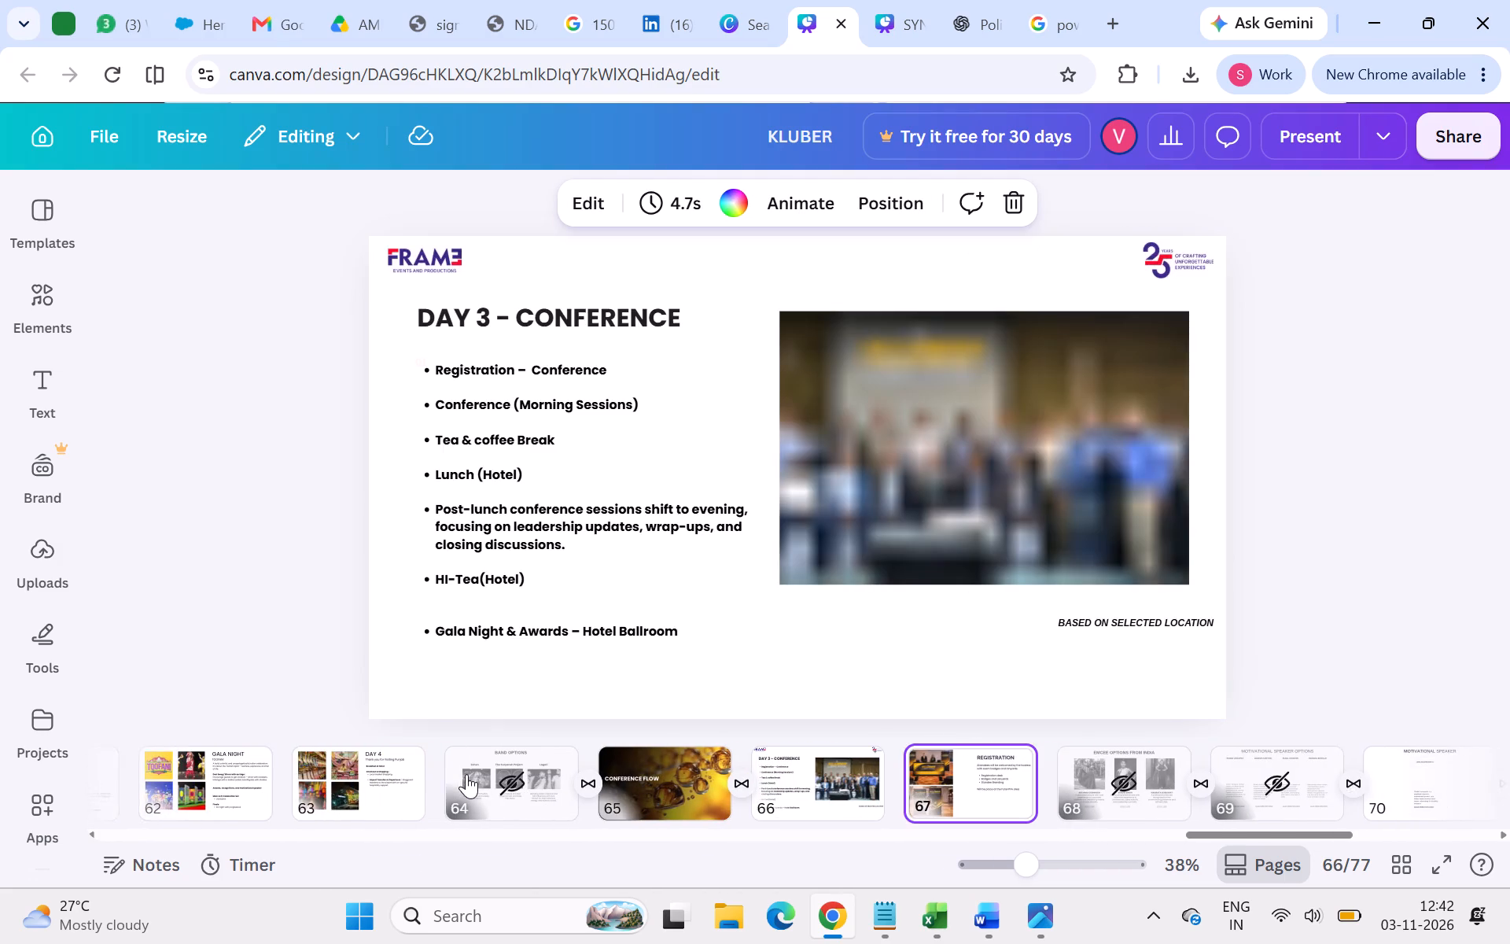
pyautogui.press('Right')
pyautogui.press('Right')
pyautogui.press('Right')
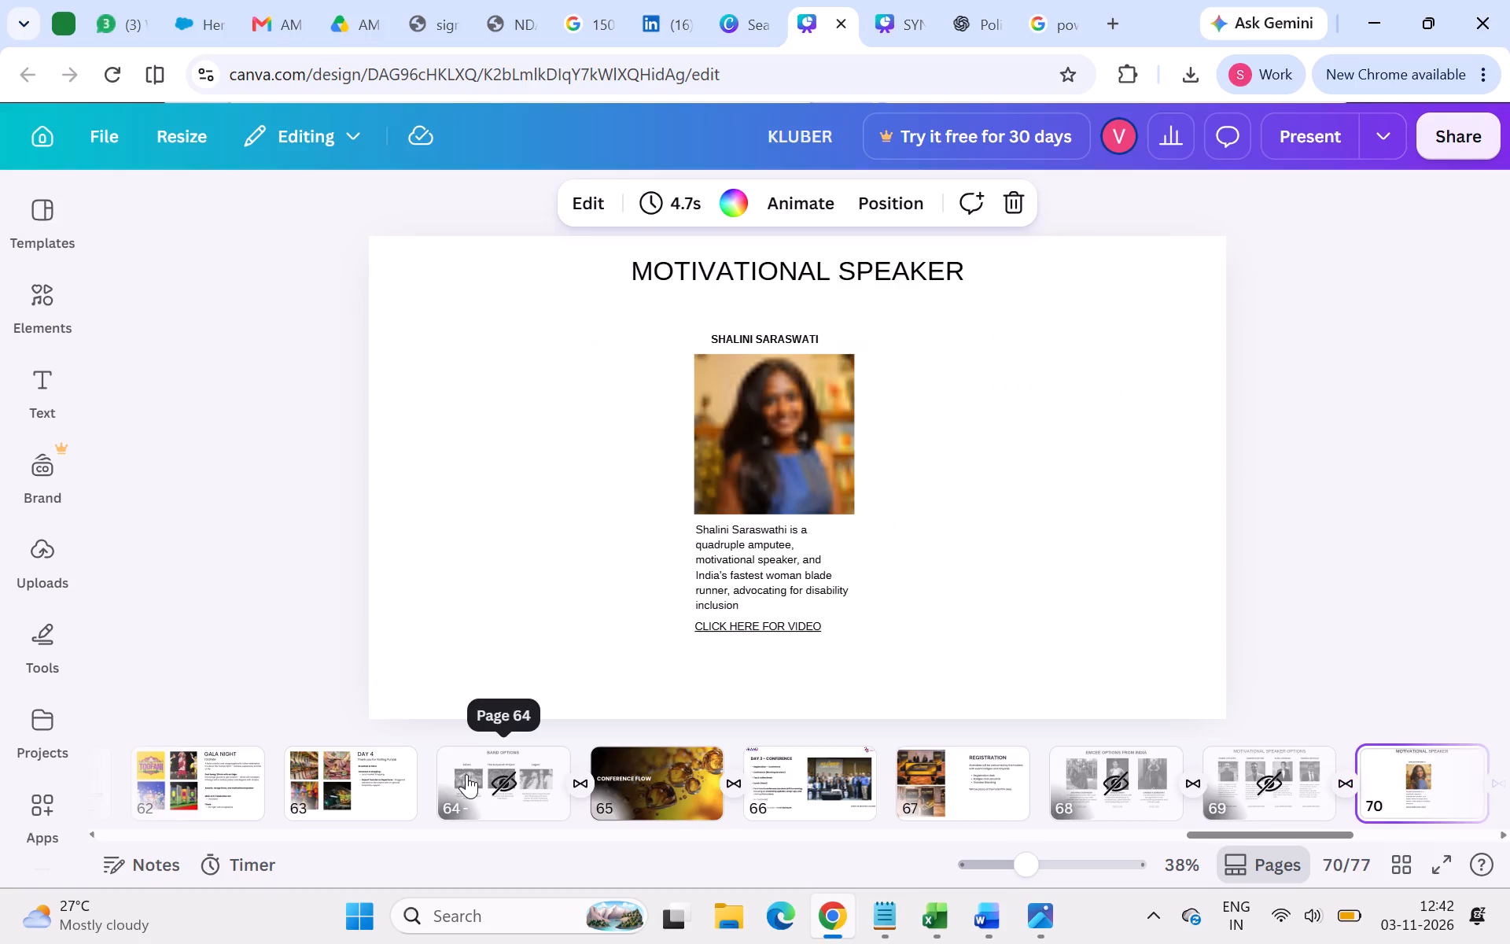
pyautogui.press('Right')
pyautogui.press('Right')
pyautogui.press('Right')
pyautogui.press('Right')
pyautogui.press('Right')
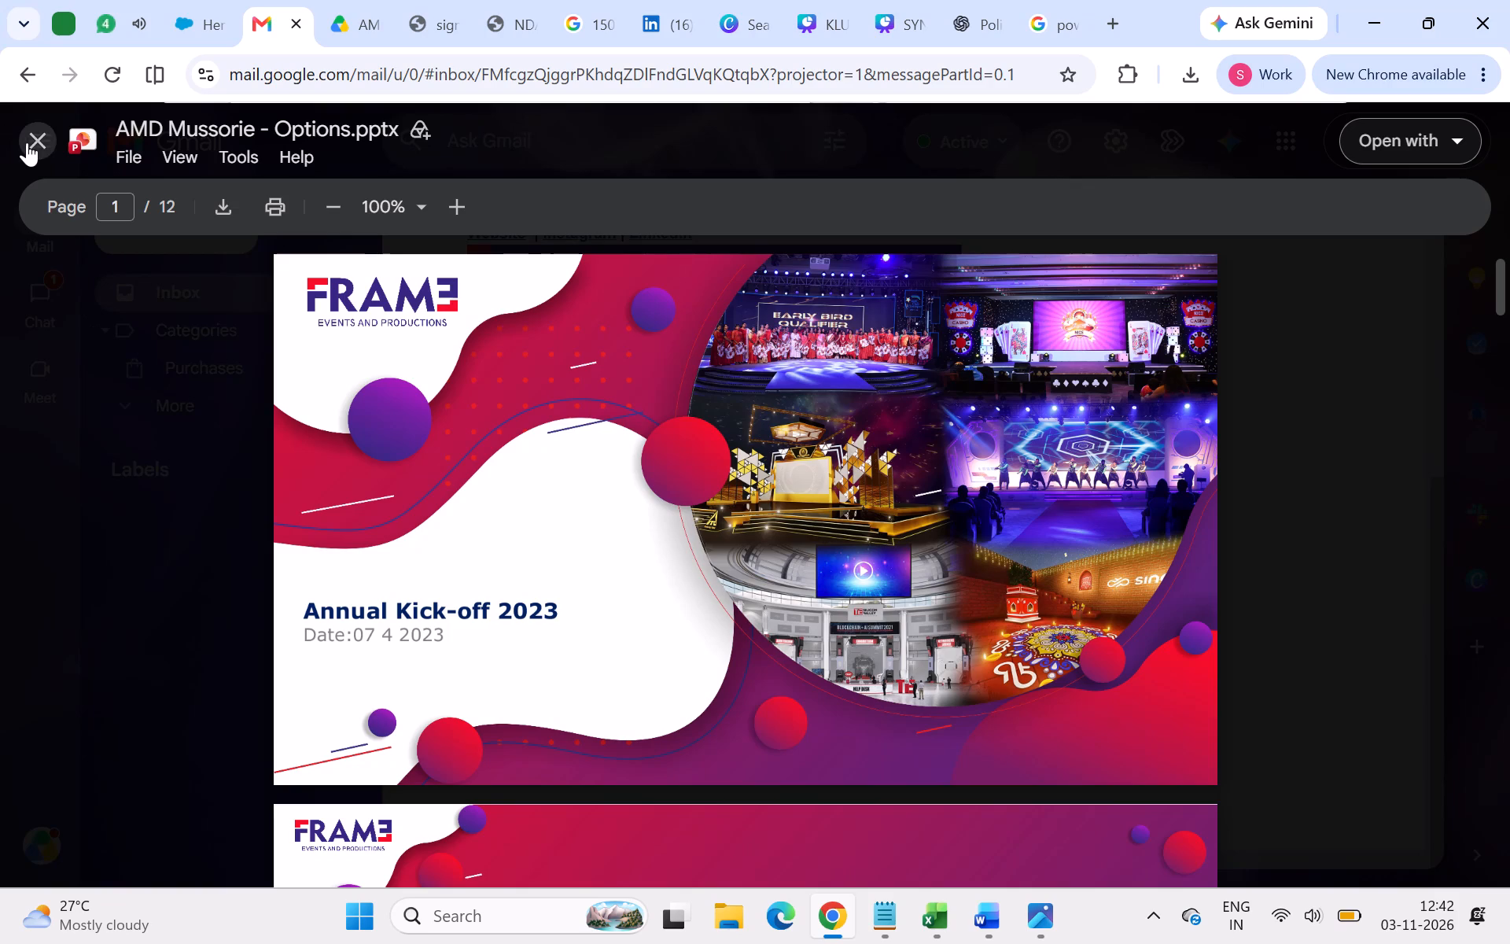
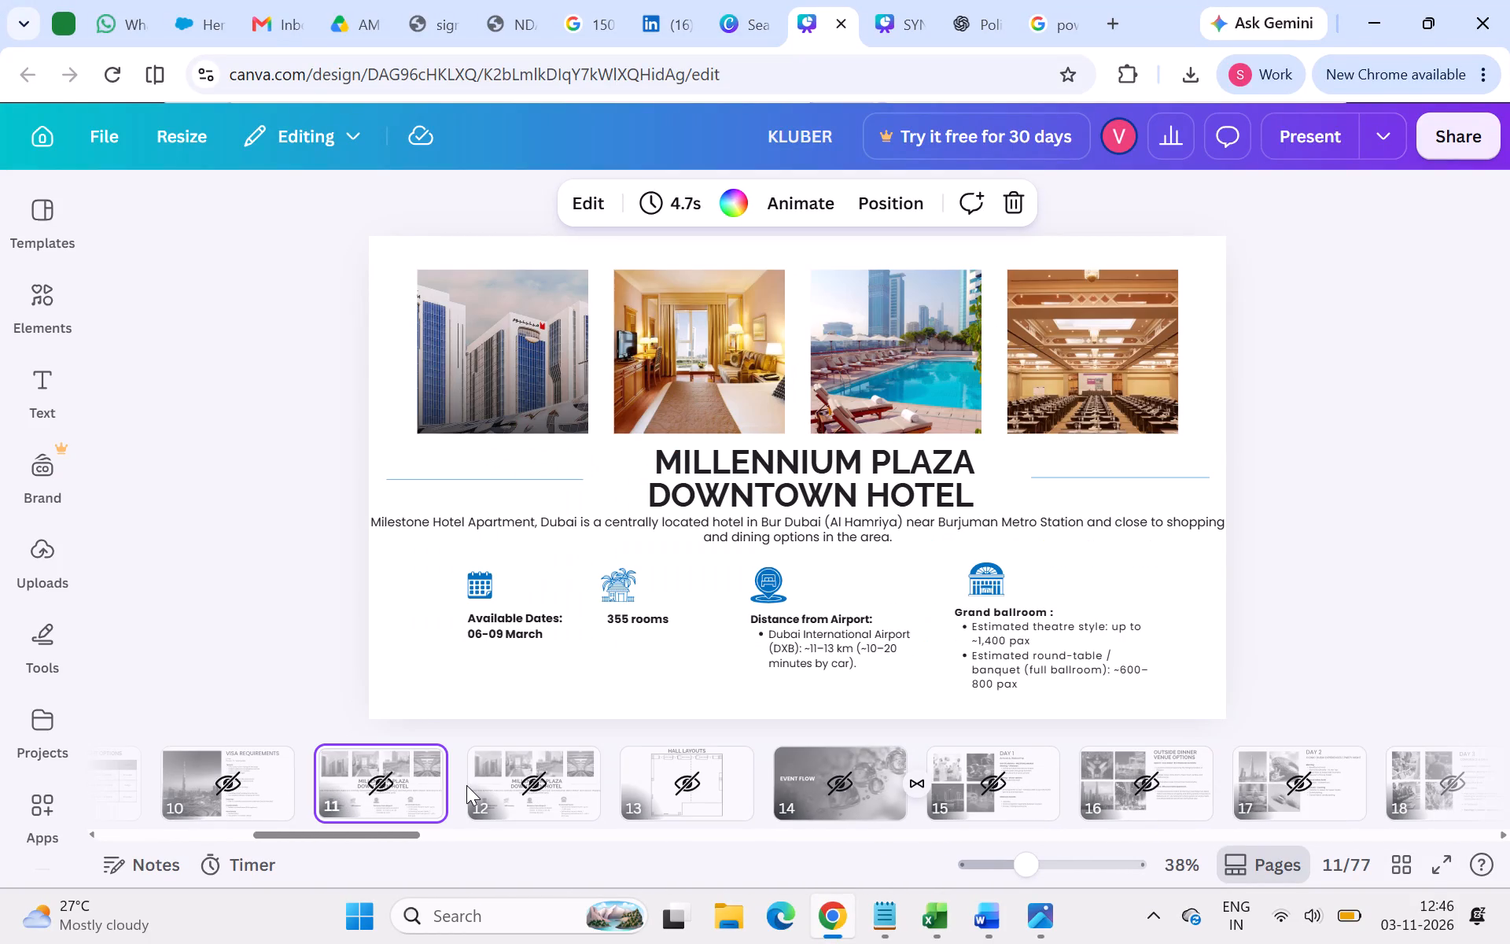
# Go back through the Dubai overview and Destinations pages to the deck's cover page, KLUBER NON SALES CONFERENCE.
pyautogui.hscroll(1, 466, 785)
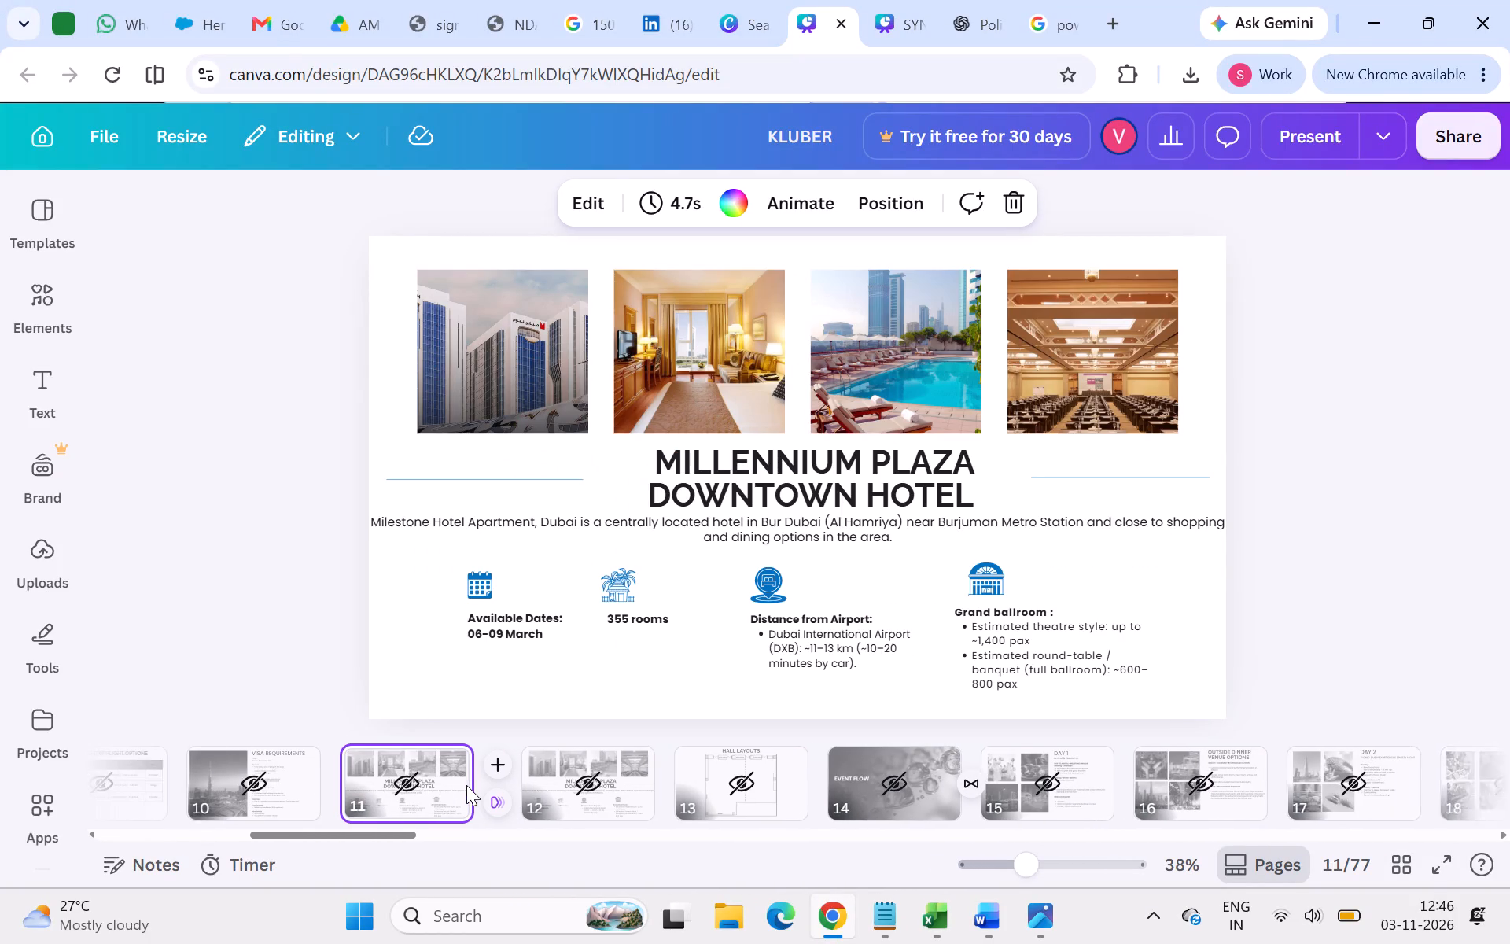
pyautogui.hscroll(4, 466, 785)
pyautogui.click(467, 785)
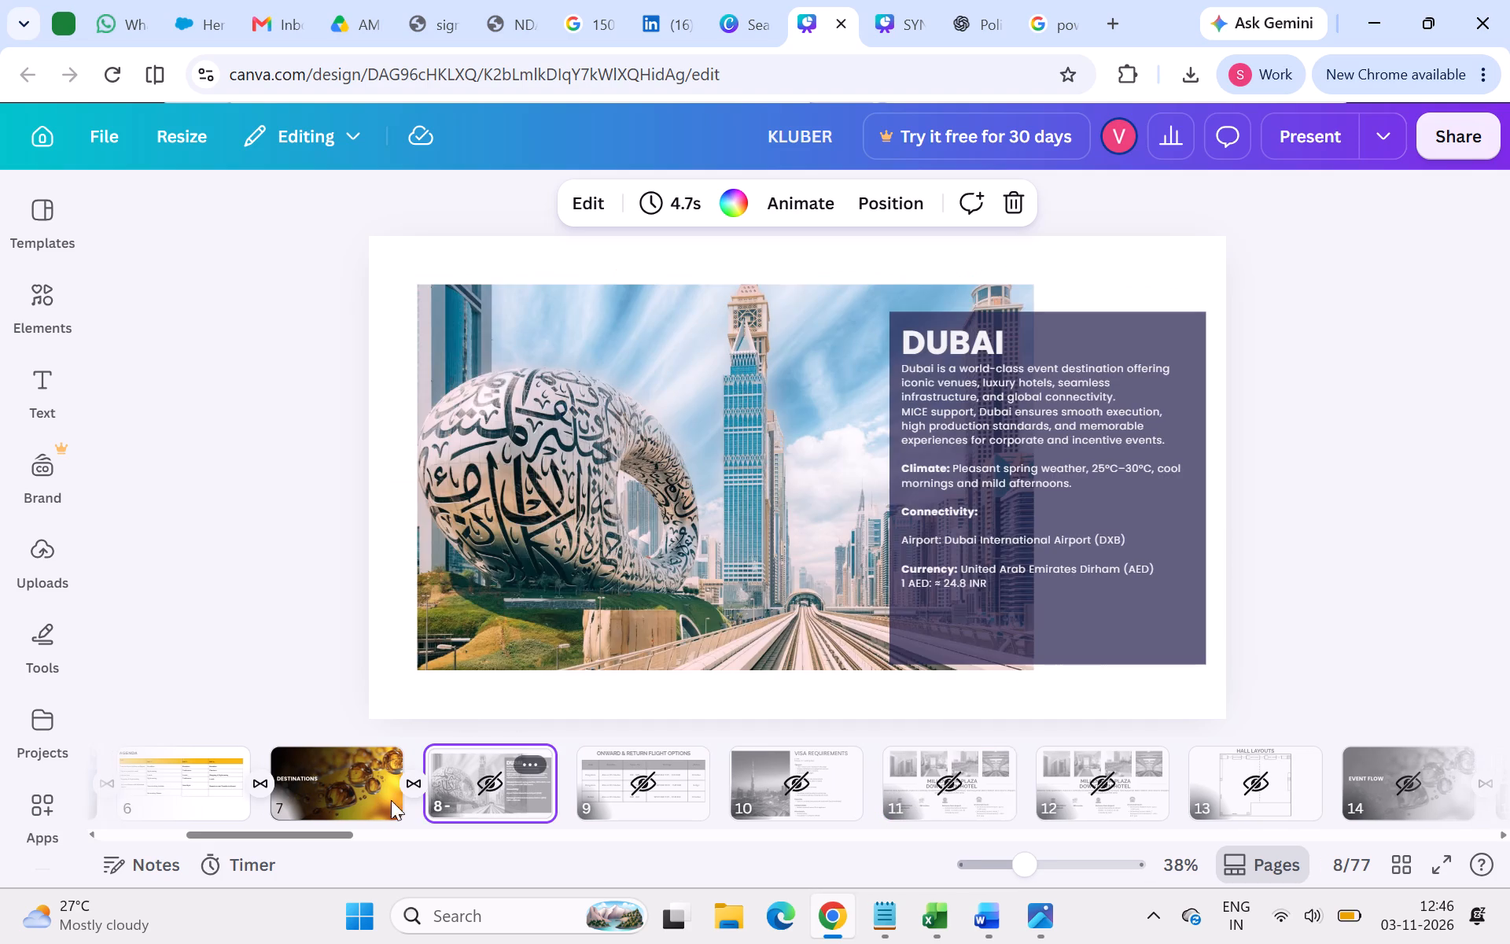
pyautogui.click(333, 802)
pyautogui.hscroll(5, 458, 807)
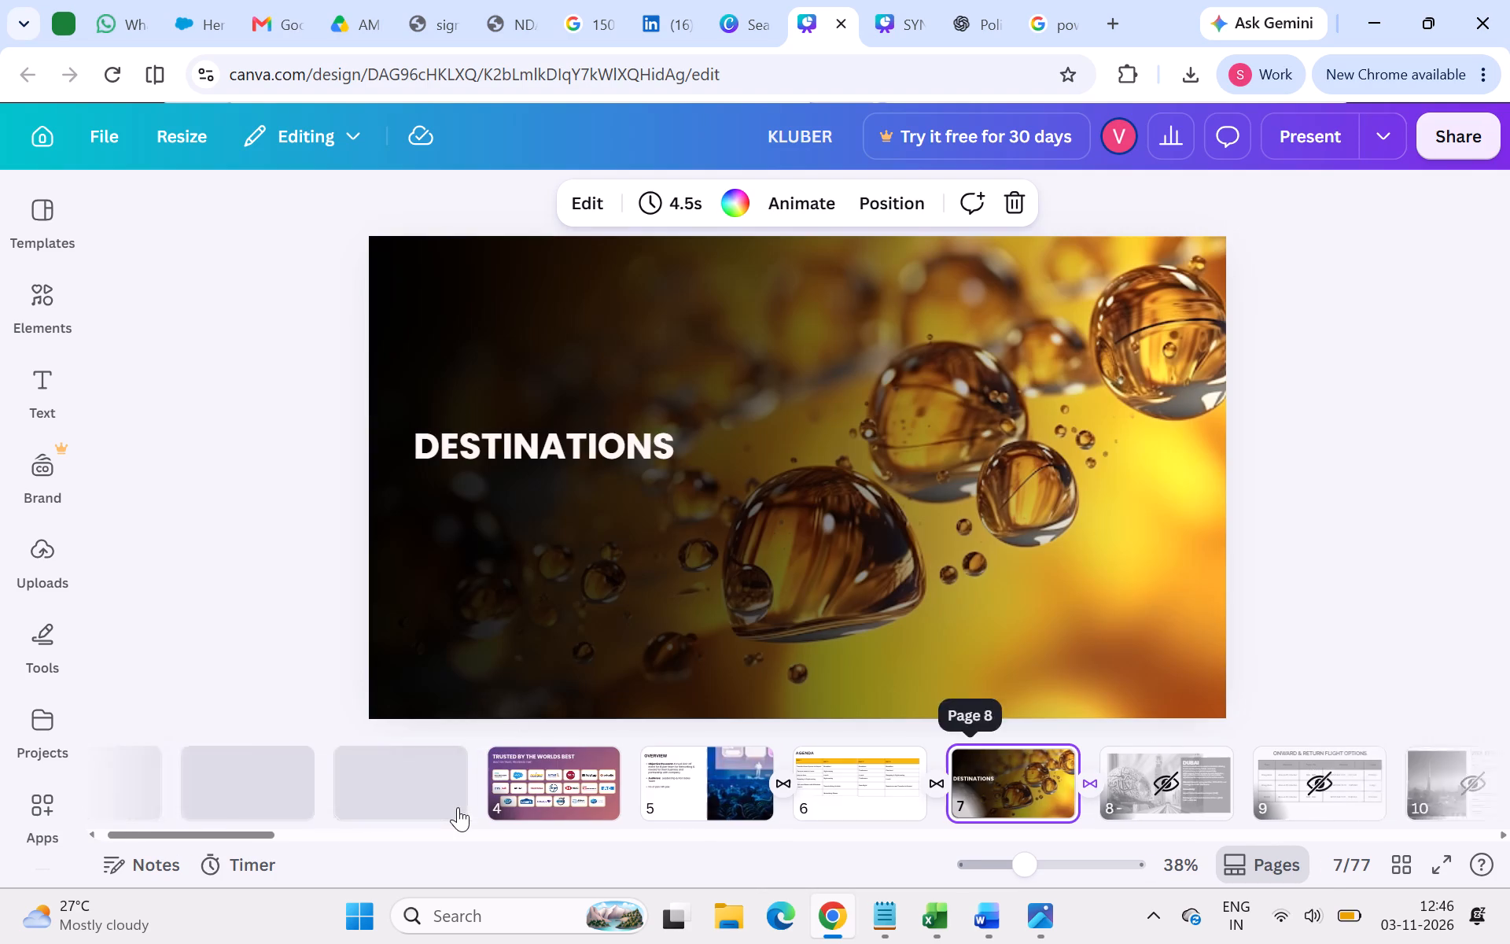
pyautogui.click(195, 787)
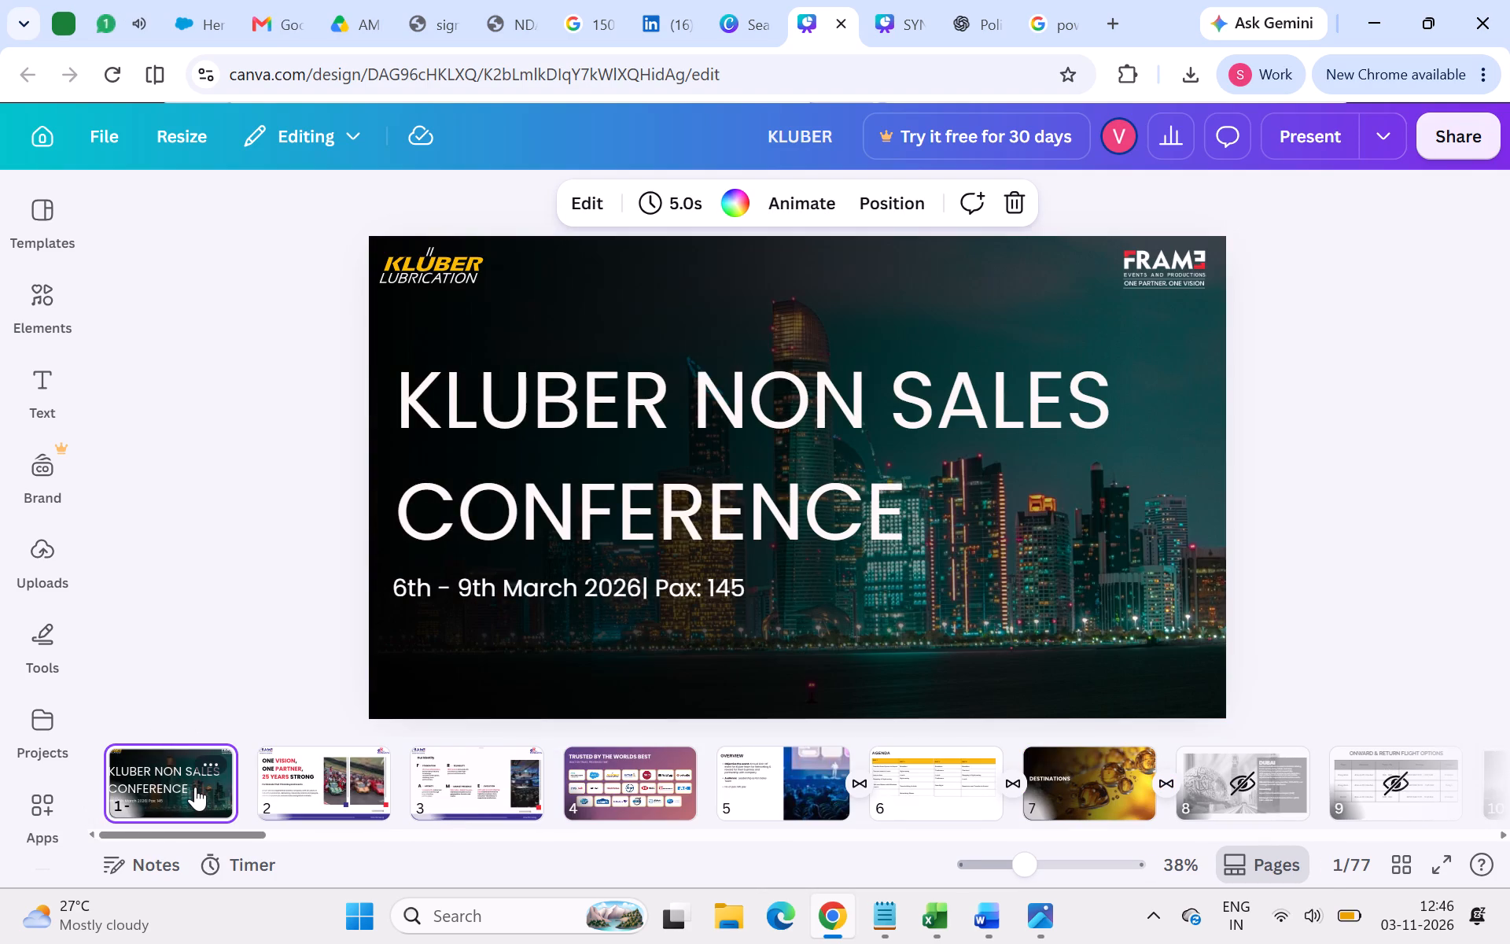
# Copy the cover page of the KLUBER deck.
pyautogui.hotkey('ctrl', 'c')
pyautogui.hotkey('ctrl', 'c')
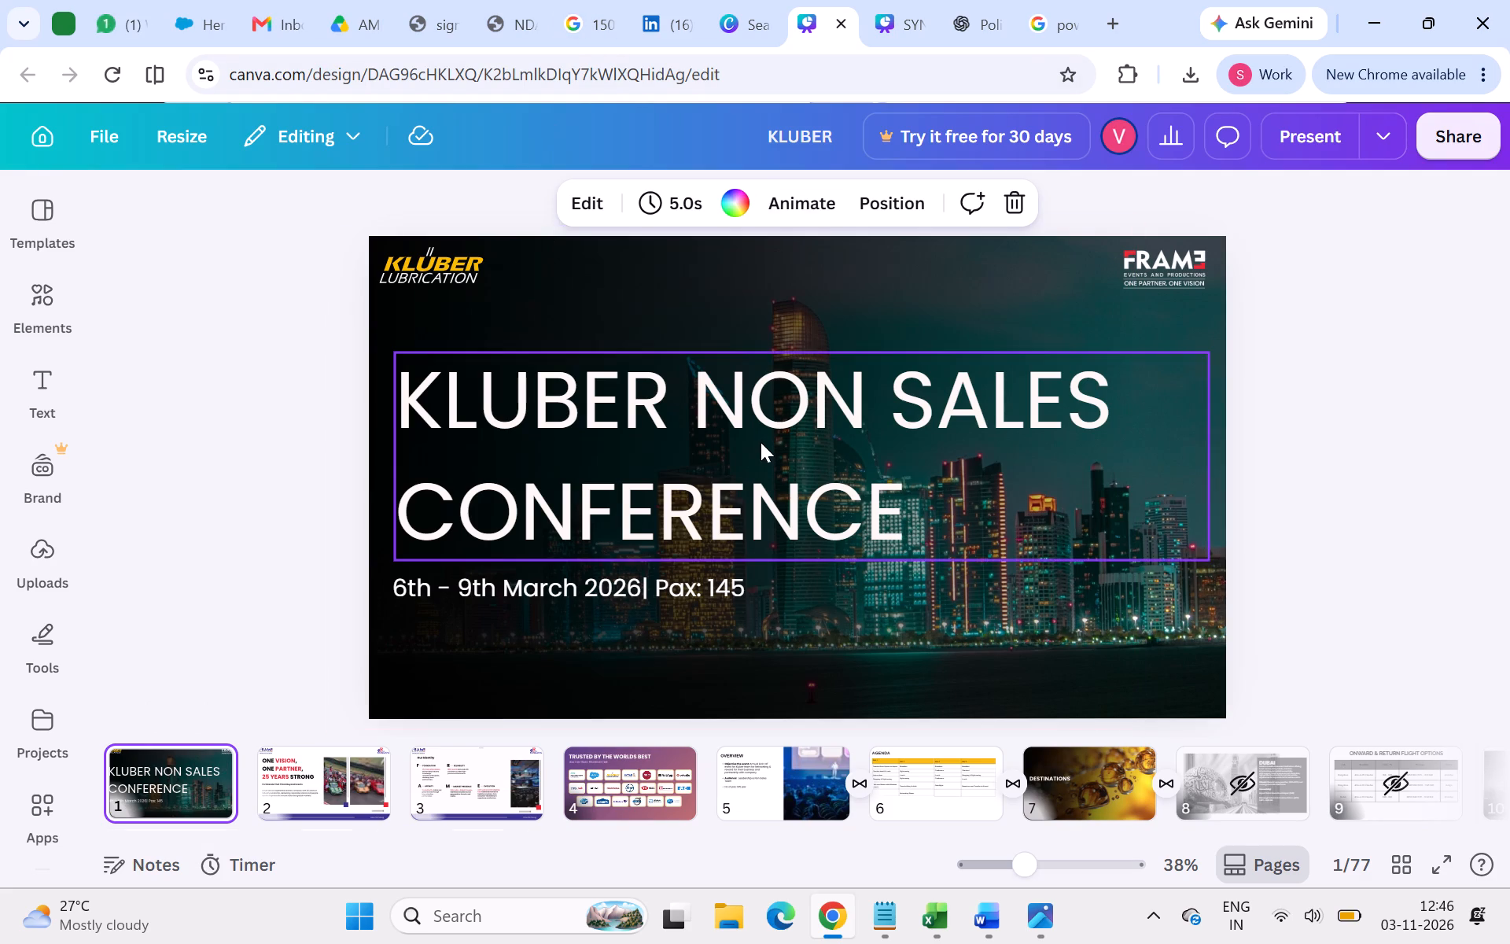
pyautogui.click(842, 634)
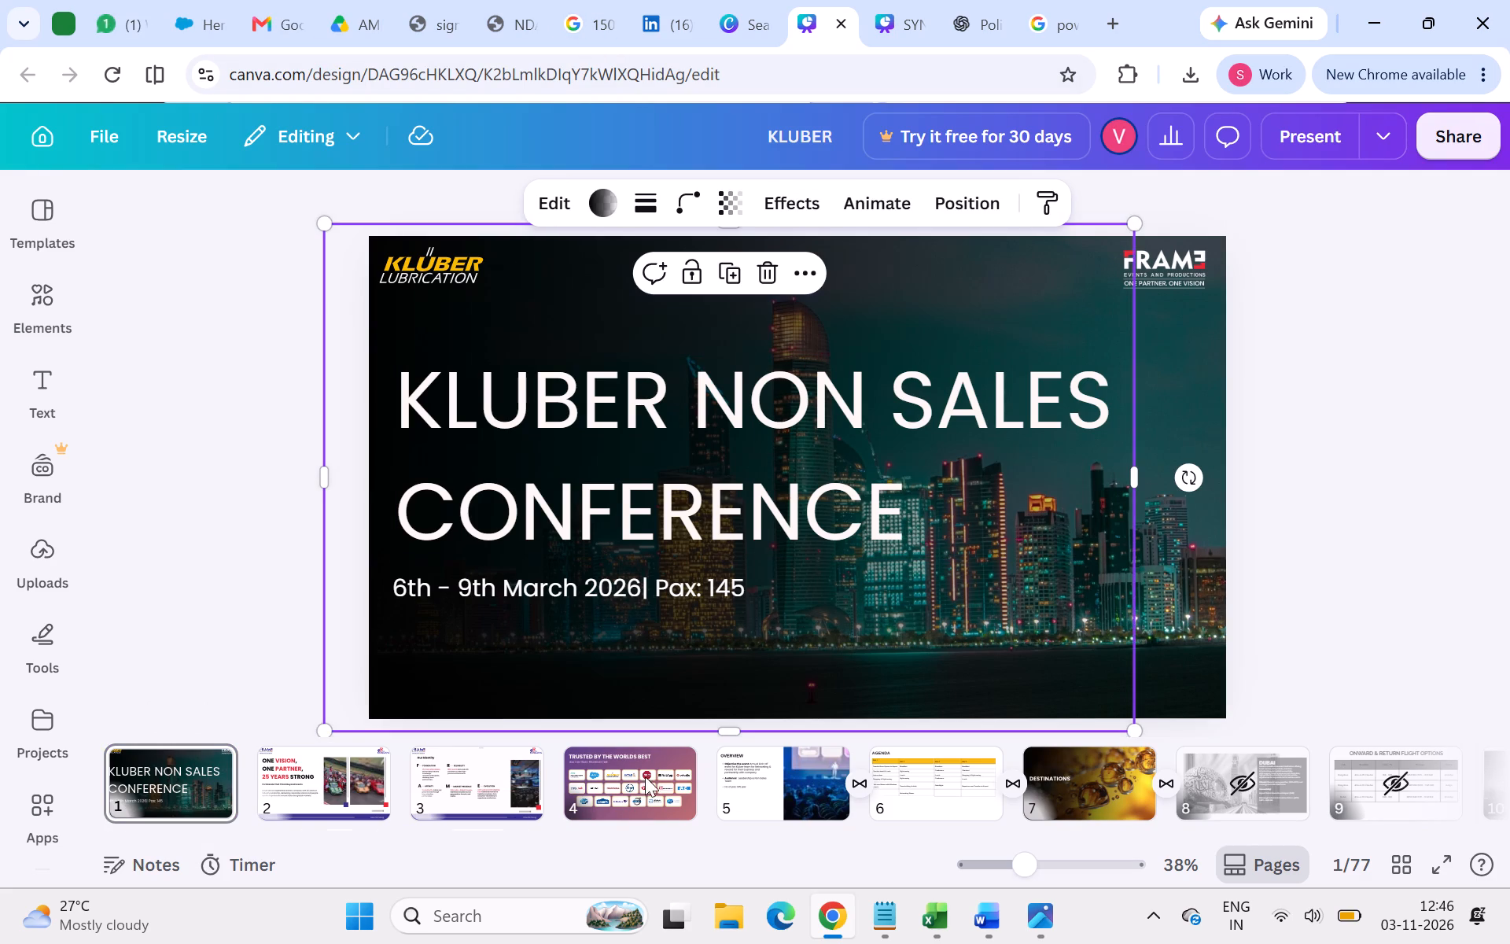
pyautogui.click(208, 773)
pyautogui.hotkey('ctrl', 'c')
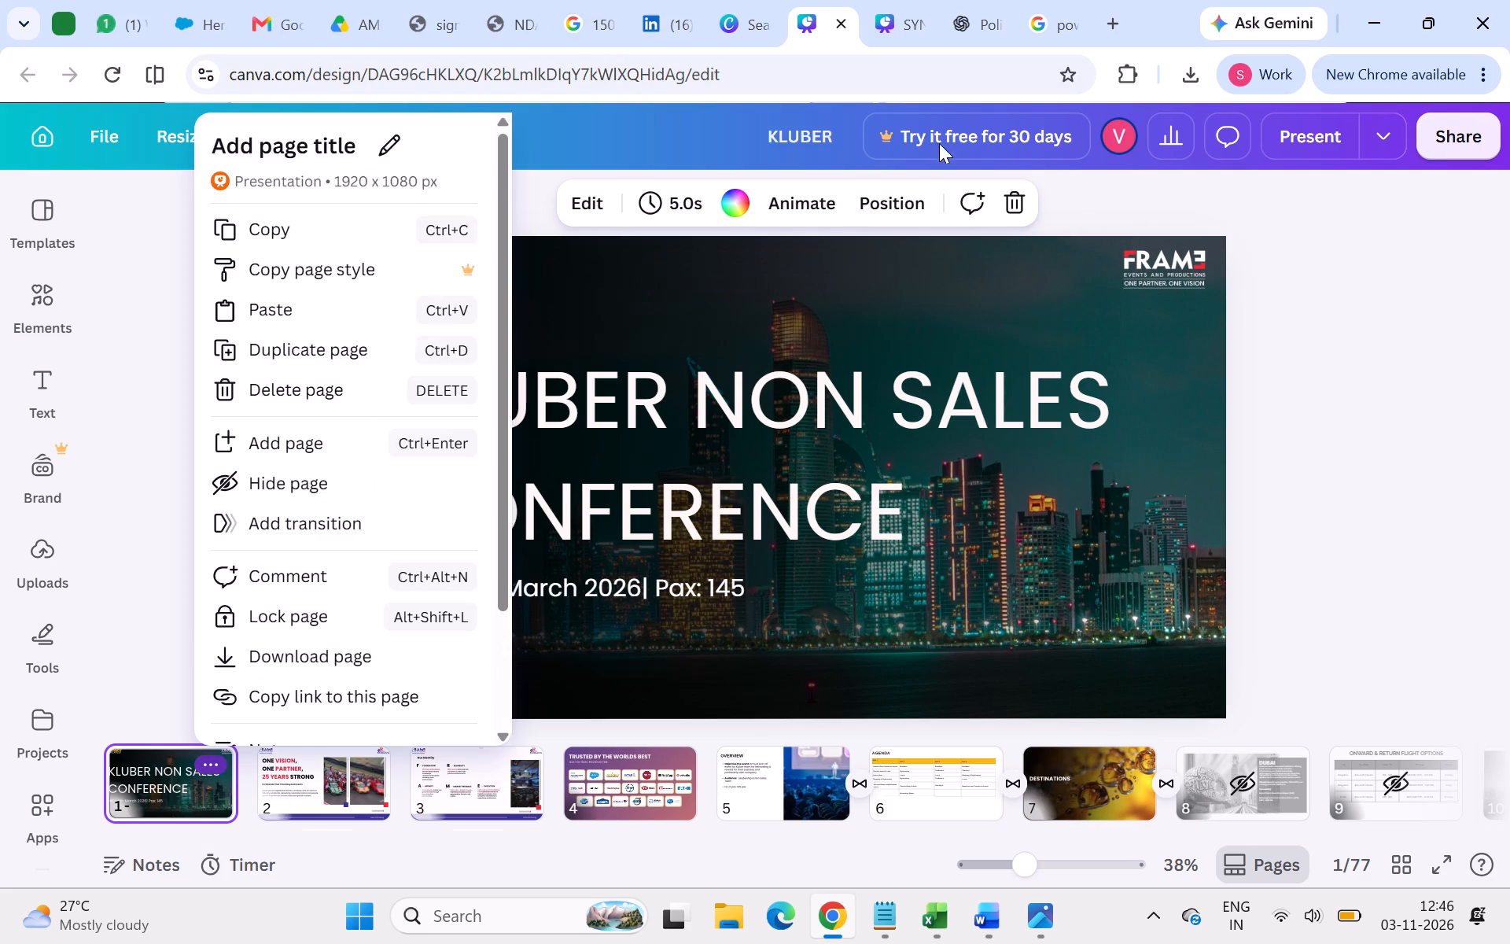
# Return to the srilanka project search results and open the Chem trend- 42 pax deck.
pyautogui.click(757, 24)
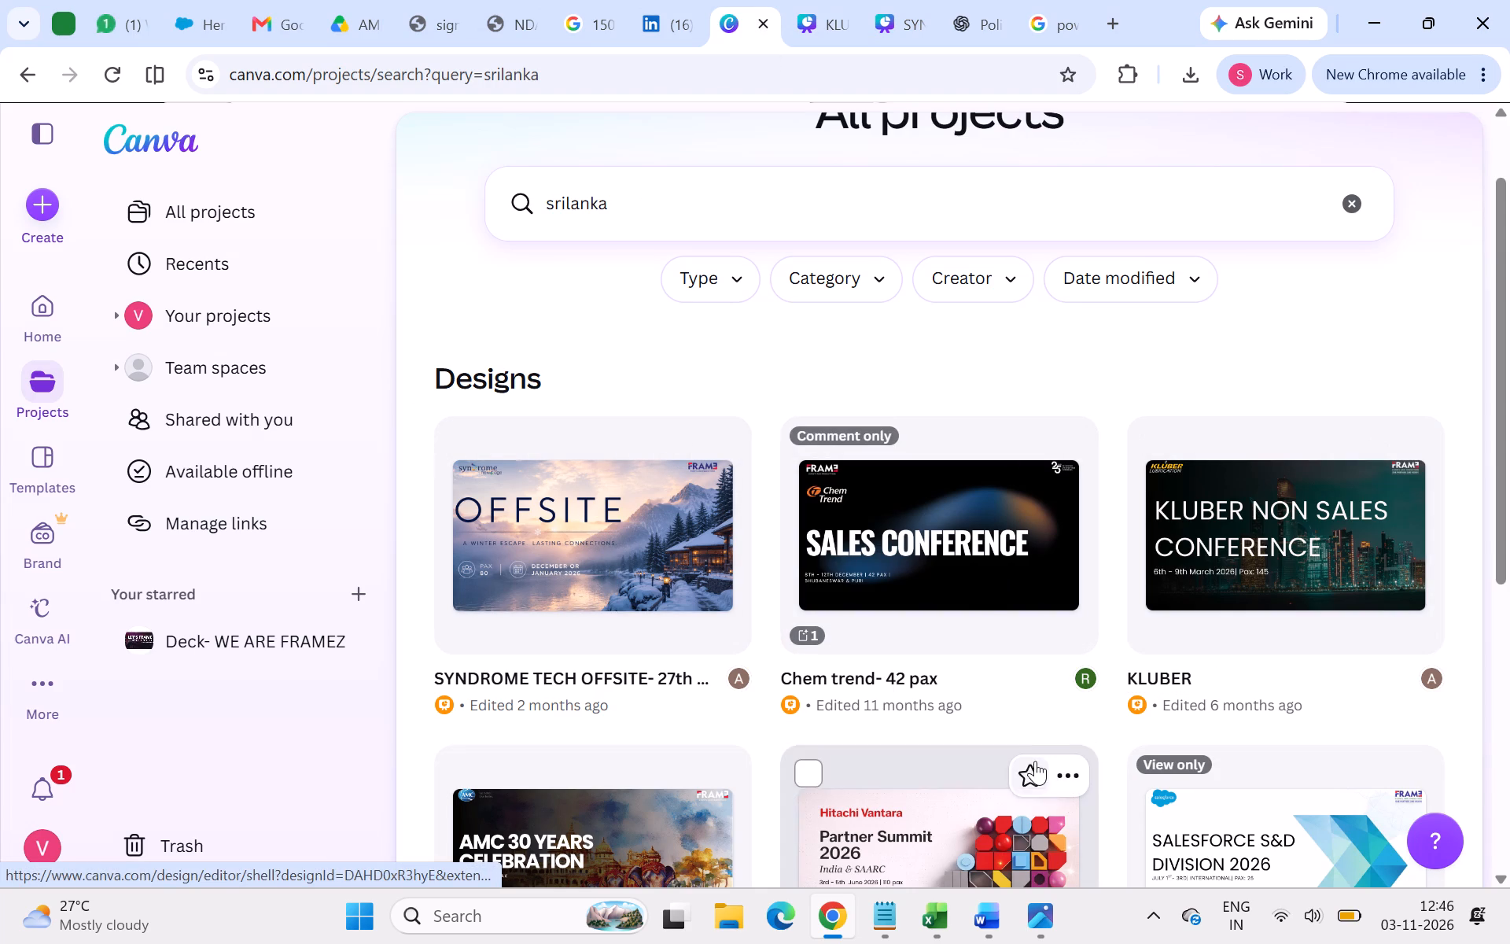
pyautogui.scroll(-1, 970, 604)
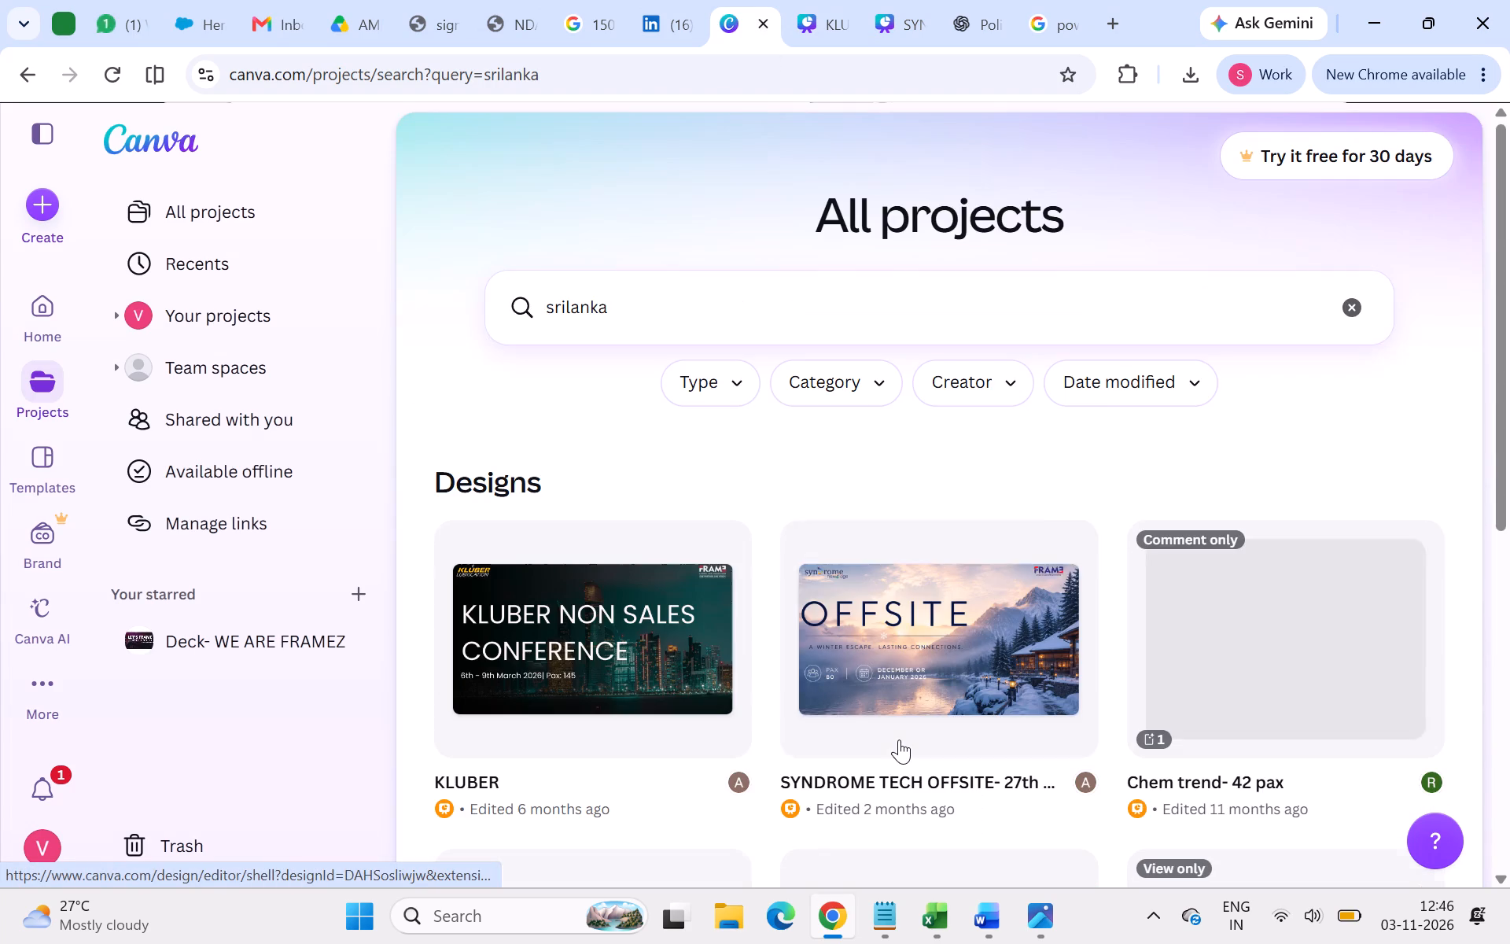
pyautogui.scroll(-3, 676, 688)
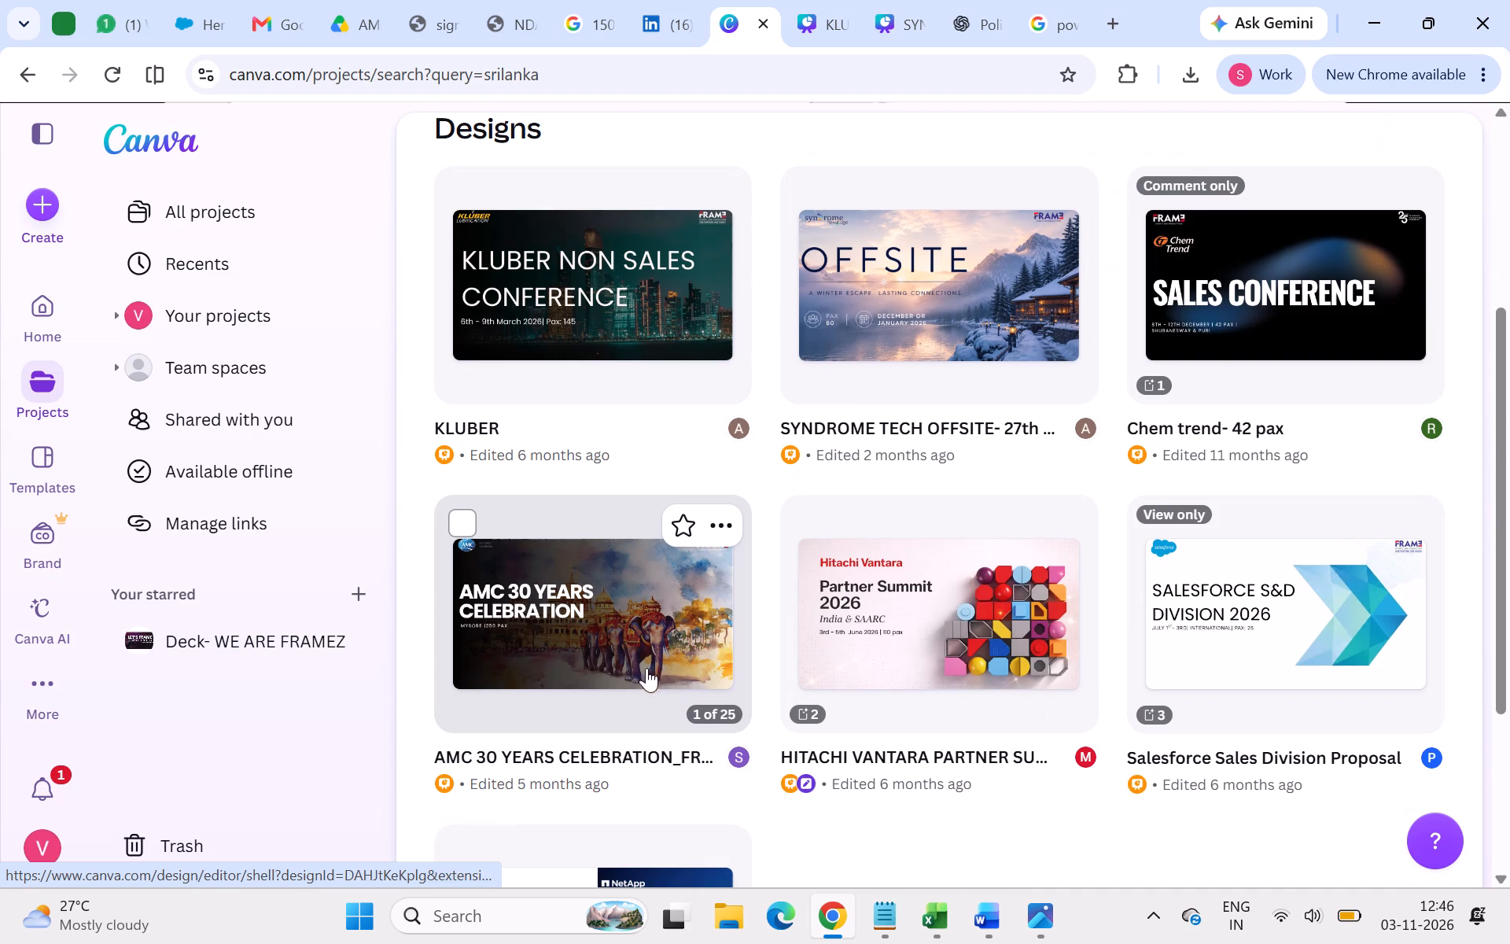
pyautogui.doubleClick(1335, 324)
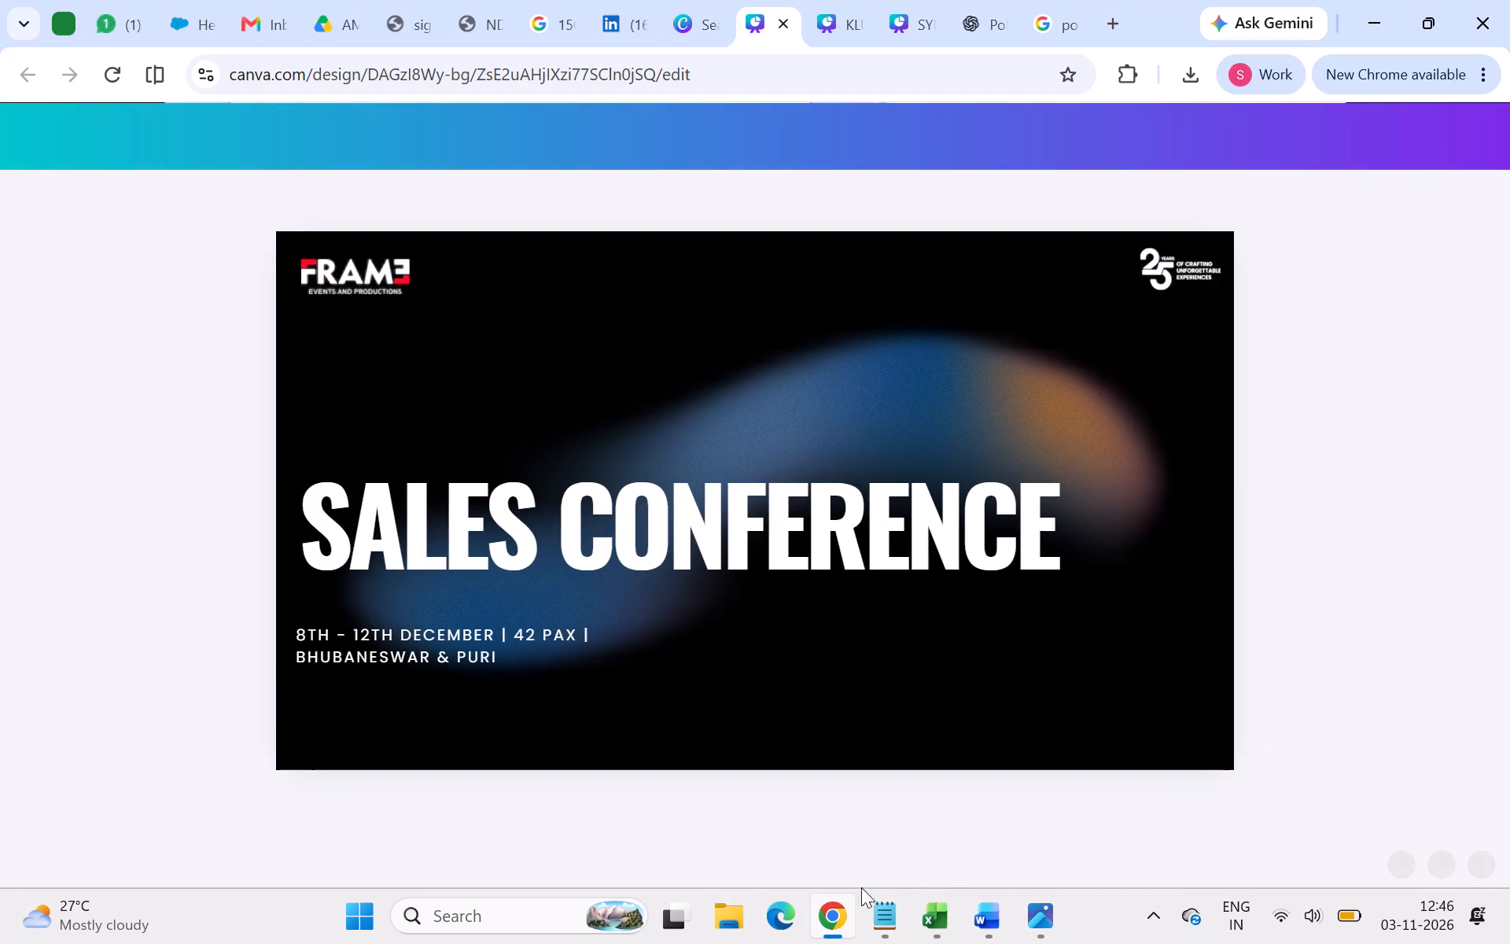
pyautogui.click(180, 581)
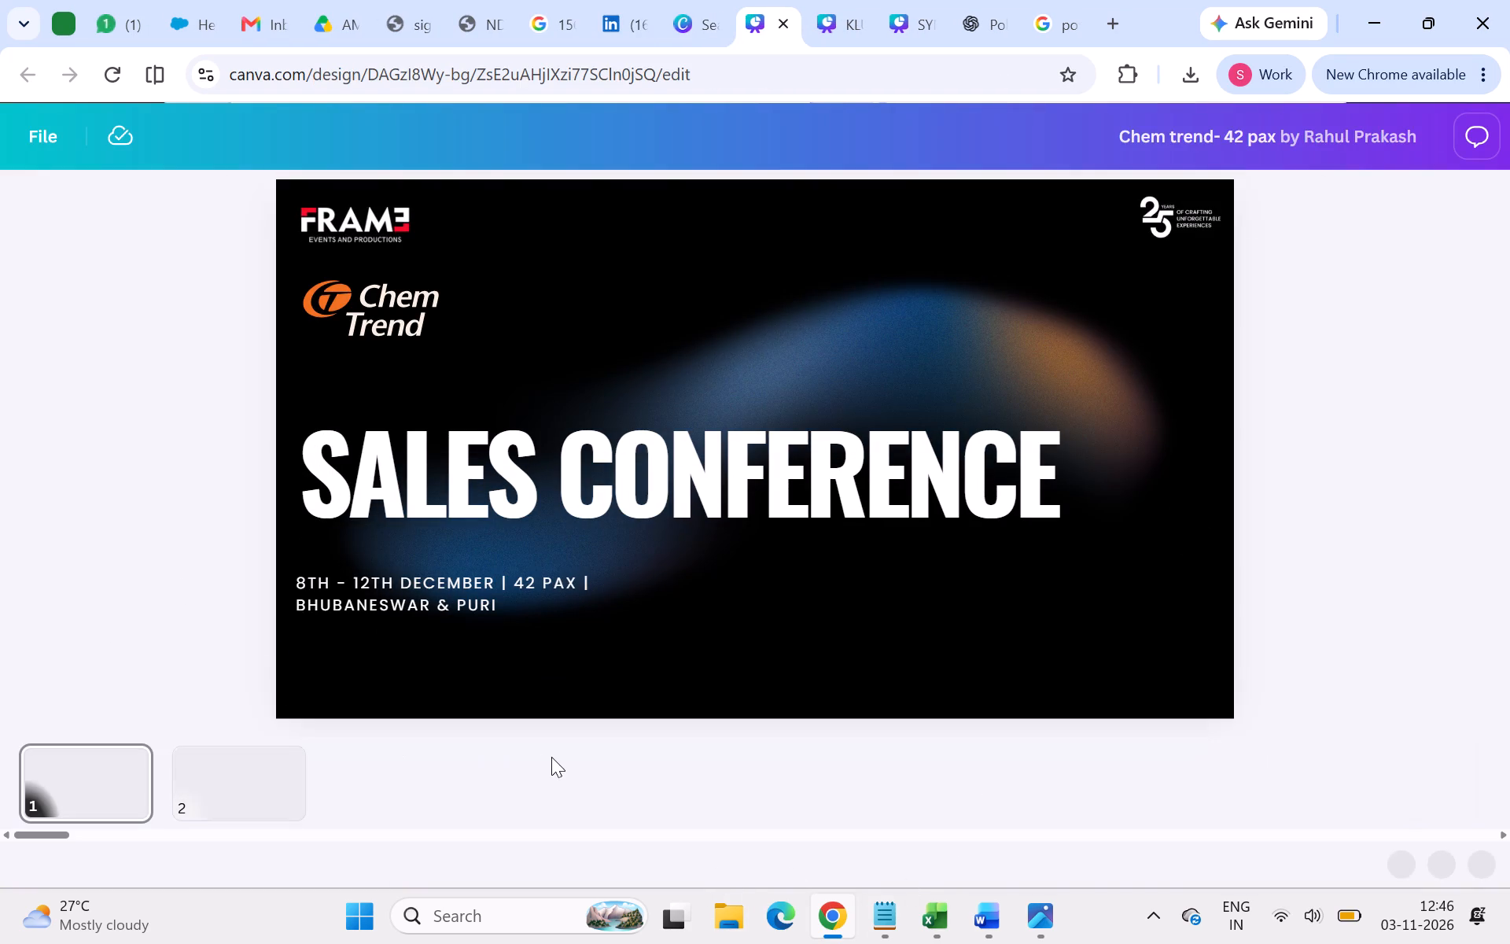
# Review the introduction and pre-event section of the Chem trend deck on pages 2 to 10.
pyautogui.click(249, 777)
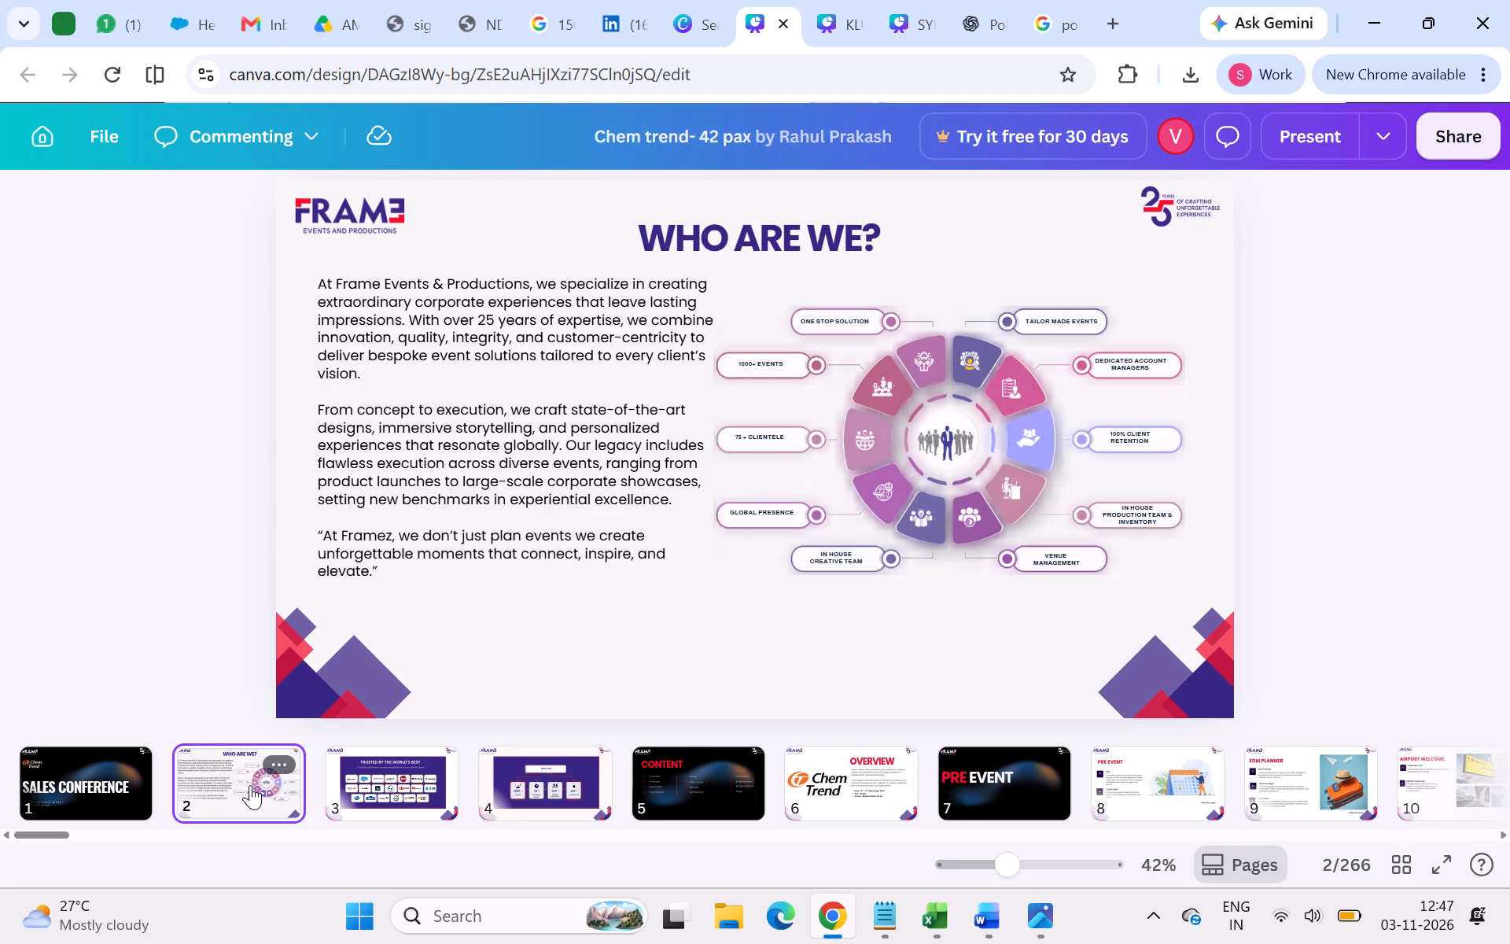
pyautogui.press('Right')
pyautogui.press('Right')
pyautogui.press('Right')
pyautogui.press('Right')
pyautogui.press('Right')
pyautogui.press('Right')
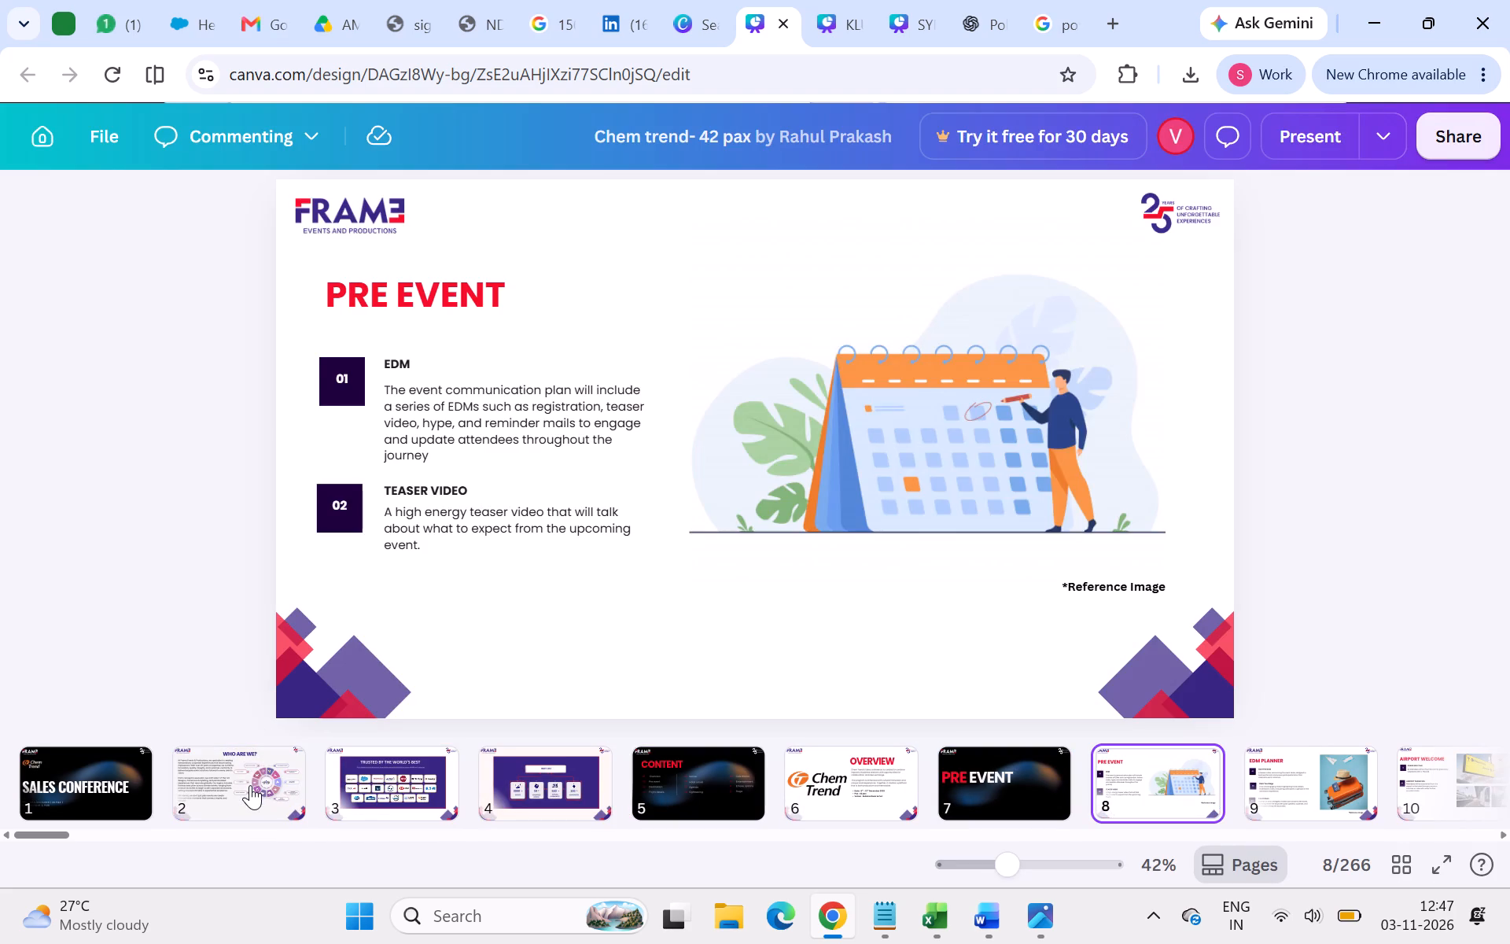
pyautogui.press('Right')
pyautogui.press('Right')
# Review the Bhubaneswar & Puri section on pages 11 to 23, covering flights, hotel, Day 1 agenda, sightseeing and dinner venue options.
pyautogui.press('Right')
pyautogui.press('Right')
pyautogui.press('Right')
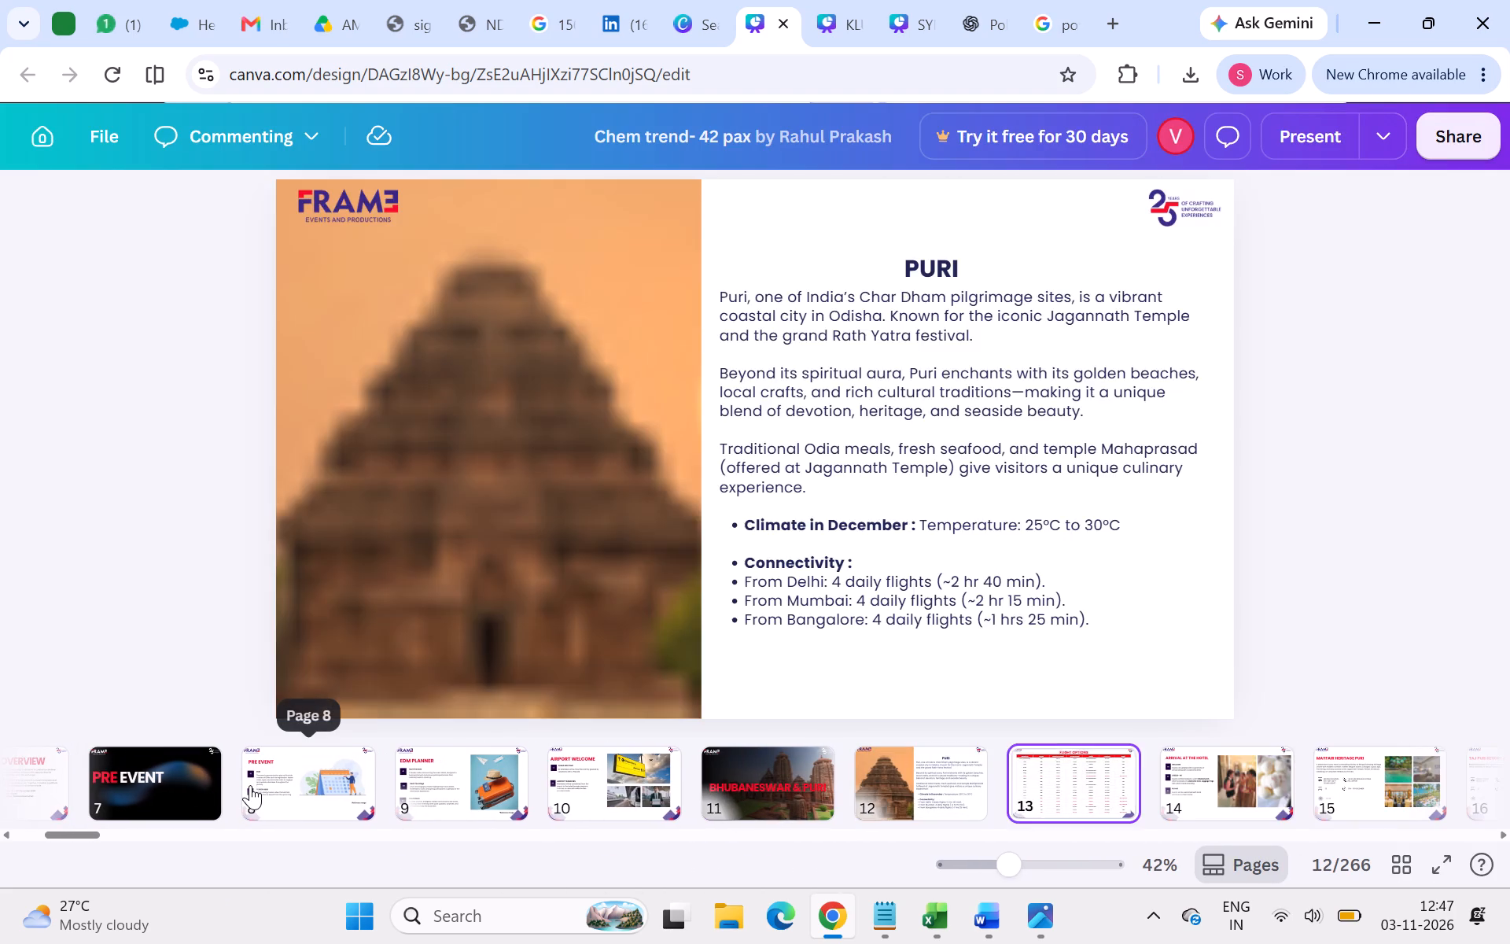
pyautogui.press('Right')
pyautogui.press('Right')
pyautogui.press('Right')
pyautogui.press('Right')
pyautogui.press('Right')
pyautogui.press('Right')
pyautogui.press('Right')
pyautogui.press('Right')
pyautogui.press('Right')
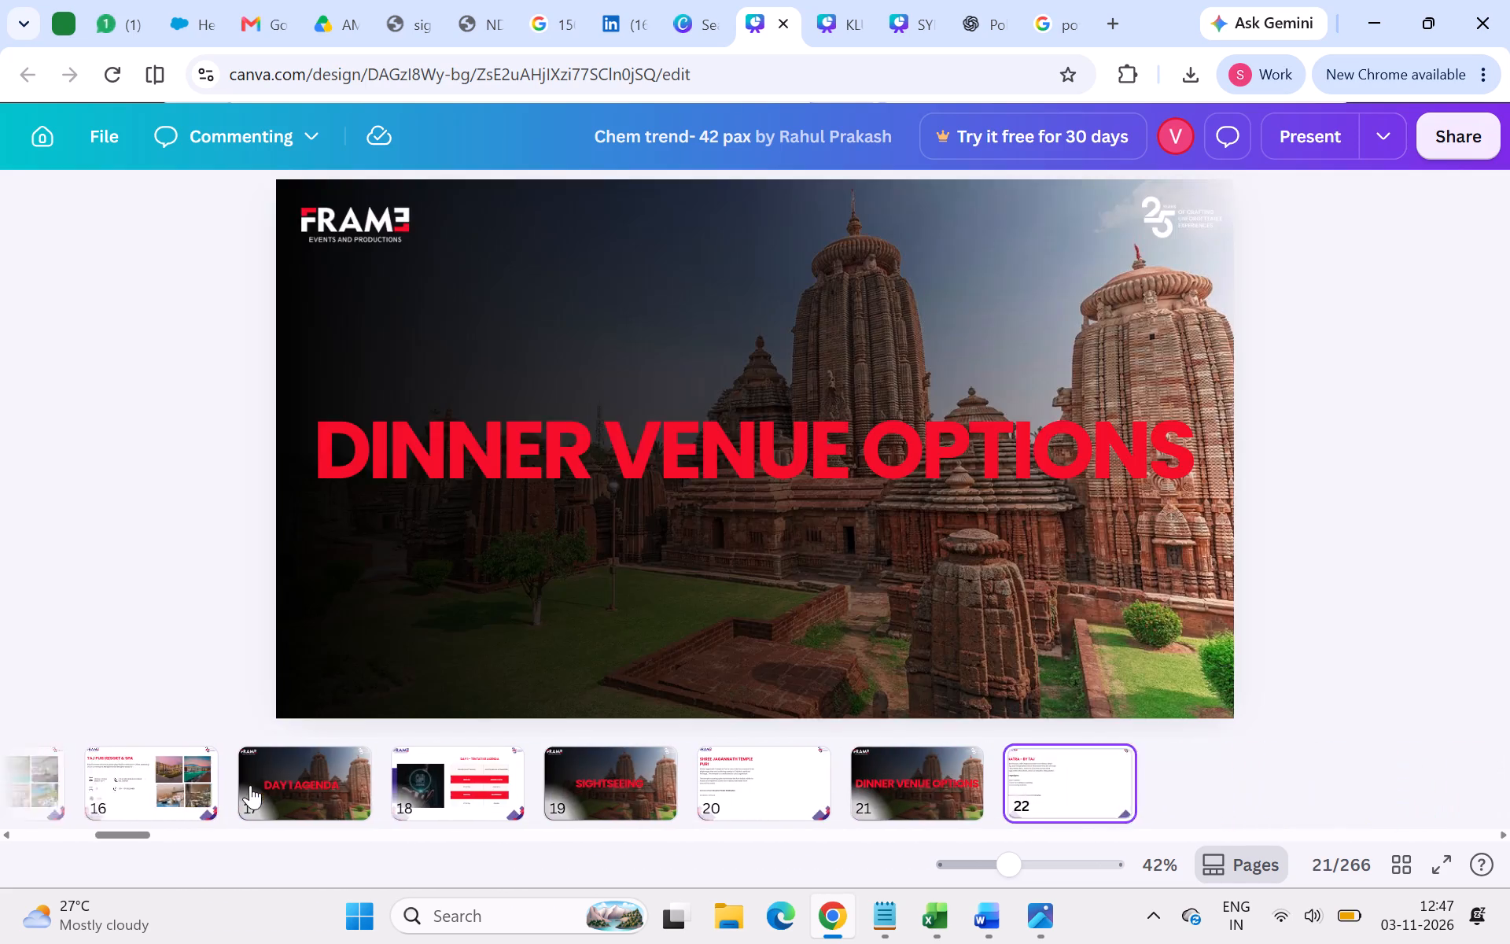
pyautogui.press('Right')
# Review the Bhubaneswar & Puri pages 24 to 47, from the Day 2 agenda through the gala opening act and entertainment options.
pyautogui.press('Right')
pyautogui.press('Right')
pyautogui.press('Right')
pyautogui.press('Right')
pyautogui.press('Right')
pyautogui.press('Right')
pyautogui.press('Right')
pyautogui.press('Right')
pyautogui.press('Right')
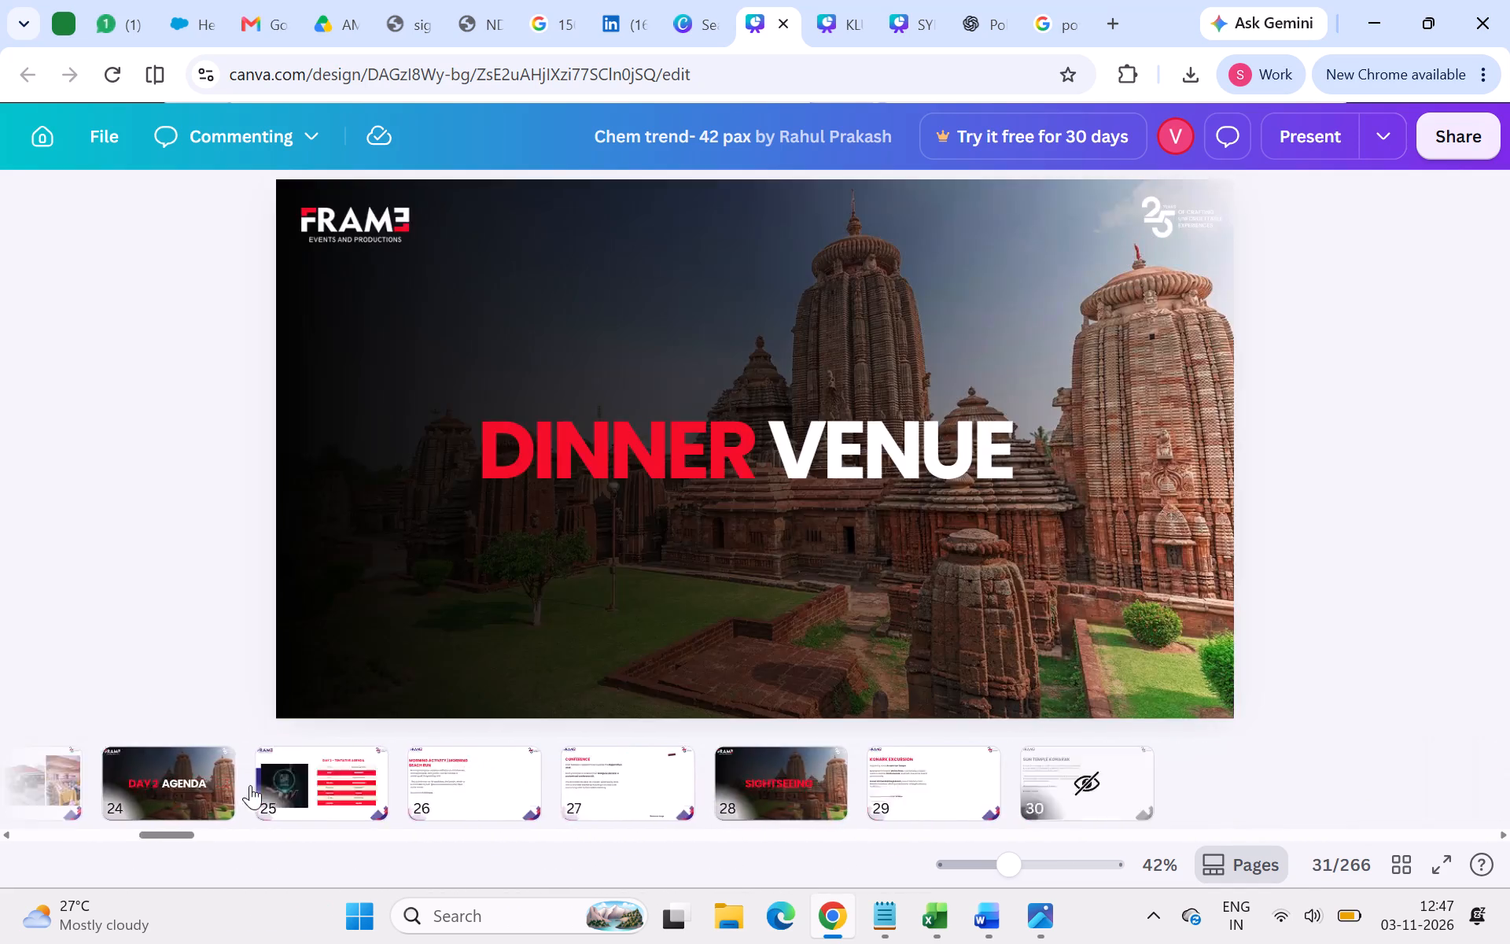
pyautogui.press('Right')
pyautogui.press('Right')
pyautogui.press('Right')
pyautogui.press('Right')
pyautogui.press('Right')
pyautogui.press('Right')
pyautogui.press('Right')
pyautogui.press('Right')
pyautogui.press('Right')
pyautogui.press('Right')
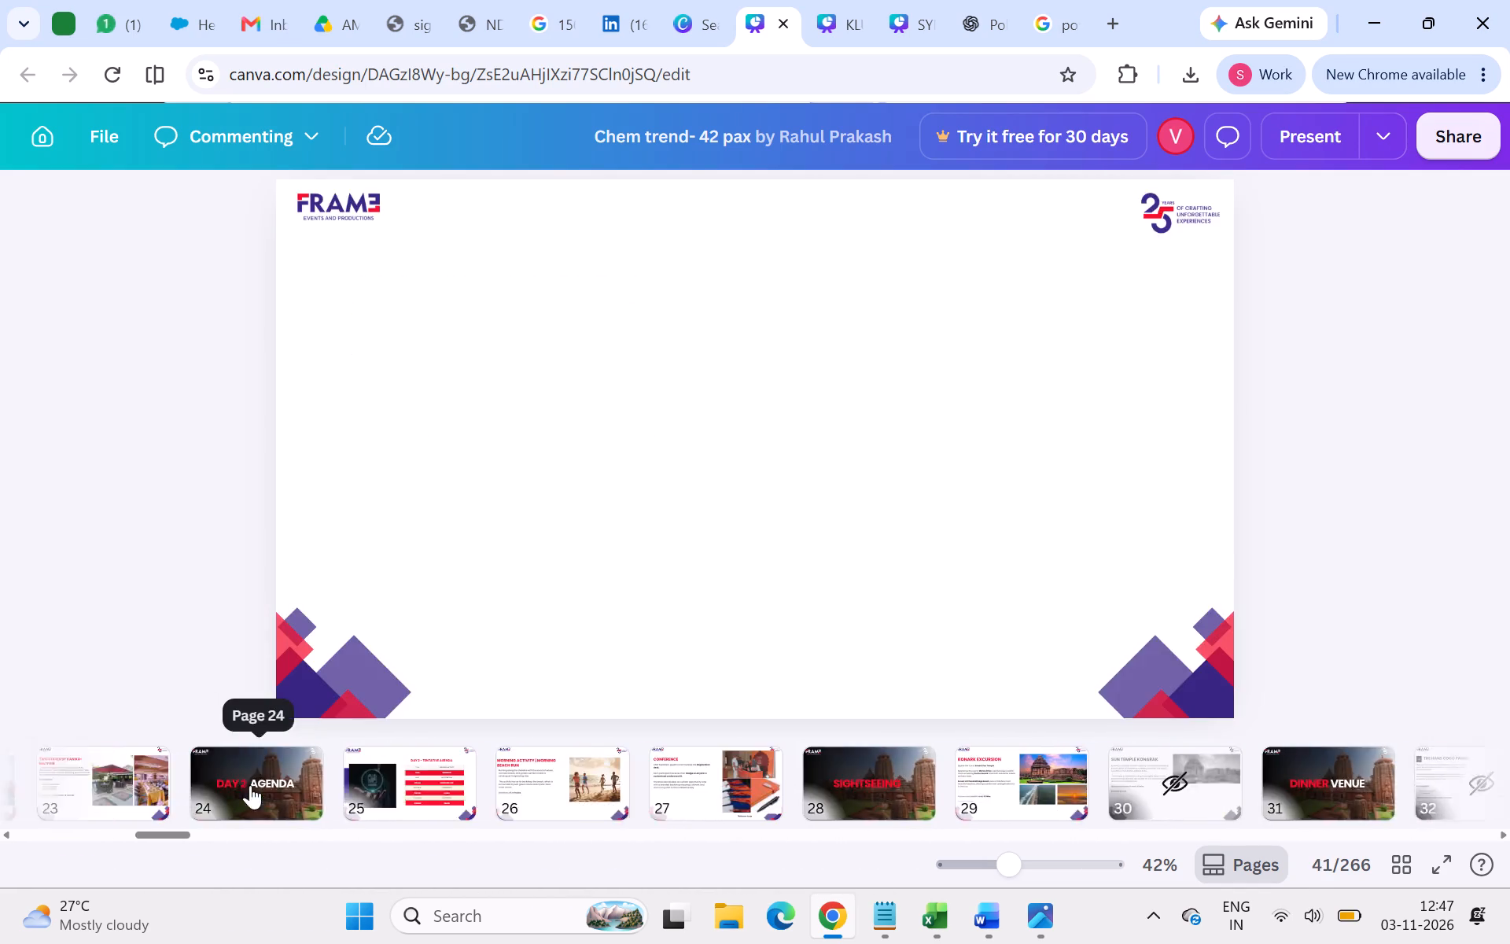
pyautogui.press('Right')
pyautogui.press('Right')
pyautogui.press('Right')
pyautogui.press('Right')
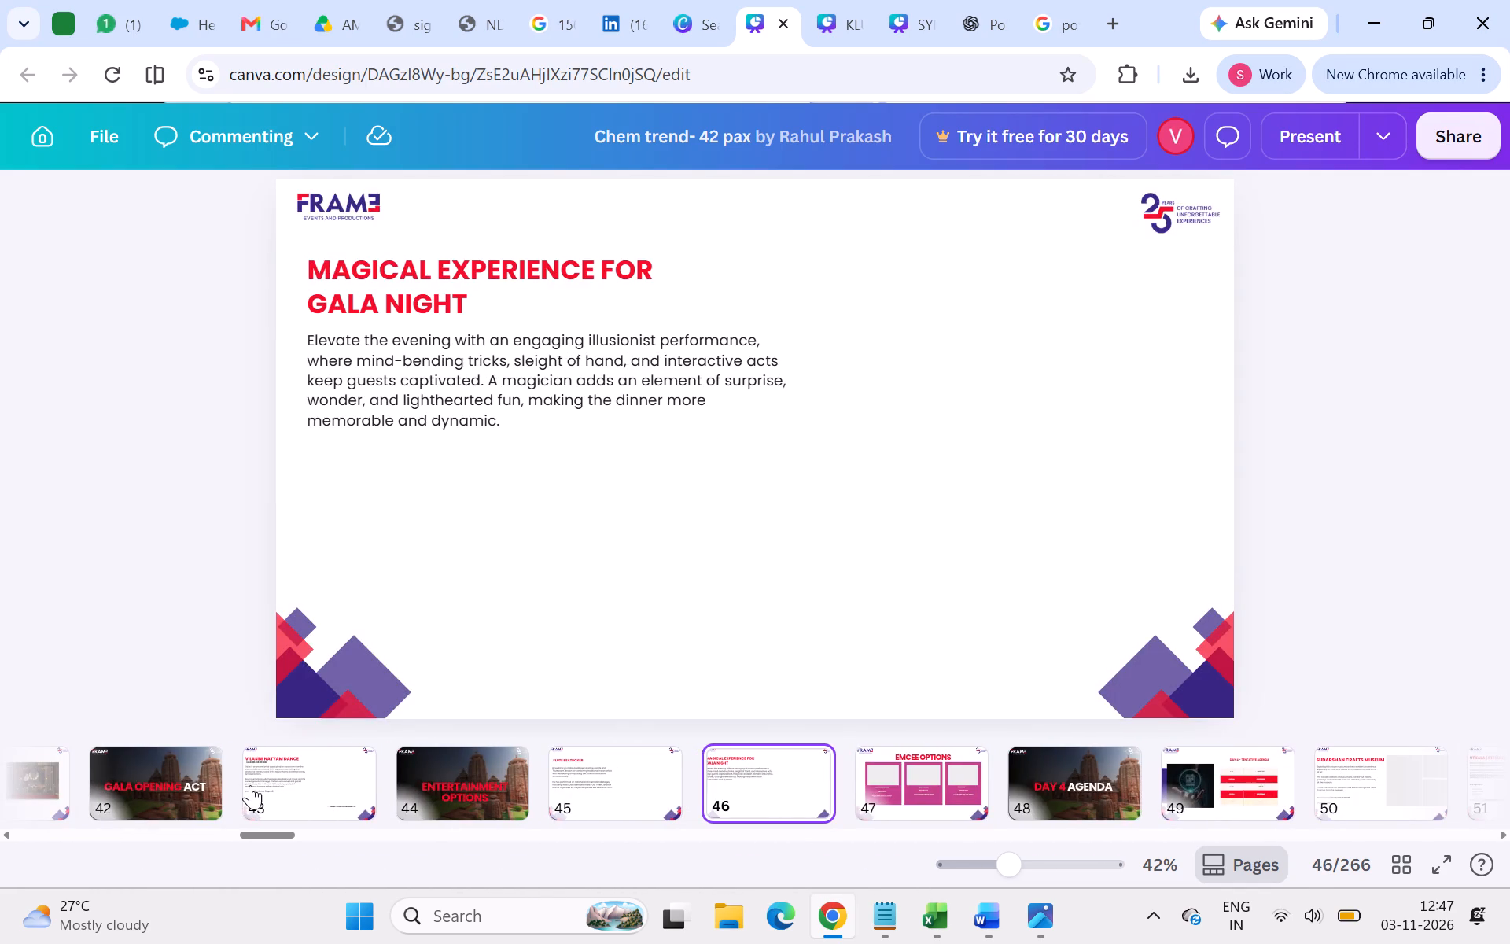
pyautogui.press('Right')
# Review the Day 4 and Day 5 agendas on pages 48 to 58, rechecking the Sudarshan Crafts Museum and Utkala pages.
pyautogui.press('Right')
pyautogui.press('Right')
pyautogui.press('Right')
pyautogui.press('Right')
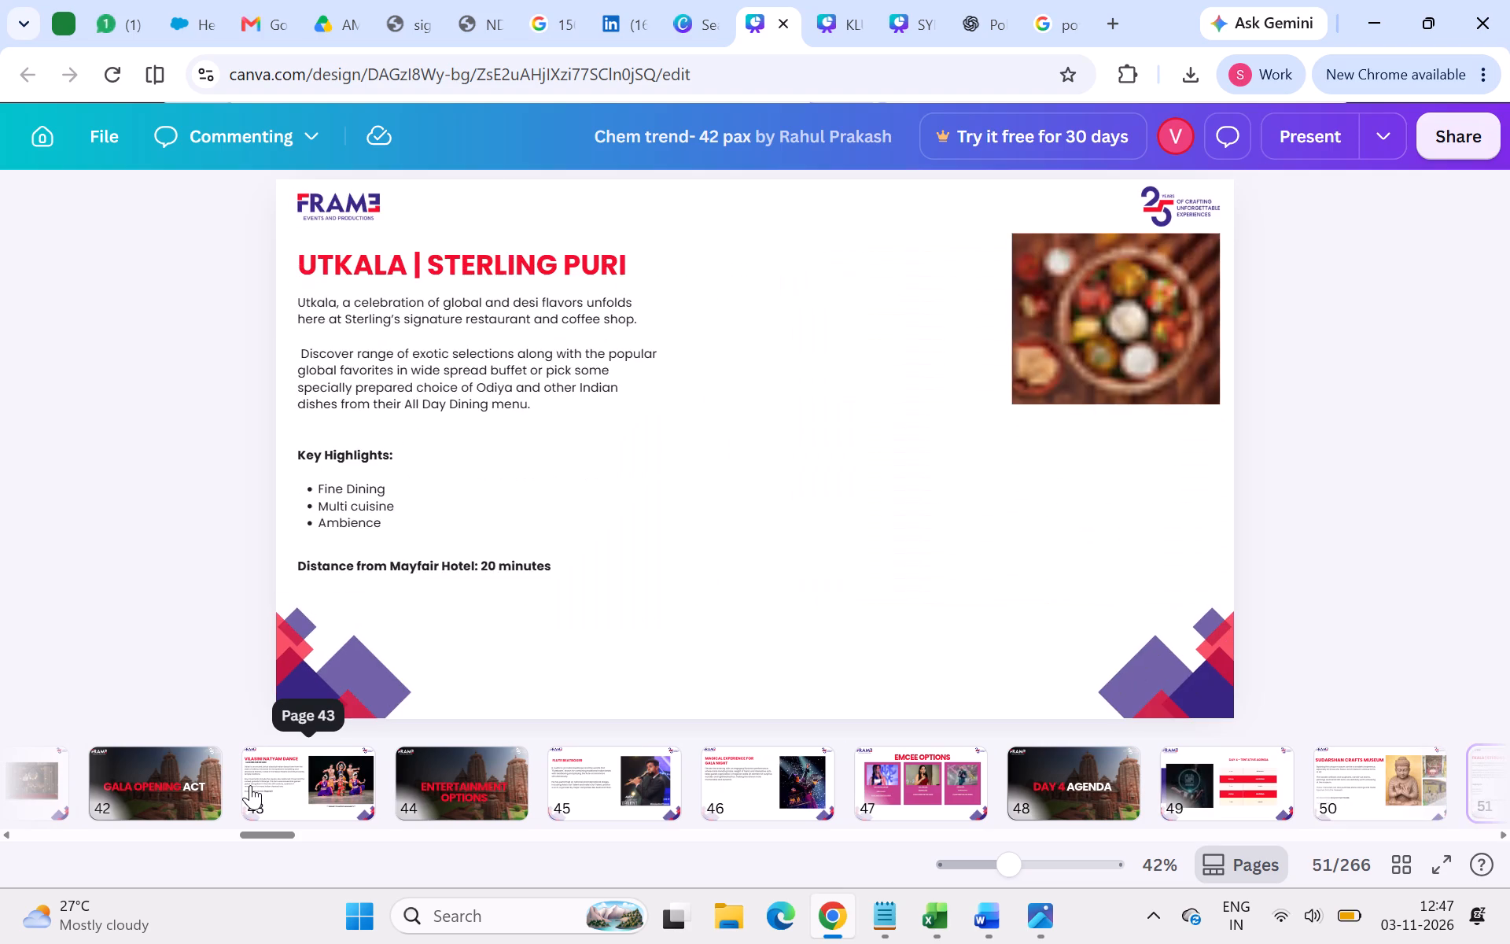
pyautogui.press('Right')
pyautogui.press('Left')
pyautogui.press('Left')
pyautogui.press('Left')
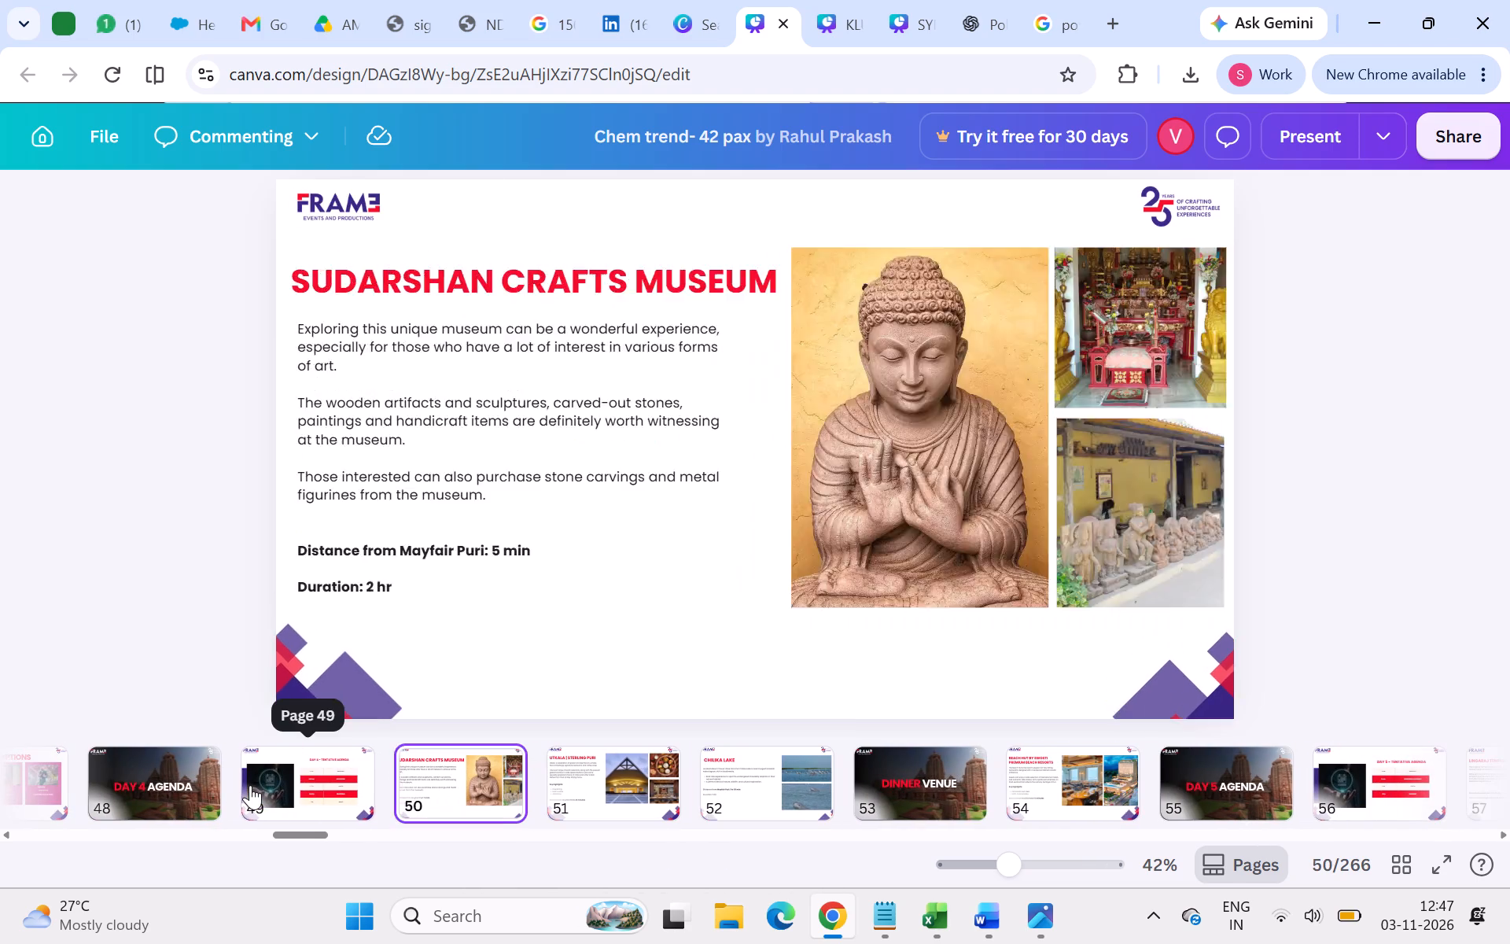
pyautogui.press('Left')
pyautogui.press('Right')
pyautogui.press('Right')
pyautogui.press('Right')
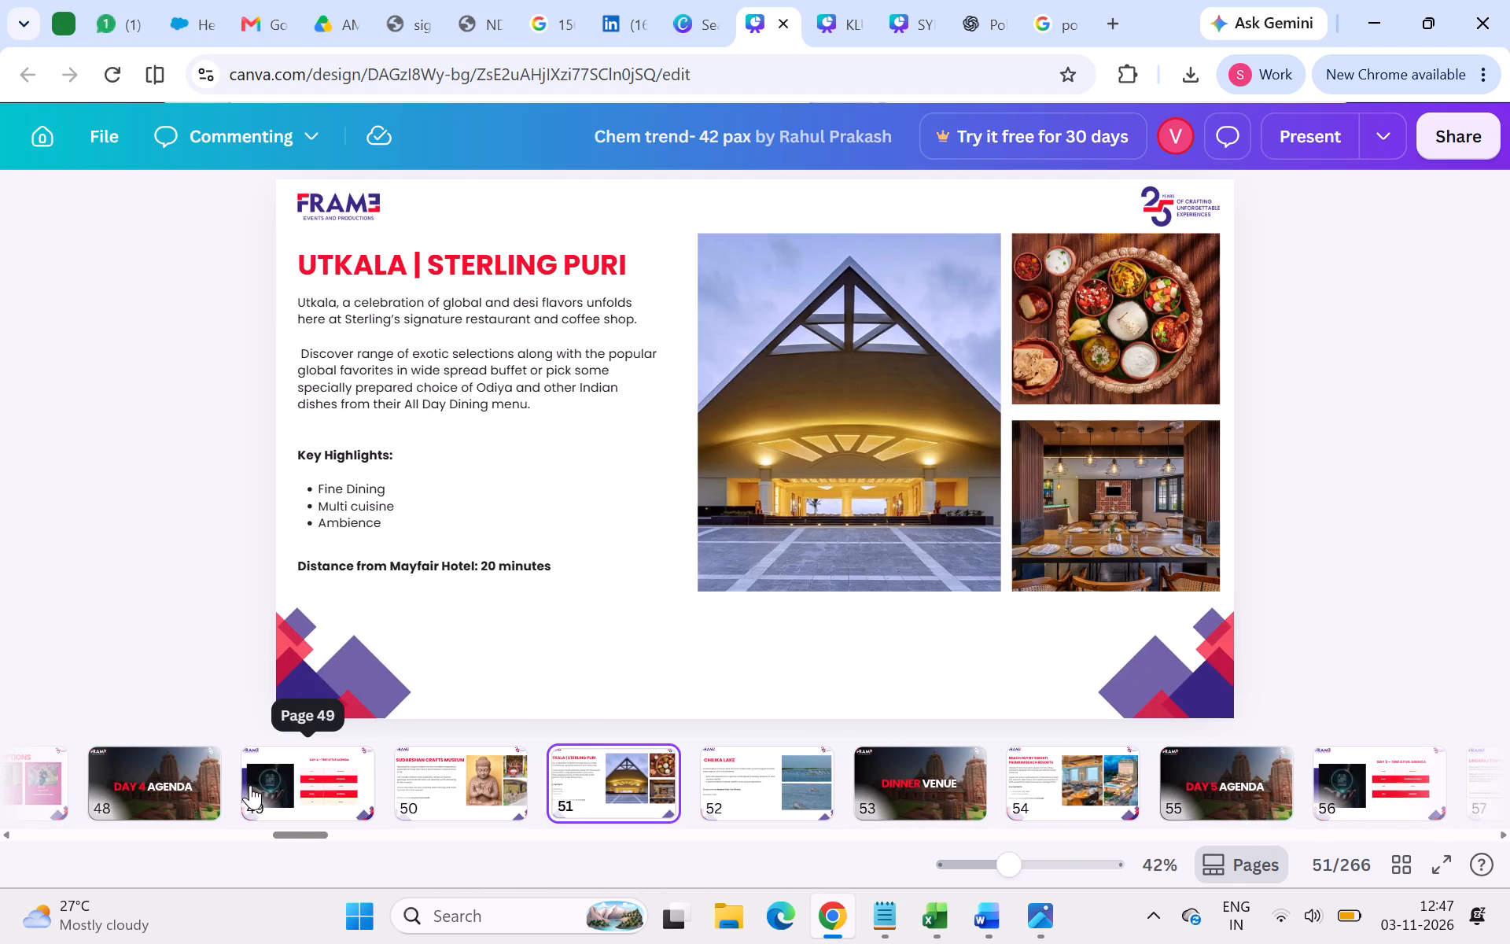
pyautogui.press('Right')
pyautogui.press('Right')
pyautogui.press('Right')
pyautogui.press('Right')
pyautogui.press('Right')
pyautogui.press('Right')
pyautogui.press('Right')
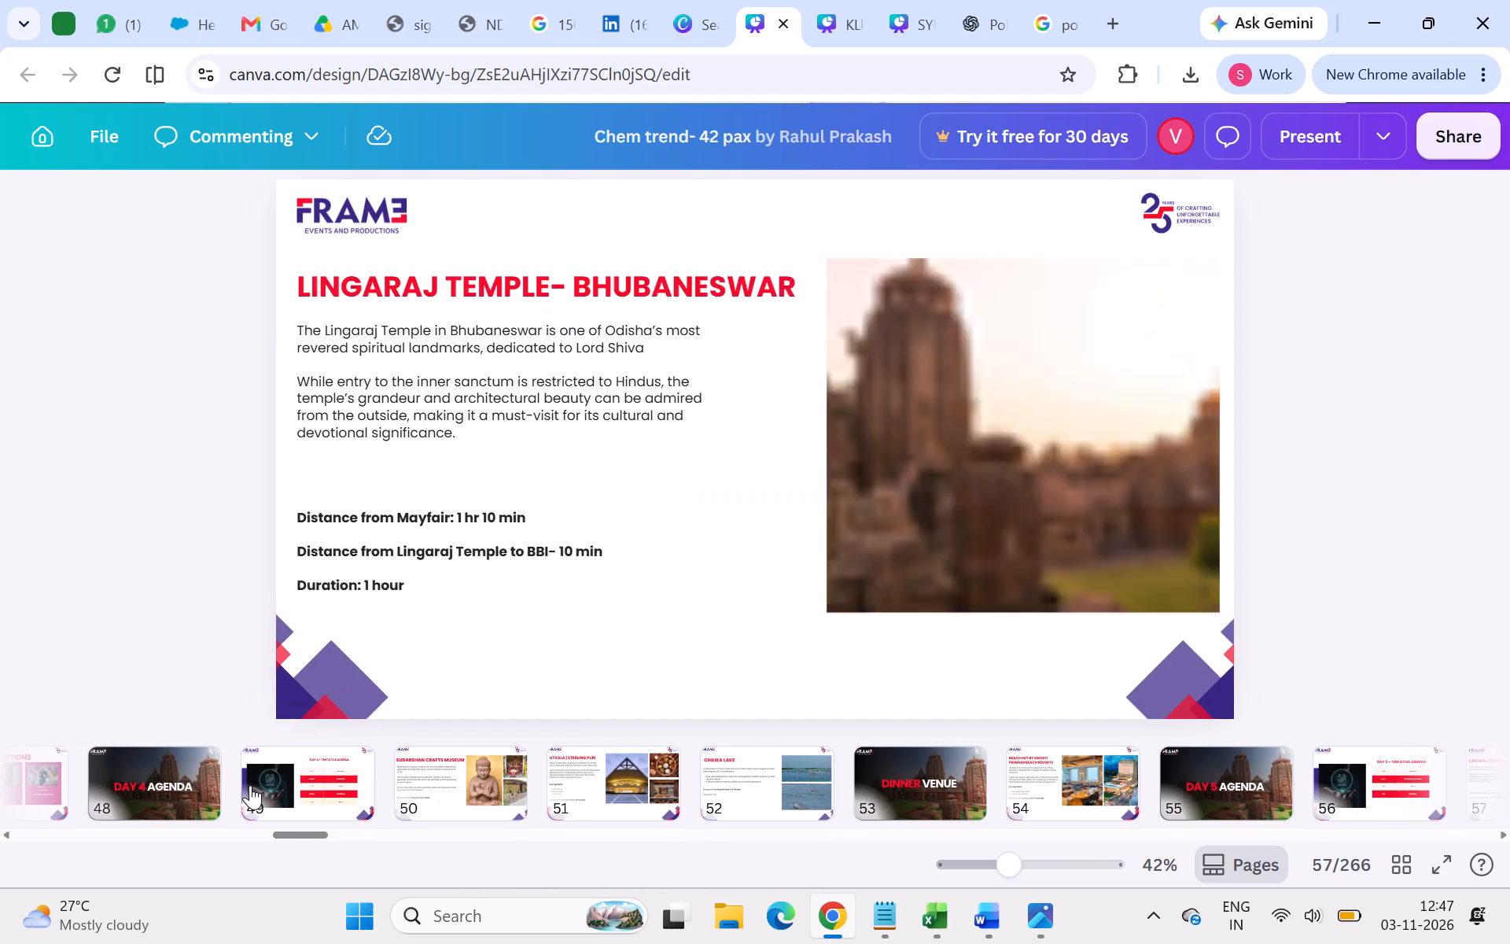
# Review the stage, conference photo opp and gift item pages on pages 59 to 64.
pyautogui.press('Right')
pyautogui.press('Right')
pyautogui.press('Right')
pyautogui.press('Right')
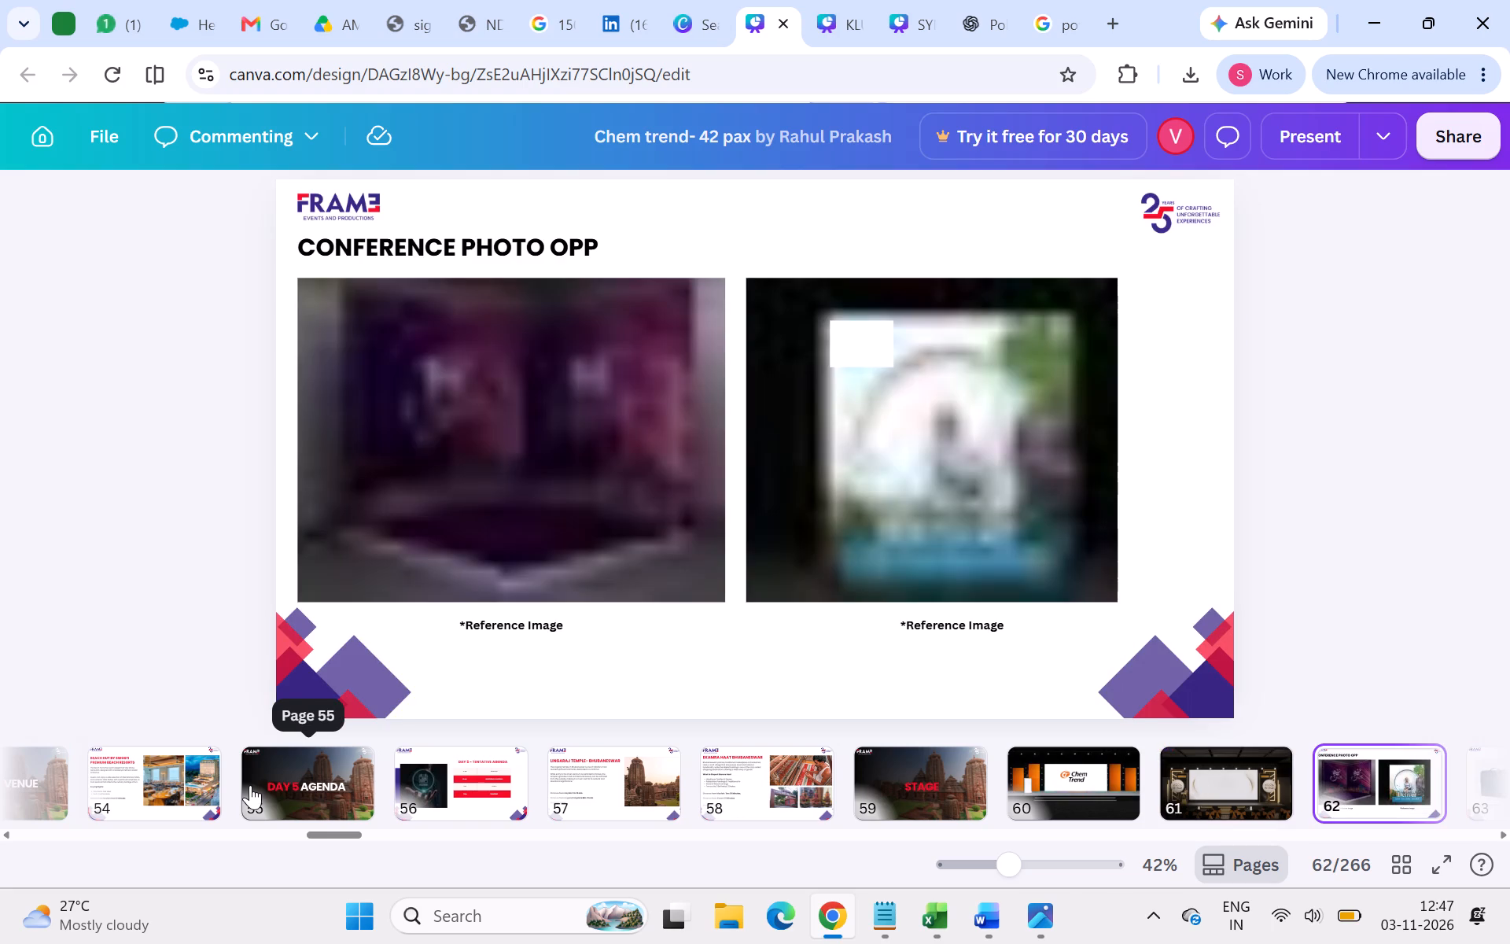
pyautogui.press('Right')
pyautogui.press('Right')
# Review the hidden Udaipur section on pages 65 to 78, covering flights, hotel, first agenda, sightseeing and dinner venue.
pyautogui.press('Right')
pyautogui.press('Right')
pyautogui.press('Right')
pyautogui.press('Right')
pyautogui.press('Right')
pyautogui.press('Right')
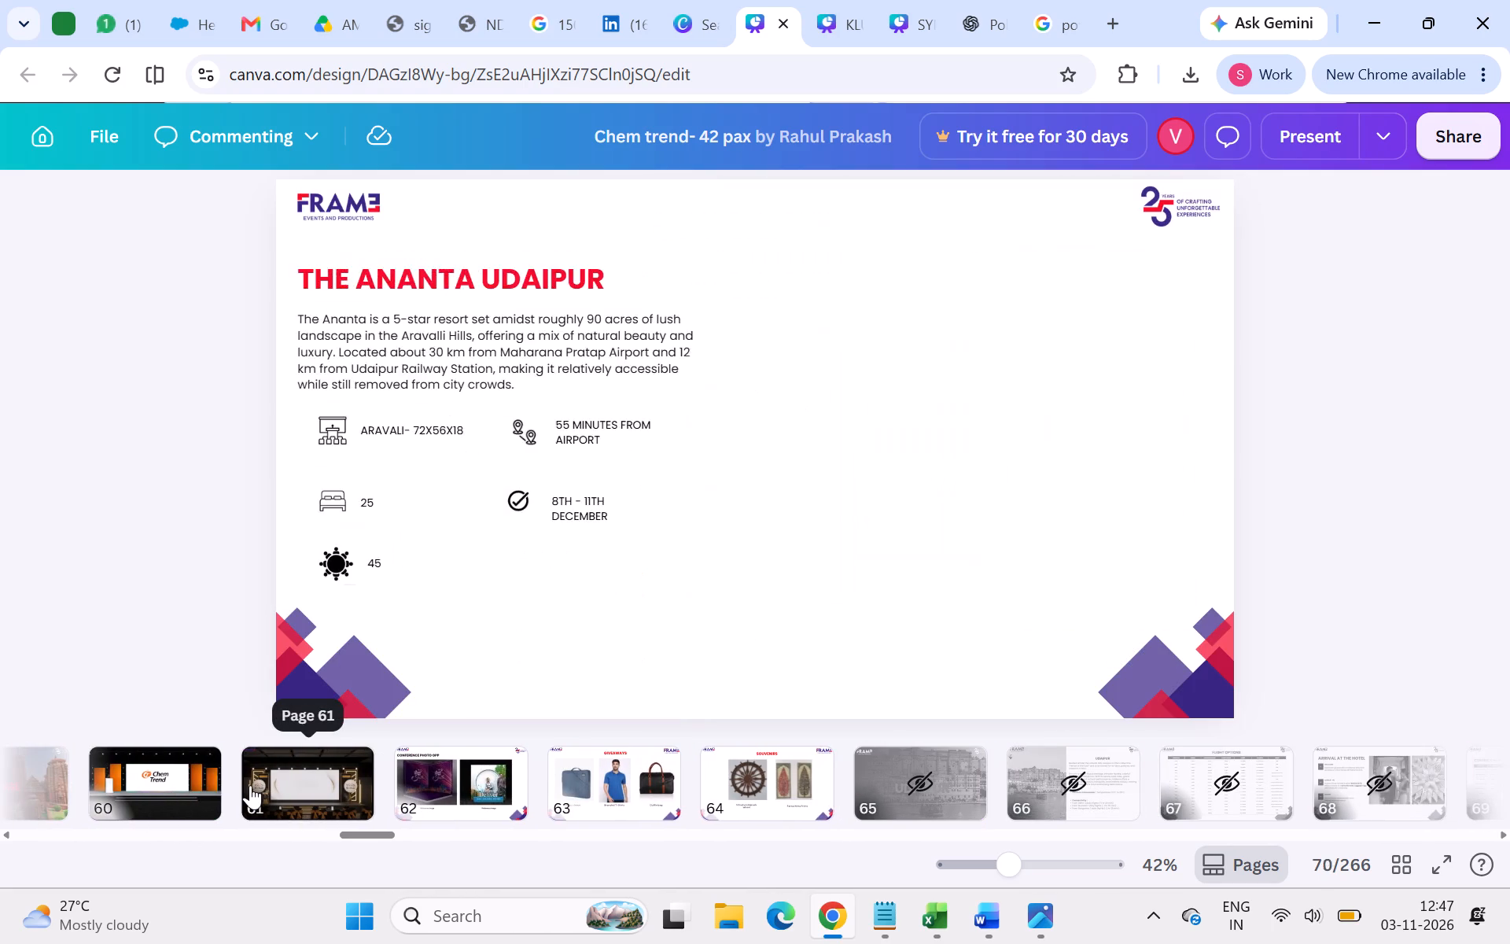
pyautogui.press('Right')
pyautogui.press('Right')
pyautogui.press('Right')
pyautogui.press('Right')
pyautogui.press('Right')
pyautogui.press('Right')
pyautogui.press('Right')
pyautogui.press('Right')
# Continue through the hidden pages 79 to 91, covering the Day 2 agenda and conference content.
pyautogui.press('Right')
pyautogui.press('Right')
pyautogui.press('Right')
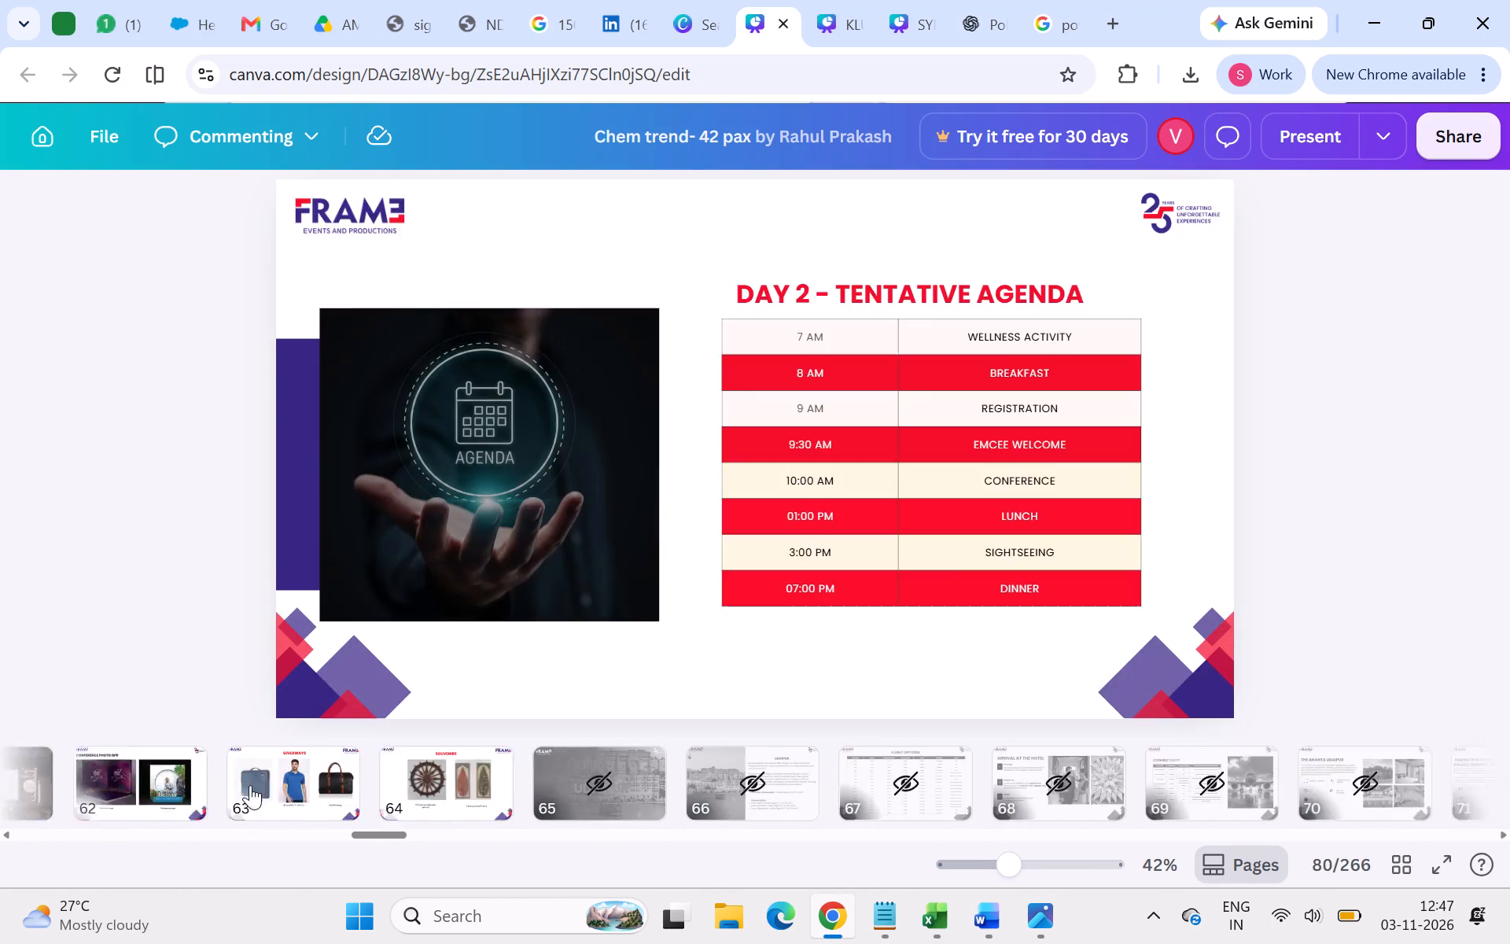
pyautogui.press('Right')
pyautogui.press('Right')
pyautogui.press('Right')
pyautogui.press('Right')
pyautogui.press('Right')
pyautogui.press('Right')
pyautogui.press('Right')
pyautogui.press('Right')
pyautogui.press('Right')
pyautogui.press('Right')
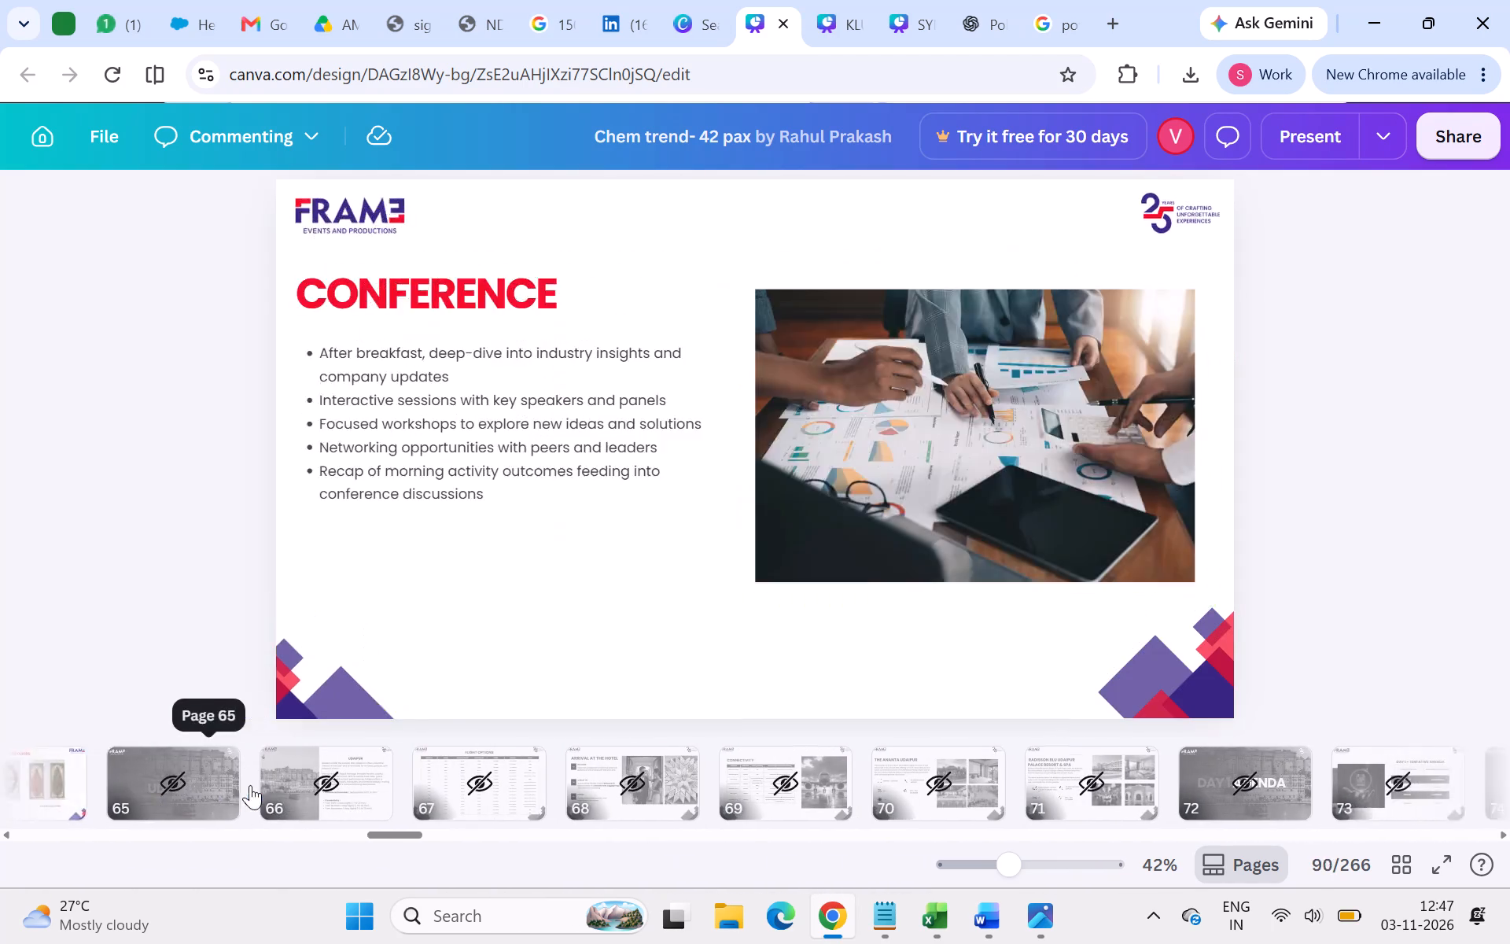
# Review the hidden pages 92 to 100, including the Bagdogra connectivity options.
pyautogui.press('Right')
pyautogui.press('Right')
pyautogui.press('Right')
pyautogui.press('Right')
pyautogui.press('Right')
pyautogui.press('Right')
pyautogui.press('Right')
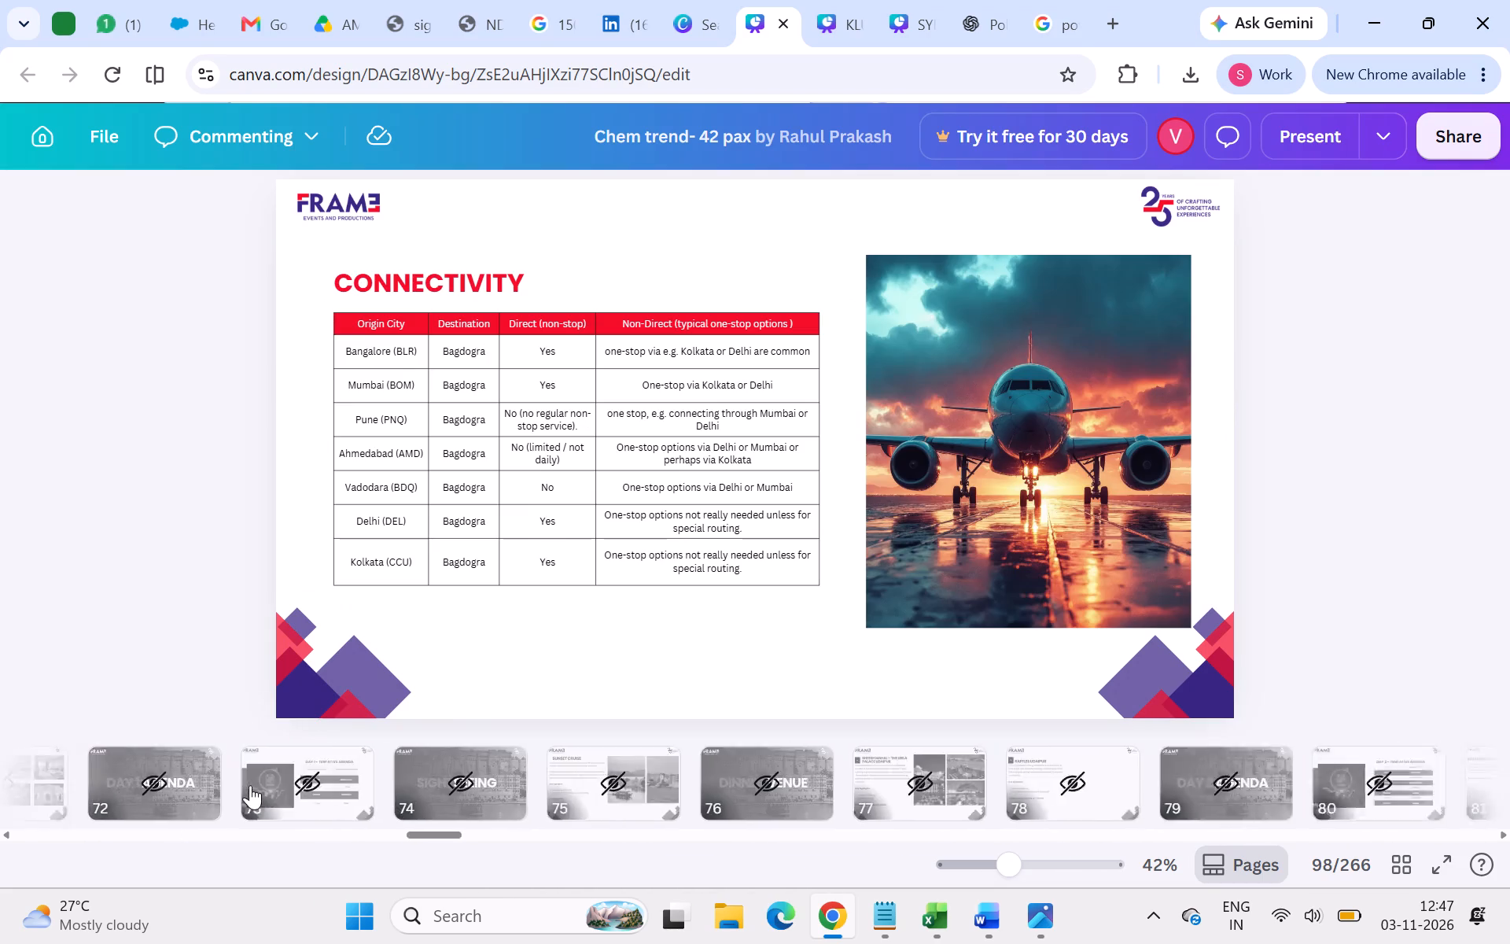
pyautogui.press('Right')
pyautogui.press('Right')
# Review the hidden Guwahati section on pages 101 to 112, covering the destination, flights, hotel, first agenda, sightseeing and dinner venue.
pyautogui.press('Right')
pyautogui.press('Right')
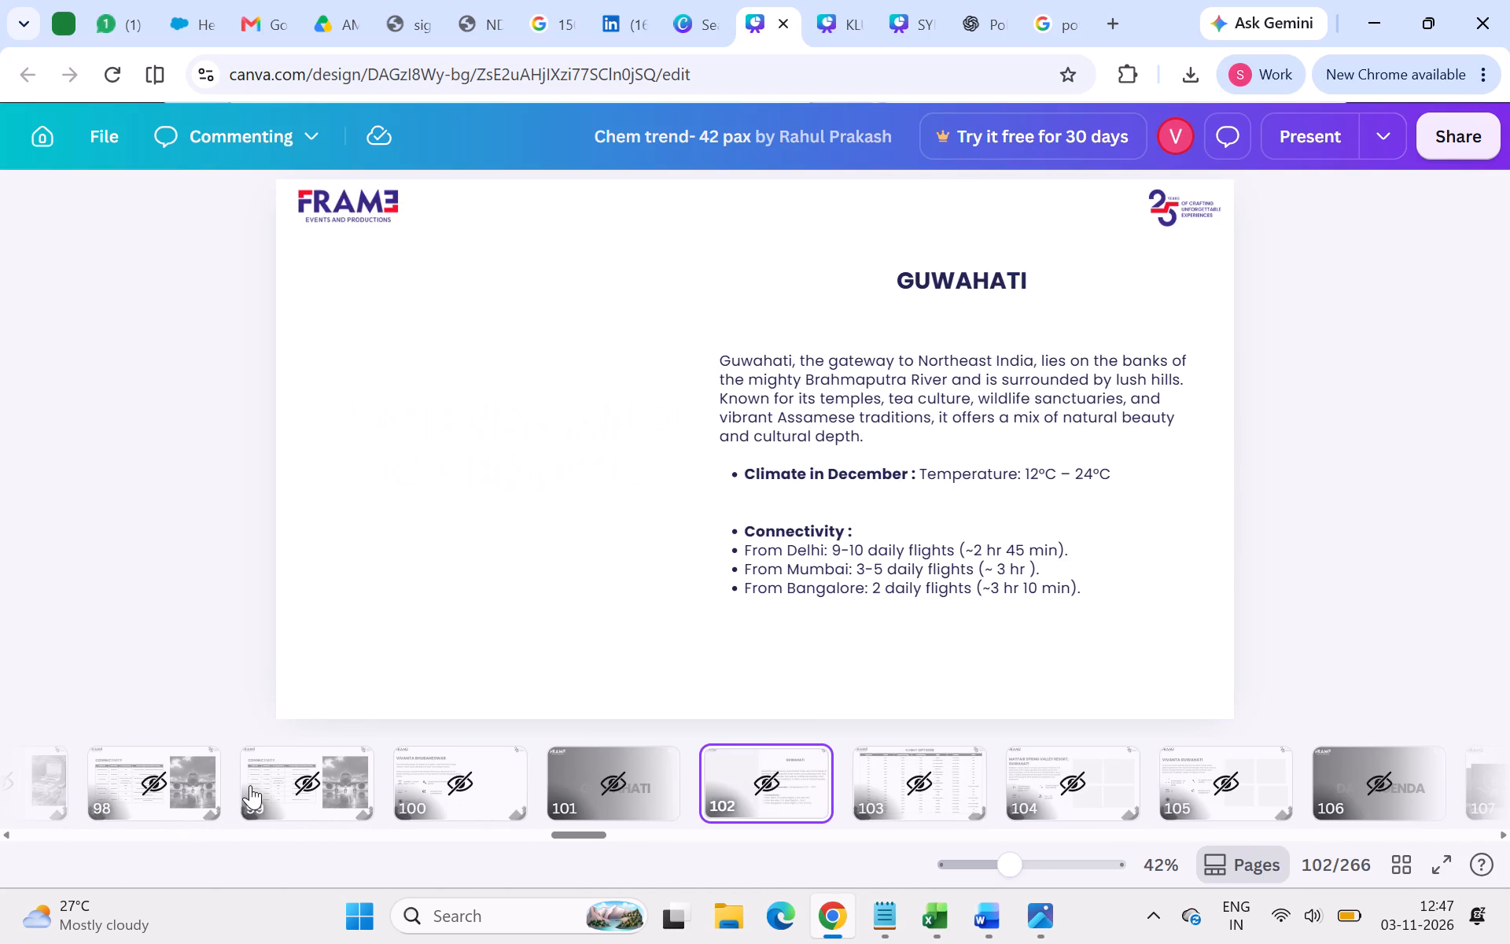
pyautogui.press('Right')
pyautogui.press('Right')
pyautogui.press('Right')
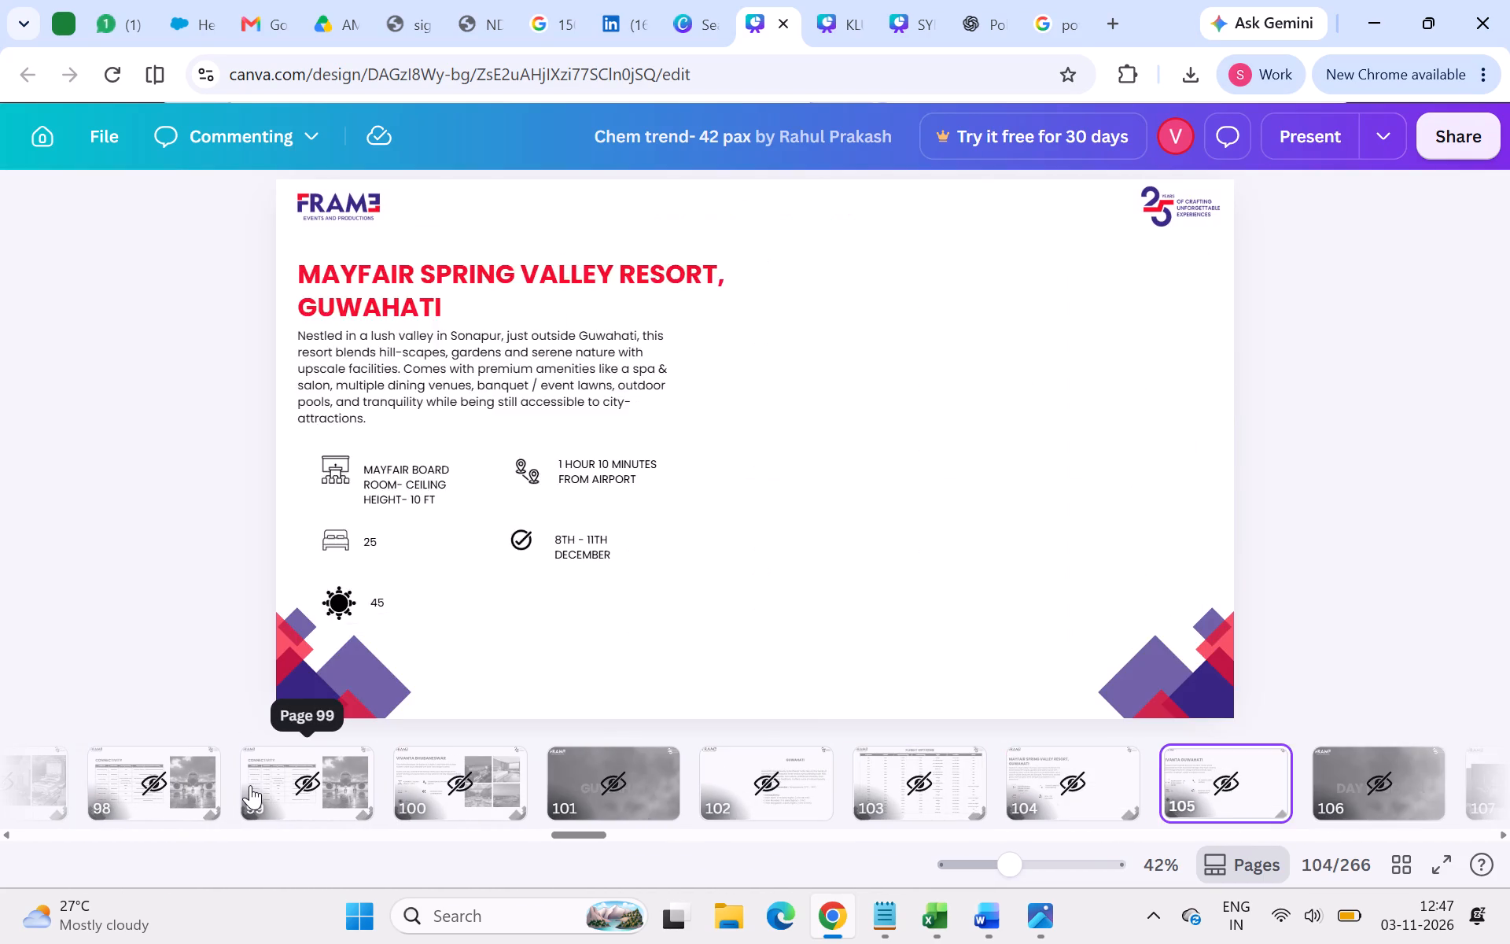
pyautogui.press('Right')
pyautogui.press('Right')
pyautogui.press('Right')
pyautogui.press('Right')
pyautogui.press('Right')
pyautogui.press('Right')
pyautogui.press('Right')
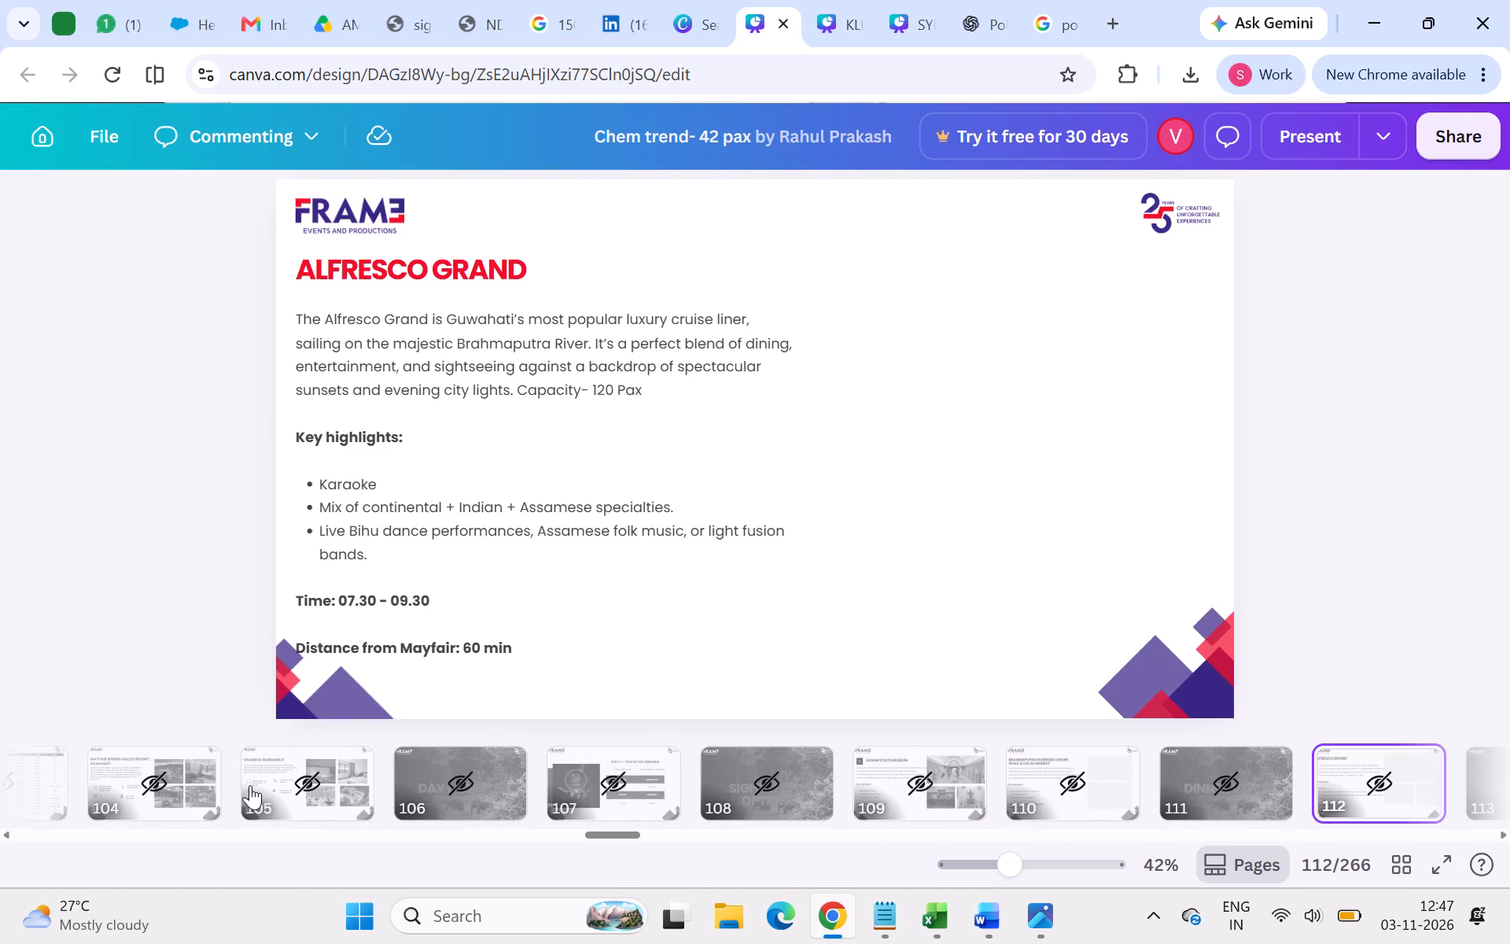
# Review the Guwahati pages 113 to 127, covering the following day agendas, conference and sightseeing such as Umananda Temple.
pyautogui.press('Right')
pyautogui.press('Right')
pyautogui.press('Right')
pyautogui.press('Right')
pyautogui.press('Right')
pyautogui.press('Right')
pyautogui.press('Right')
pyautogui.press('Right')
pyautogui.press('Right')
pyautogui.press('Right')
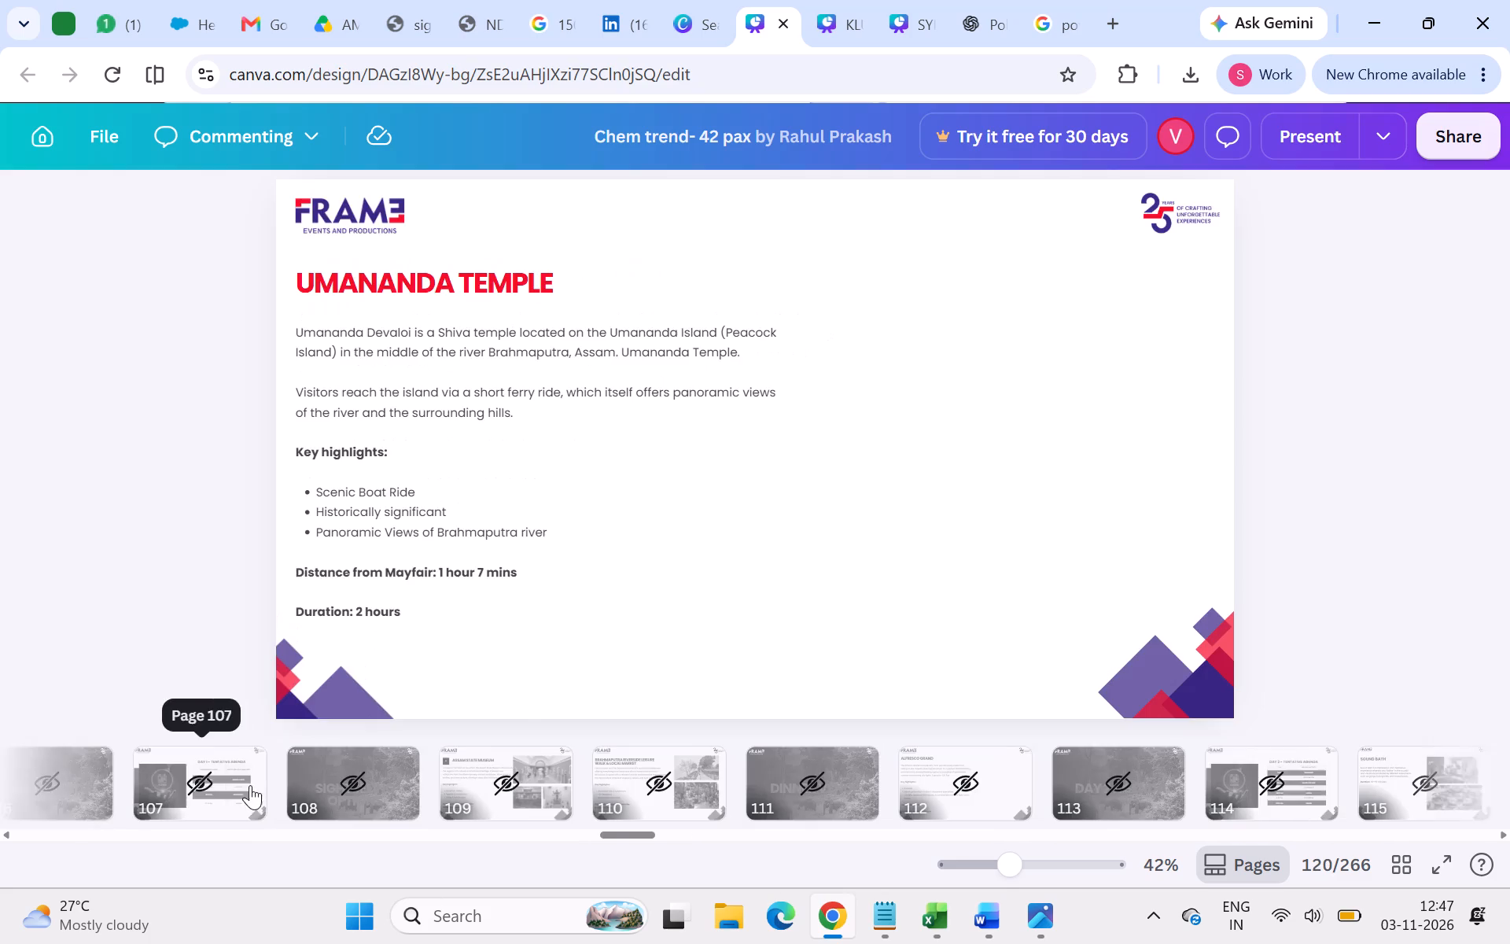
pyautogui.press('Right')
pyautogui.press('Right')
pyautogui.press('Right')
pyautogui.press('Right')
pyautogui.press('Right')
# Review the hidden pages 128 to 135, covering the Day 4 agenda, morning activities, motivational speakers and gala theme.
pyautogui.press('Right')
pyautogui.press('Right')
pyautogui.press('Right')
pyautogui.press('Right')
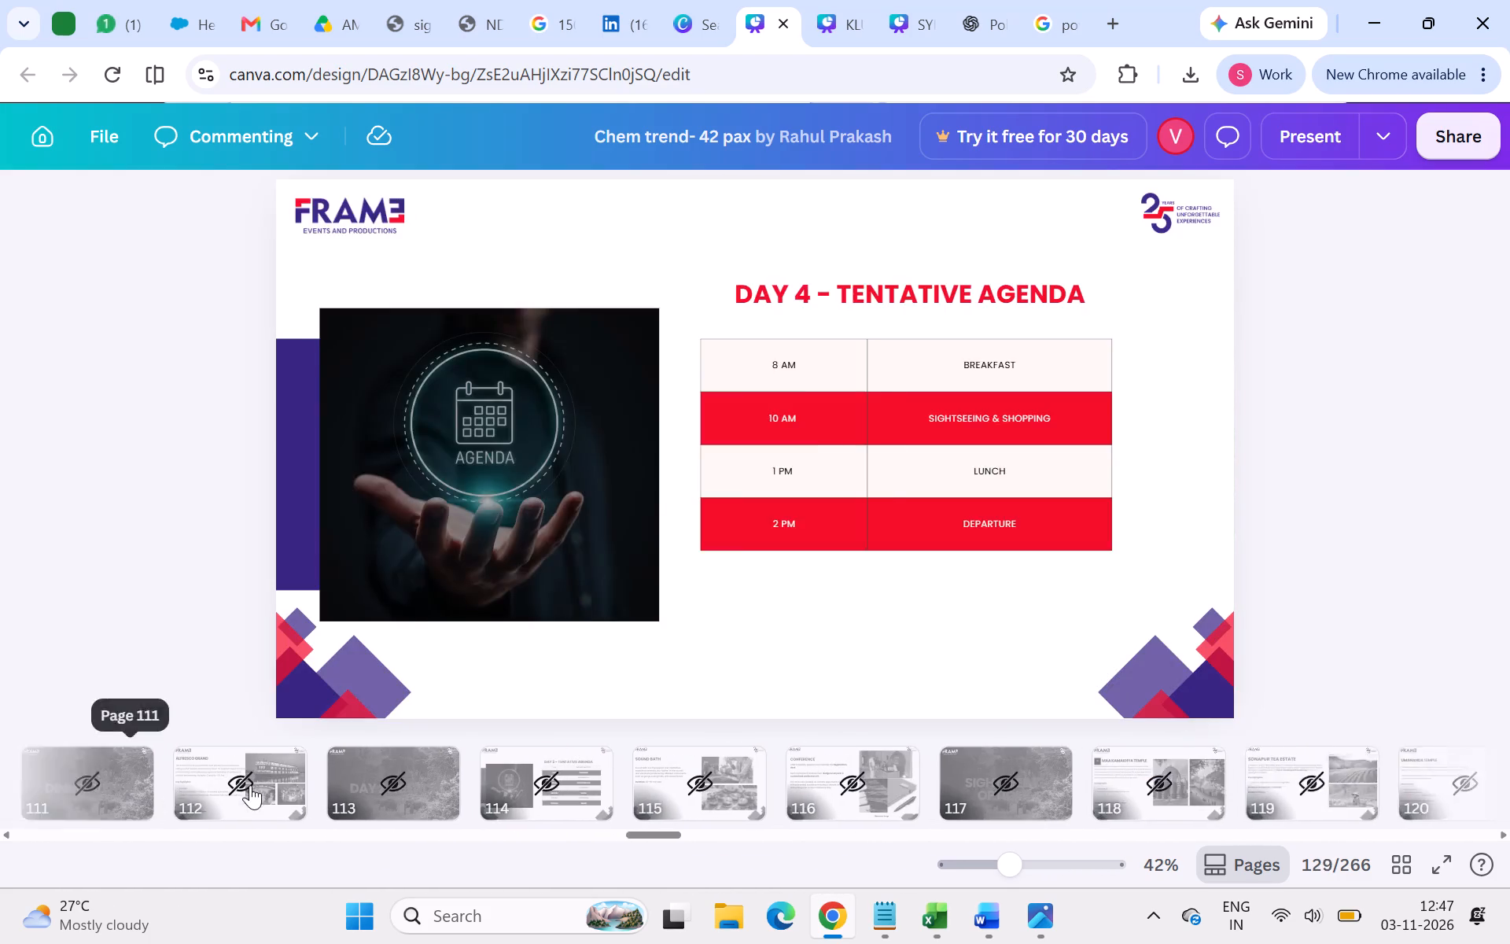
pyautogui.press('Right')
pyautogui.press('Right')
pyautogui.press('Right')
pyautogui.press('Right')
pyautogui.press('Right')
pyautogui.press('Right')
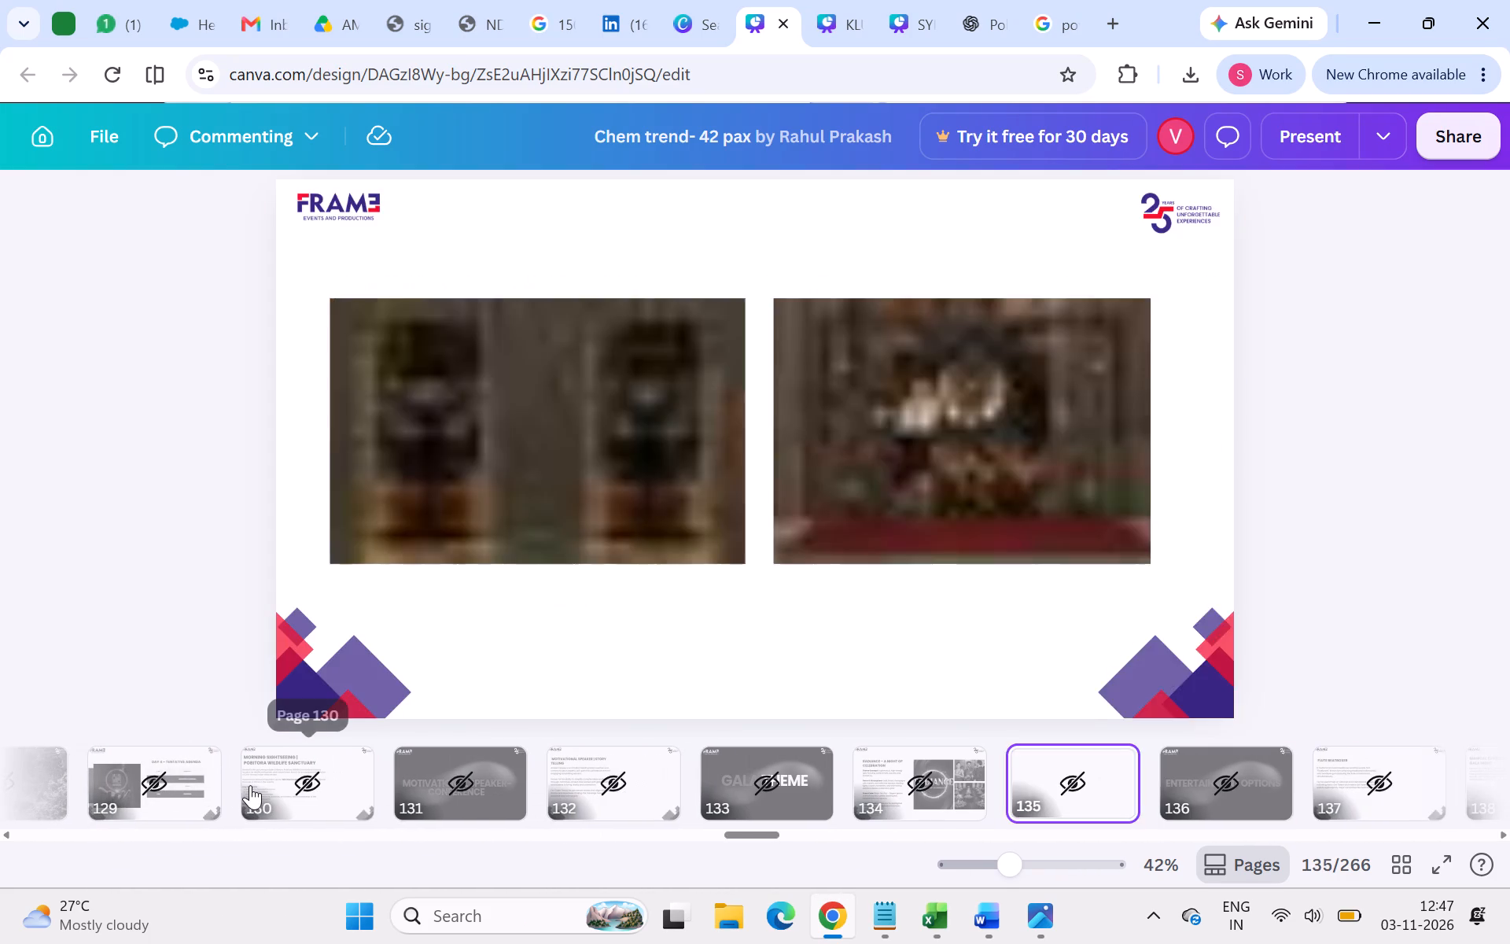
# Review the hidden pages 136 to 149, covering entertainment and emcee options, stage designs, gifts, logistics and the post-event video.
pyautogui.press('Right')
pyautogui.press('Right')
pyautogui.press('Right')
pyautogui.press('Right')
pyautogui.press('Right')
pyautogui.press('Right')
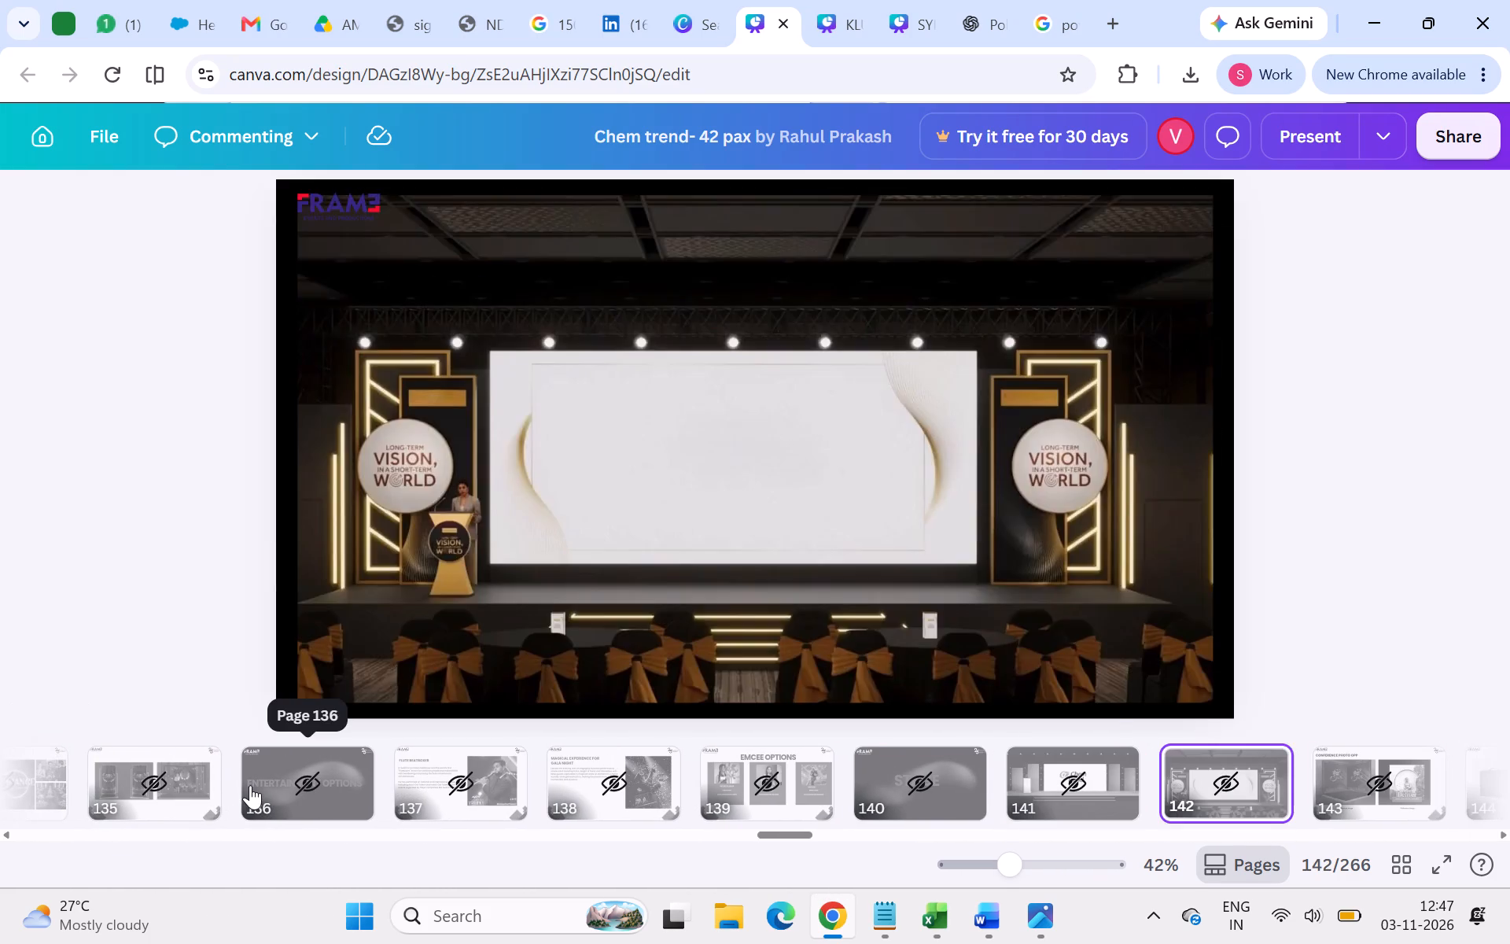
pyautogui.press('Right')
pyautogui.press('Right')
pyautogui.press('Right')
pyautogui.press('Right')
pyautogui.press('Right')
pyautogui.press('Right')
pyautogui.press('Right')
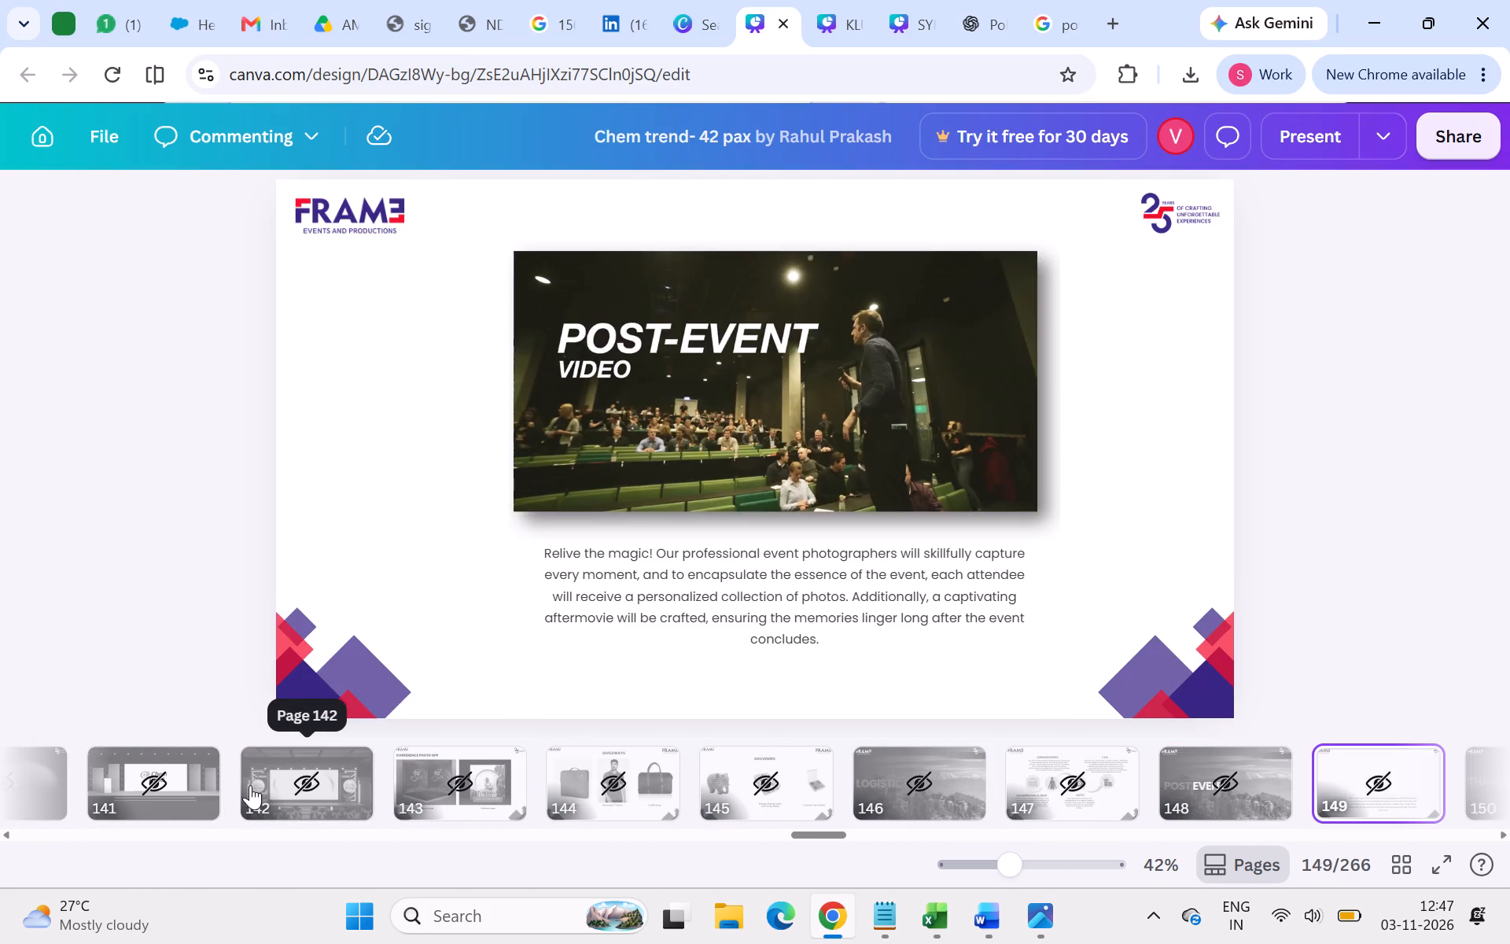
# Review the hidden pages 150 to 160, covering the next destination's flights, hotel, Day 1 agenda, Siliguri sightseeing and dinner venue.
pyautogui.press('Right')
pyautogui.press('Right')
pyautogui.press('Right')
pyautogui.press('Right')
pyautogui.press('Right')
pyautogui.press('Right')
pyautogui.press('Right')
pyautogui.press('Right')
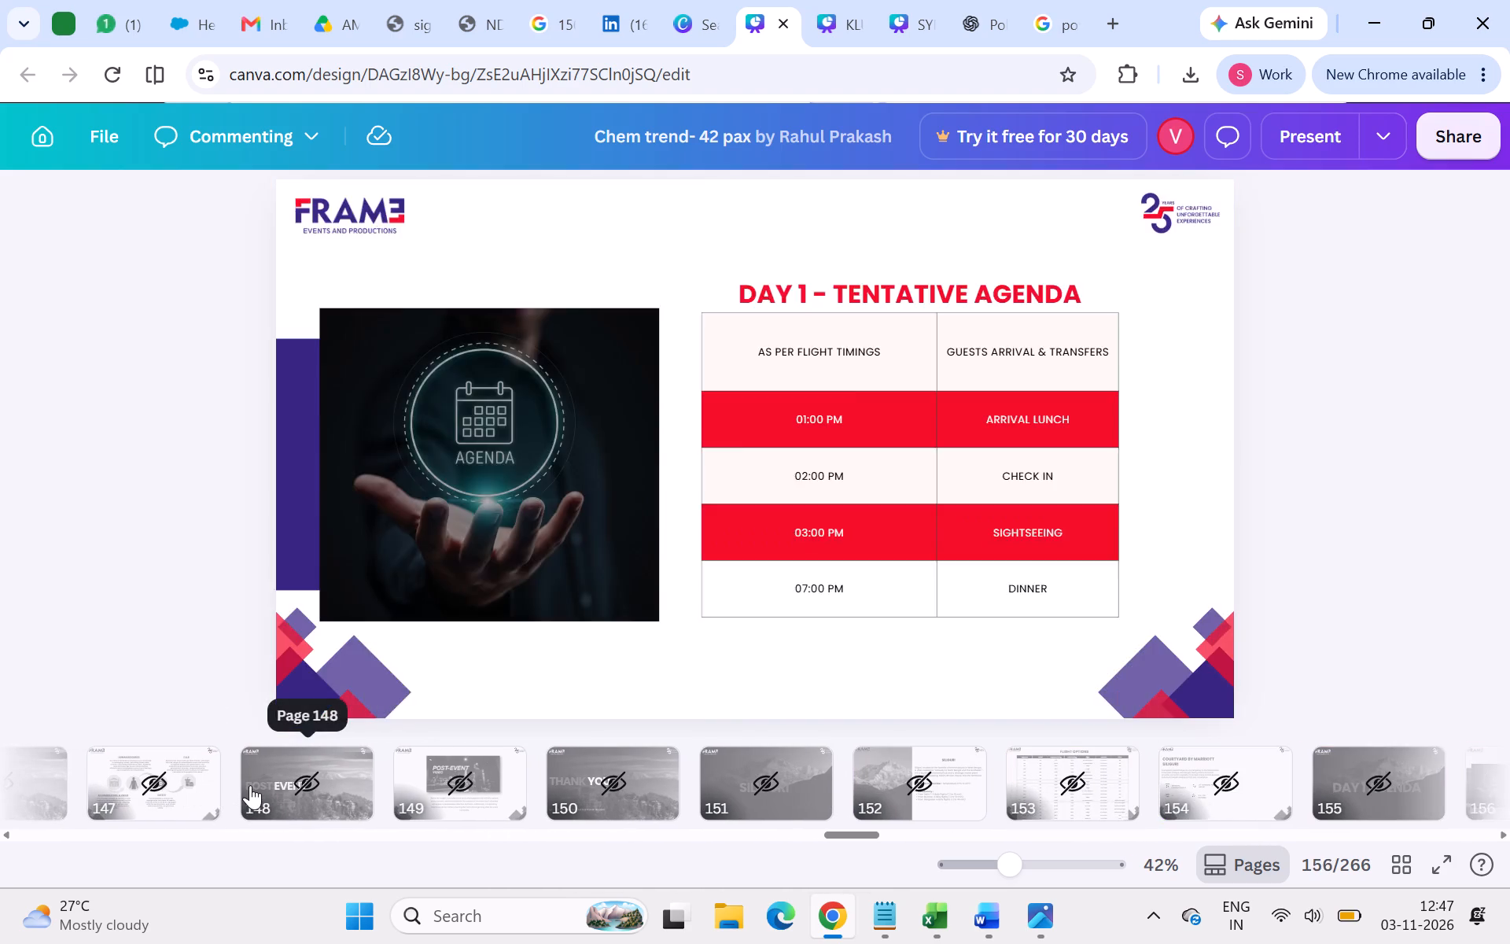
pyautogui.press('Right')
pyautogui.press('Right')
pyautogui.press('Right')
pyautogui.press('Right')
# Continue through the hidden pages 161 to 174, covering the Day 2 and Day 3 agendas, conference, sightseeing options and gala opening act.
pyautogui.press('Right')
pyautogui.press('Right')
pyautogui.press('Right')
pyautogui.press('Right')
pyautogui.press('Right')
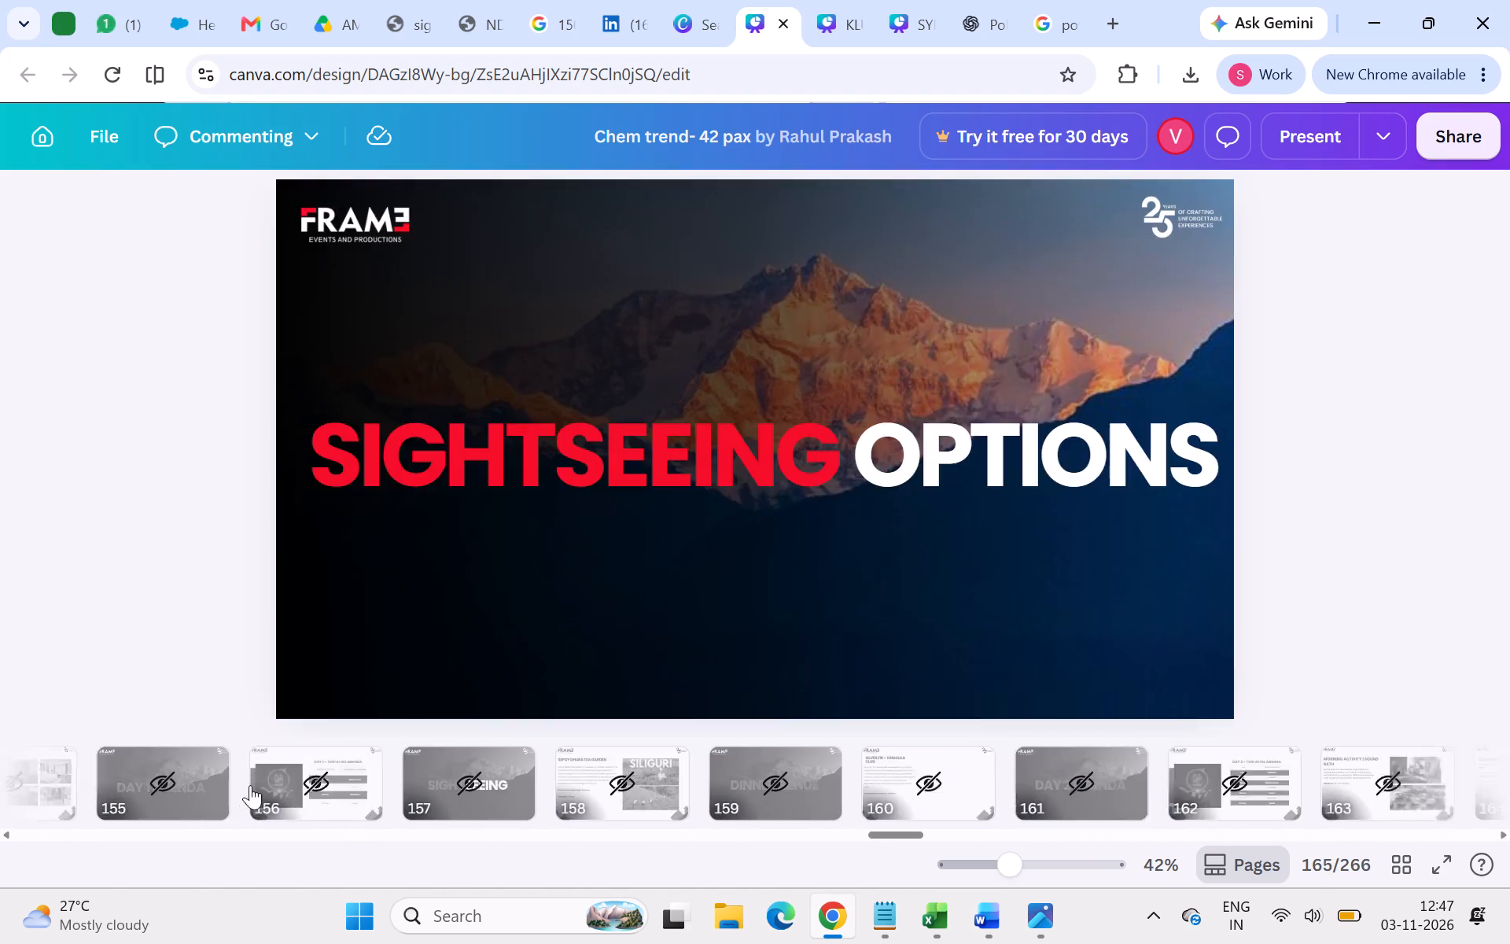
pyautogui.press('Right')
pyautogui.press('Right')
pyautogui.press('Right')
pyautogui.press('Right')
pyautogui.press('Right')
pyautogui.press('Right')
pyautogui.press('Right')
pyautogui.press('Right')
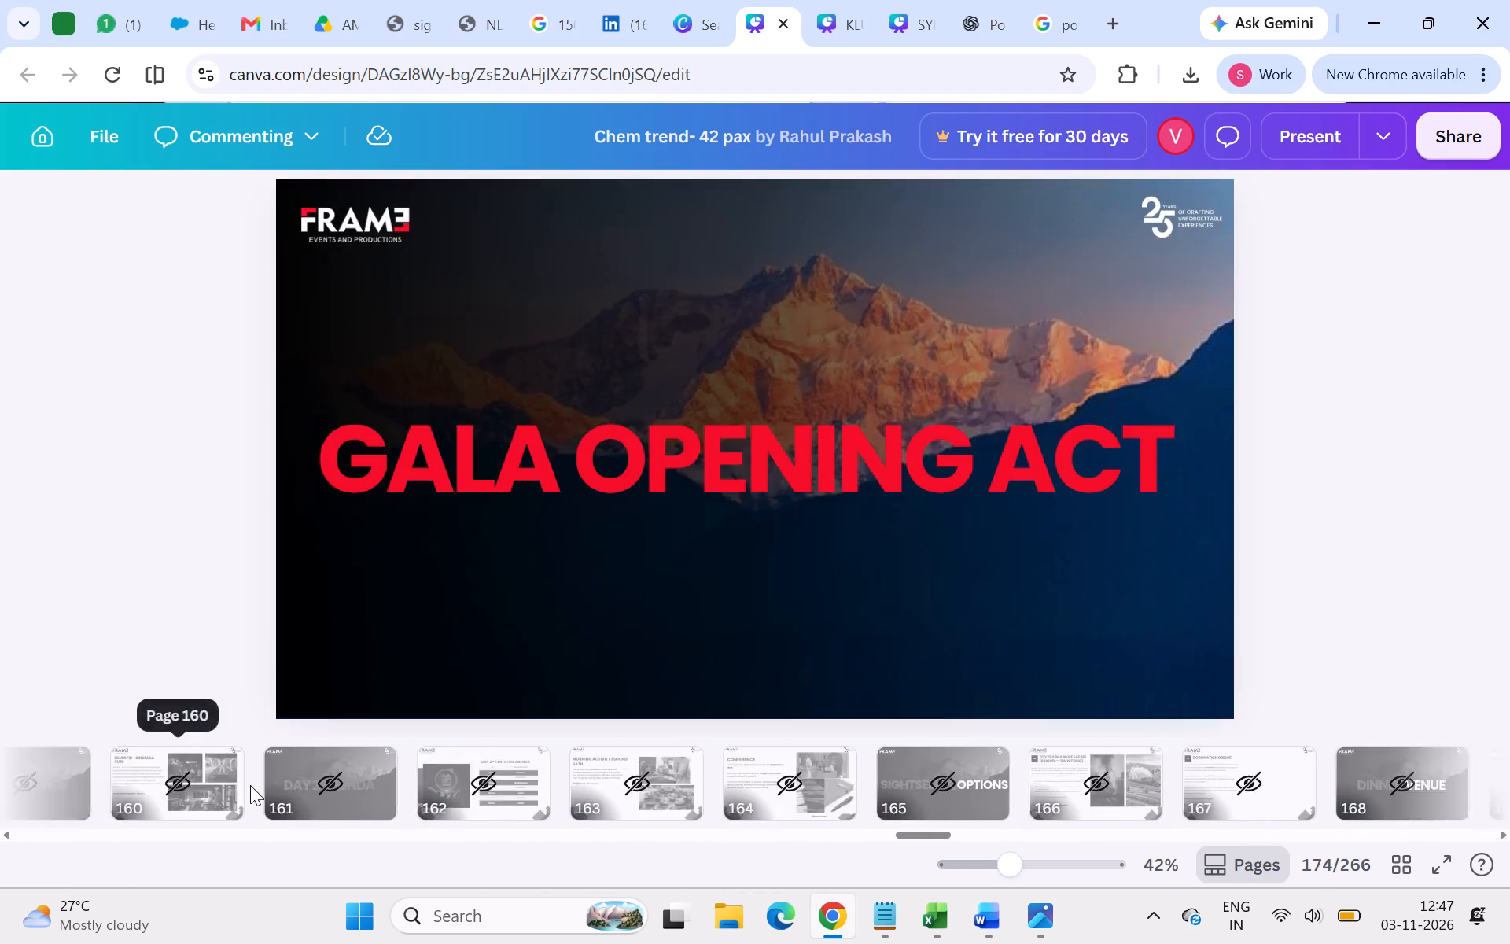
# Review the hidden pages 175 to 182, from the Day 4 agenda into the Colombo section's destination pages and flight options.
pyautogui.press('Right')
pyautogui.press('Right')
pyautogui.press('Right')
pyautogui.press('Right')
pyautogui.press('Right')
pyautogui.press('Right')
pyautogui.press('Right')
pyautogui.press('Right')
pyautogui.press('Right')
pyautogui.press('Right')
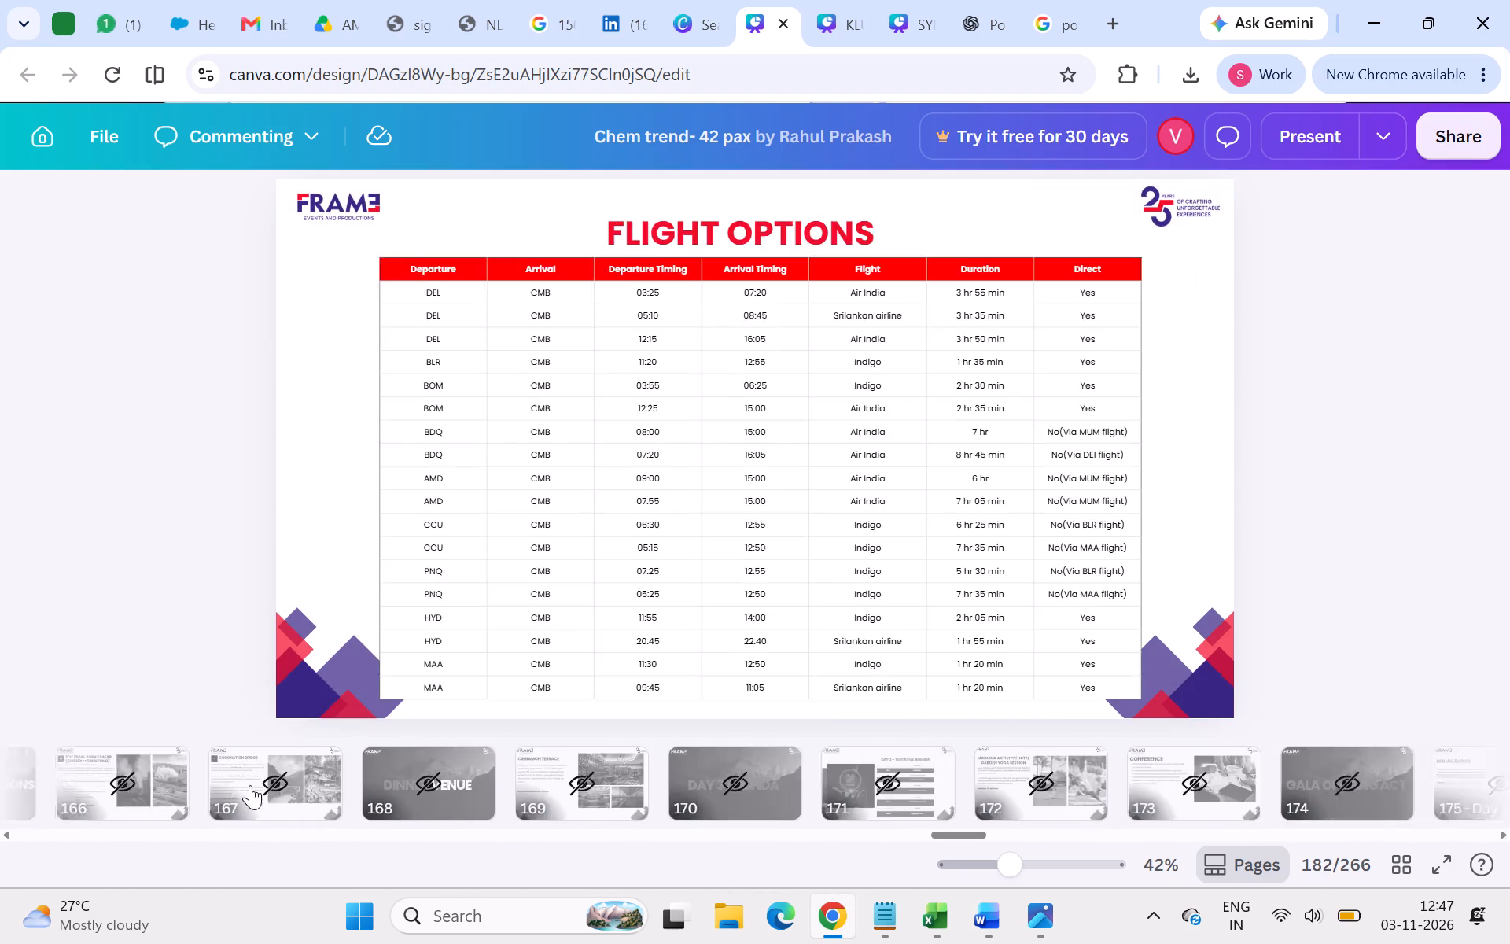
# Review the Colombo pages 183 to 191, covering the hotel details and the Day 1 and Day 2 agendas.
pyautogui.press('Right')
pyautogui.press('Right')
pyautogui.press('Right')
pyautogui.press('Right')
pyautogui.press('Right')
pyautogui.press('Right')
pyautogui.press('Right')
pyautogui.press('Right')
pyautogui.press('Right')
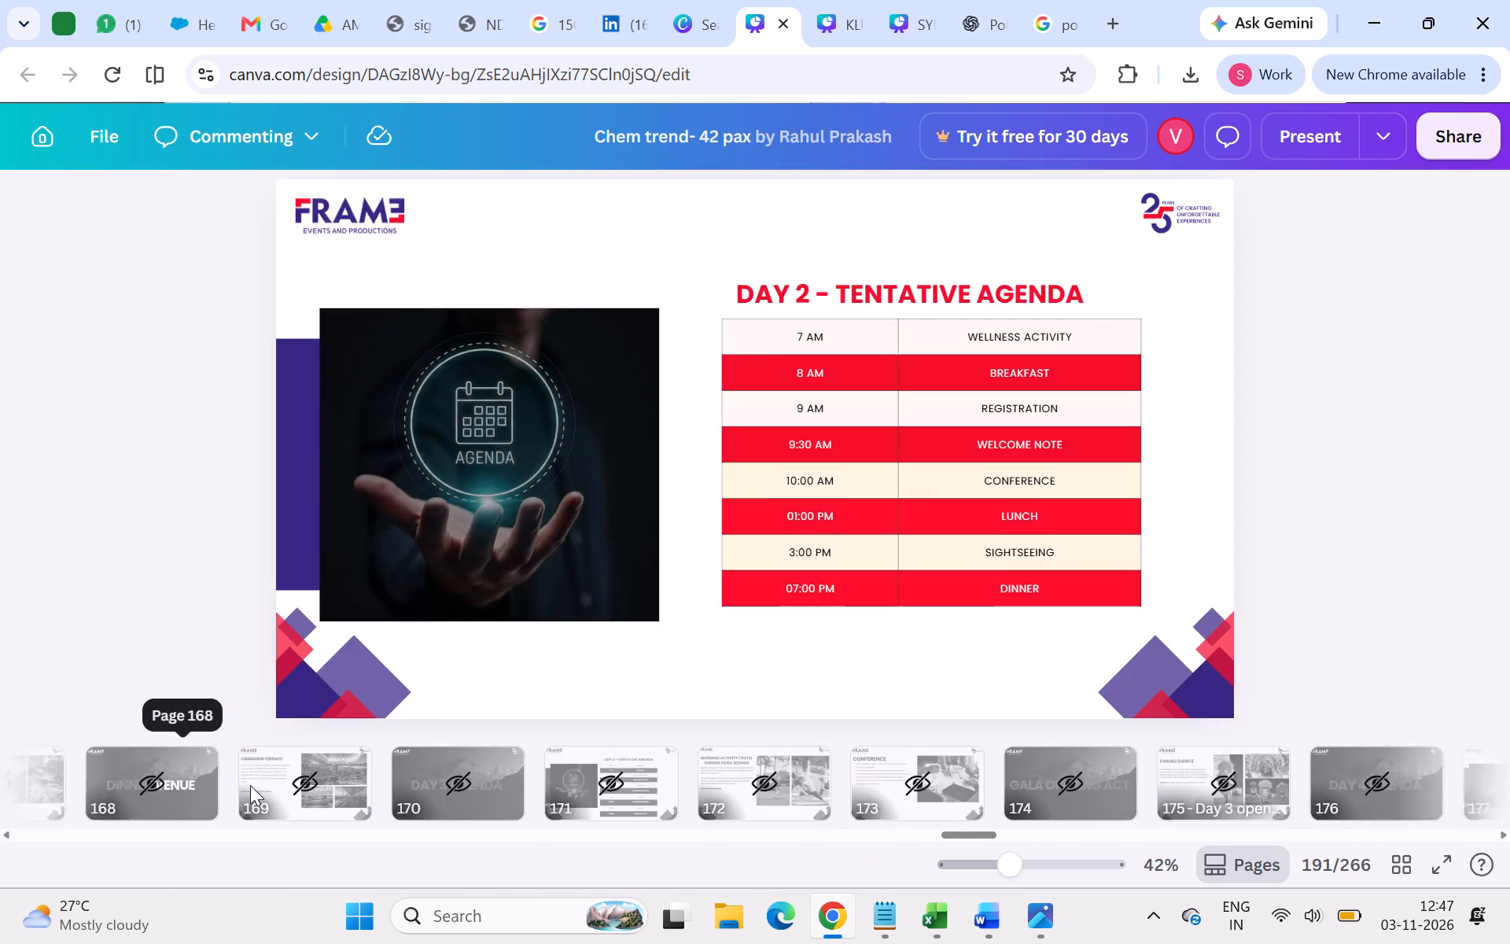
# Review the Colombo pages 192 to 204, covering the Day 3 agenda, conference, gala opening act and Day 4 agenda title.
pyautogui.press('Right')
pyautogui.press('Right')
pyautogui.press('Right')
pyautogui.press('Right')
pyautogui.press('Right')
pyautogui.press('Right')
pyautogui.press('Right')
pyautogui.press('Right')
pyautogui.press('Right')
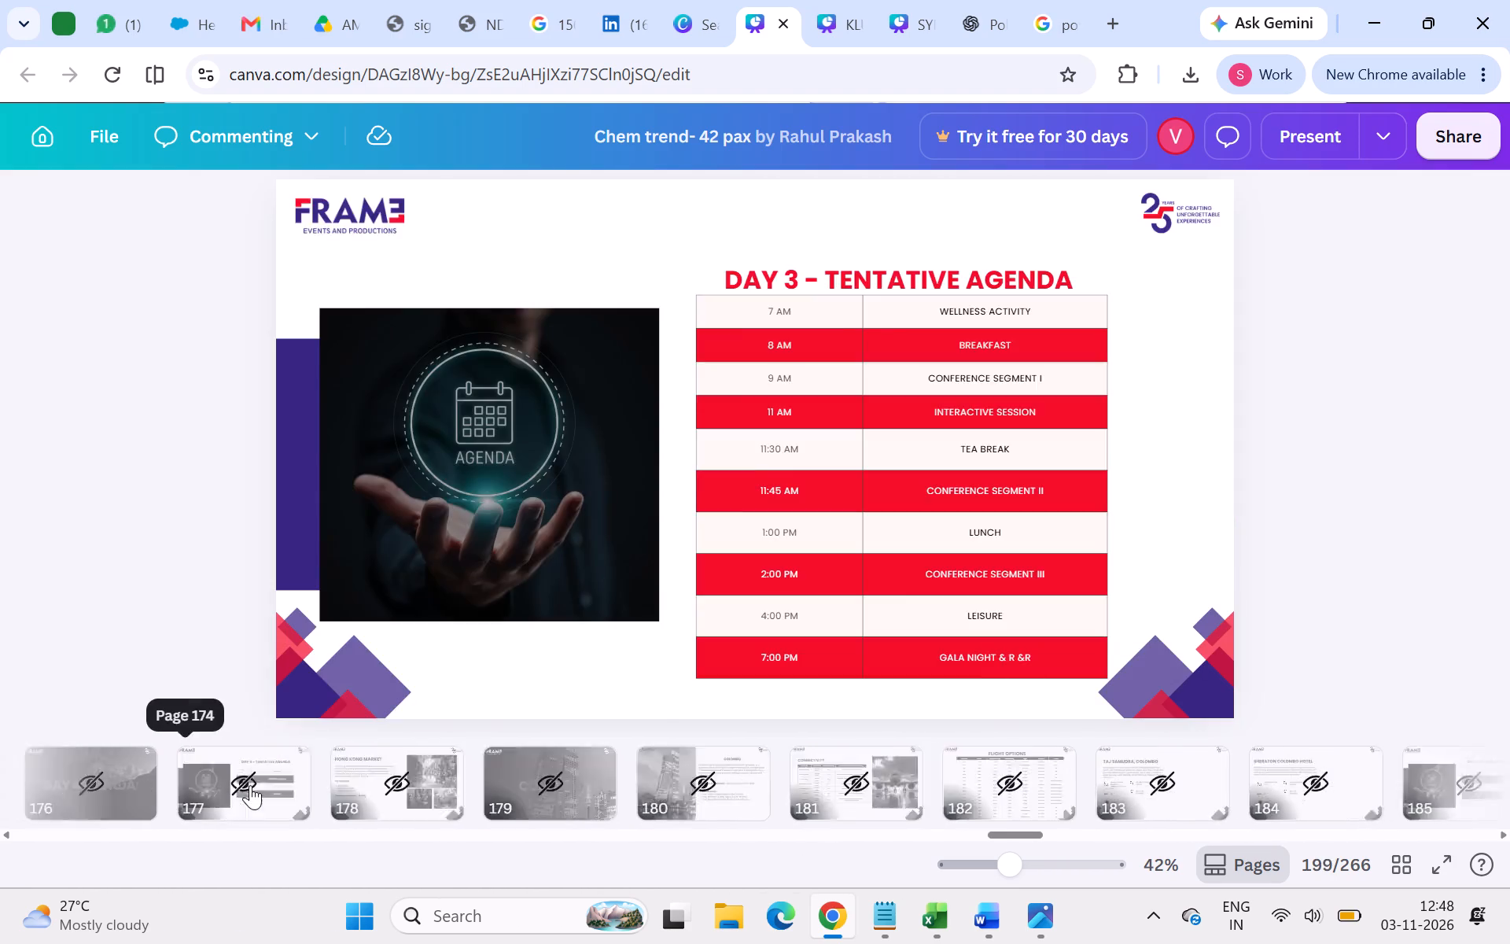
pyautogui.press('Right')
pyautogui.press('Right')
pyautogui.press('Right')
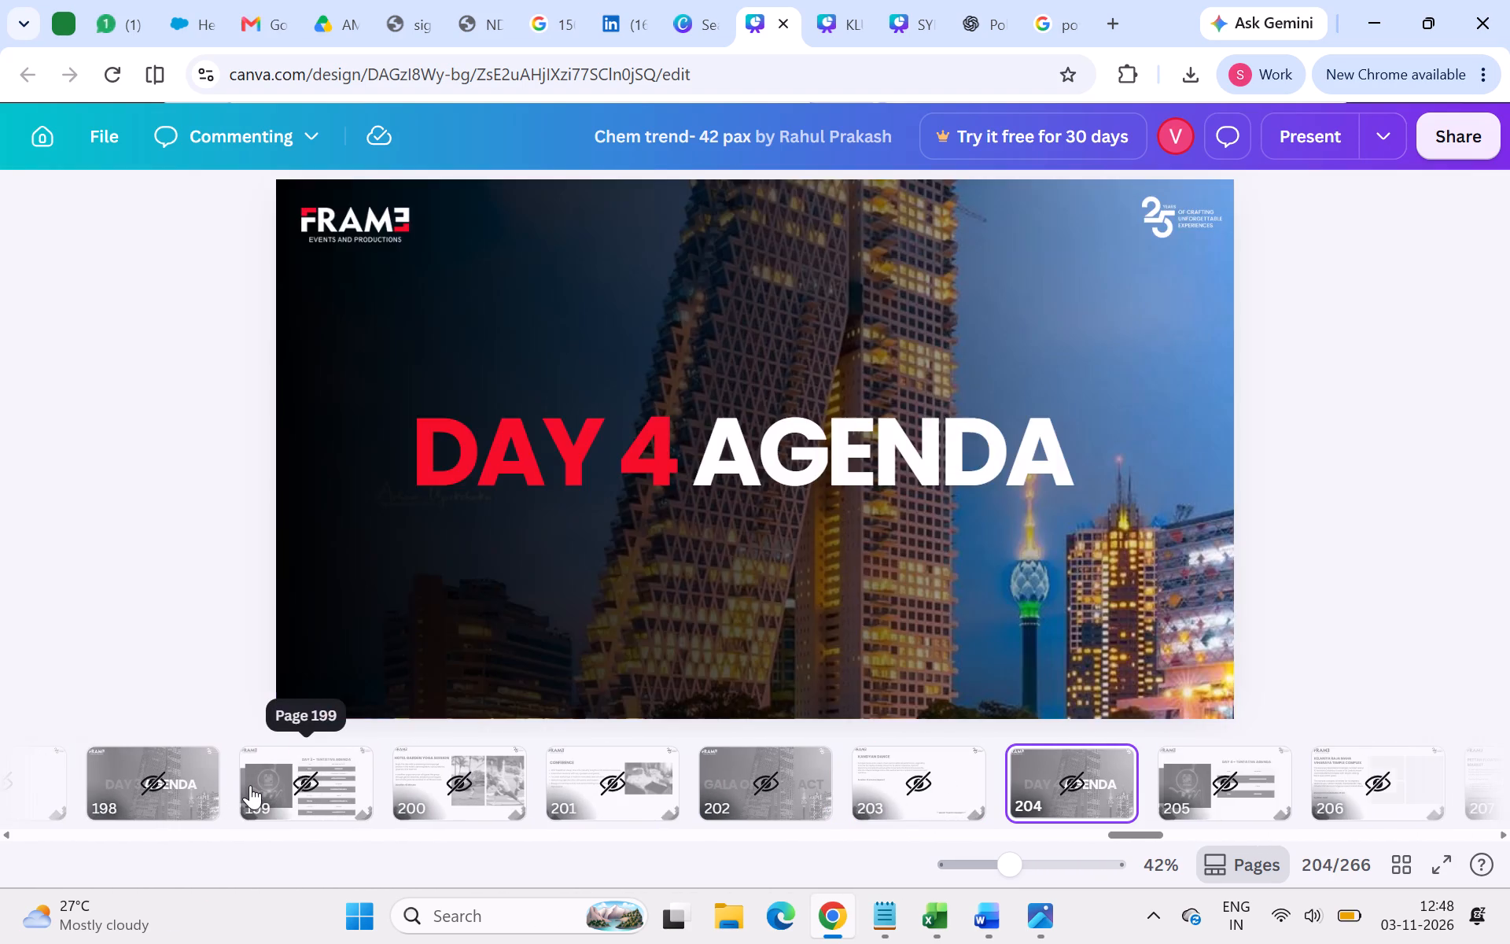
# Review pages 205 to 212, covering the end of the Colombo section and the second Guwahati section's flights and Mayfair Spring Valley Resort.
pyautogui.press('Right')
pyautogui.press('Right')
pyautogui.press('Right')
pyautogui.press('Right')
pyautogui.press('Right')
pyautogui.press('Right')
pyautogui.press('Right')
pyautogui.press('Right')
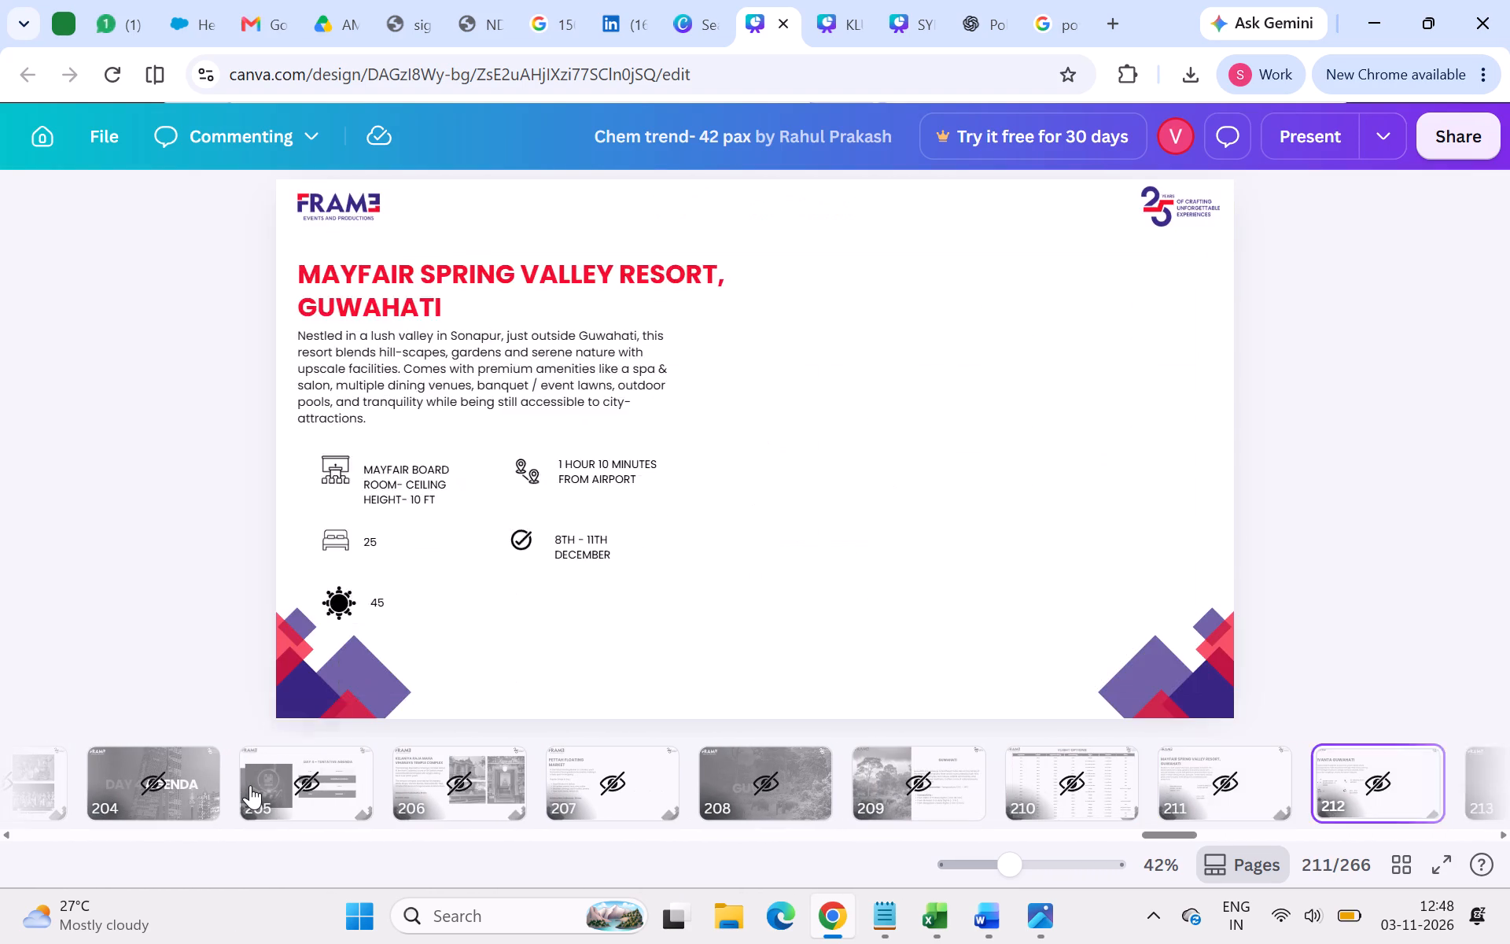
# Review the second Guwahati section on pages 213 to 221, covering sightseeing, the dinner venue and the Day 2 agenda.
pyautogui.press('Right')
pyautogui.press('Right')
pyautogui.press('Right')
pyautogui.press('Right')
pyautogui.press('Right')
pyautogui.press('Right')
pyautogui.press('Right')
pyautogui.press('Right')
pyautogui.press('Right')
pyautogui.press('Right')
pyautogui.press('Right')
pyautogui.press('Right')
pyautogui.press('Right')
pyautogui.press('Right')
pyautogui.press('Right')
pyautogui.press('Right')
pyautogui.press('Right')
pyautogui.press('Right')
pyautogui.press('Right')
pyautogui.press('Right')
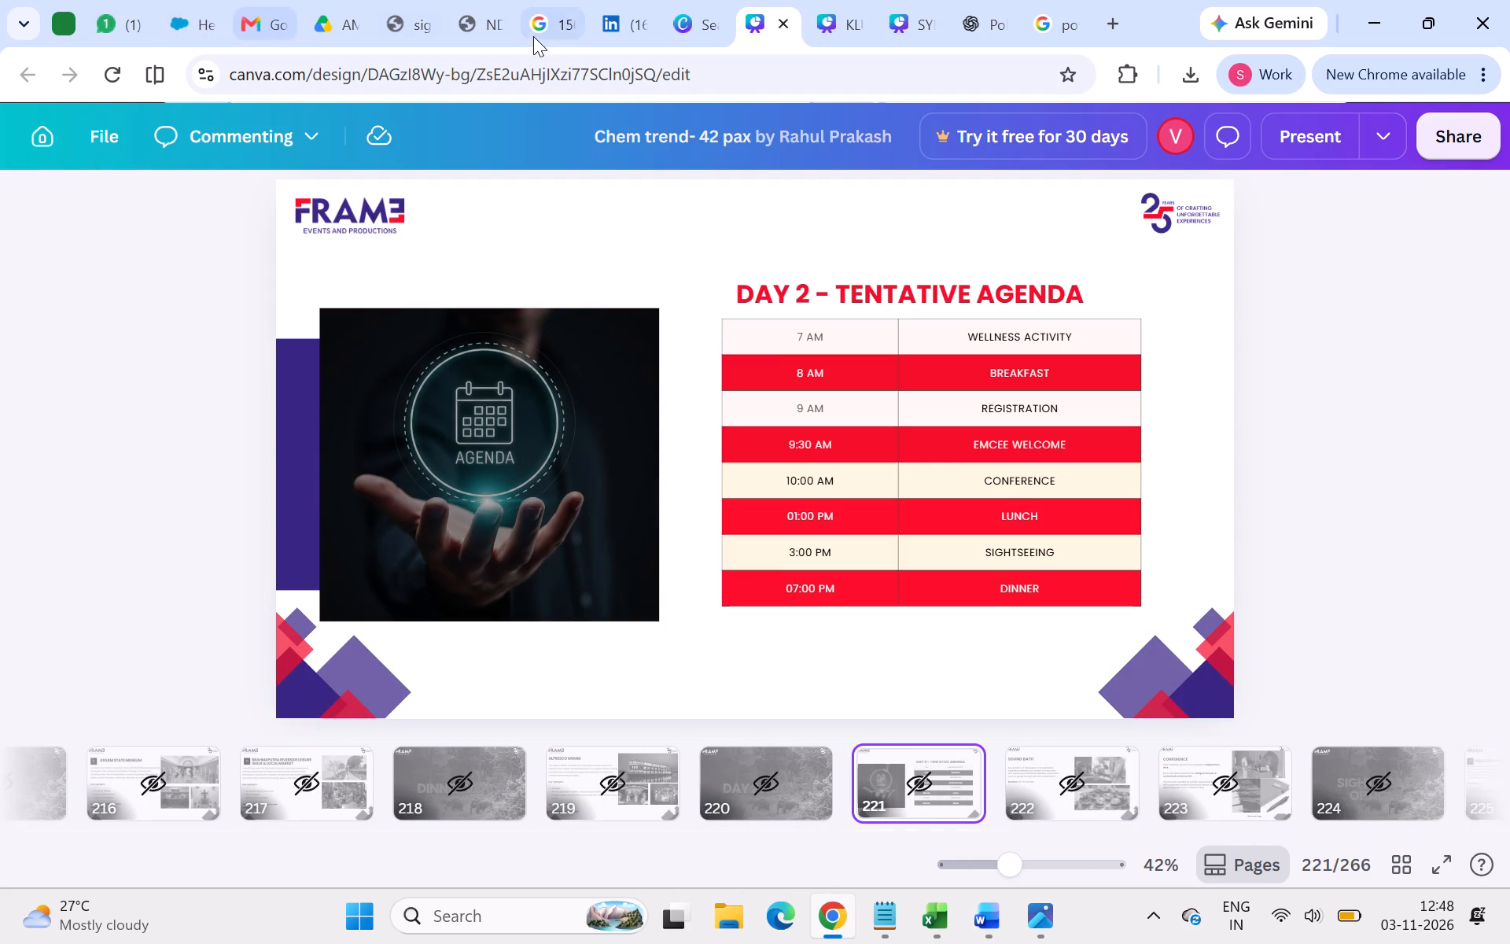
# Return to the srilanka project search and look through the remaining matching designs.
pyautogui.click(668, 0)
pyautogui.scroll(-6, 658, 714)
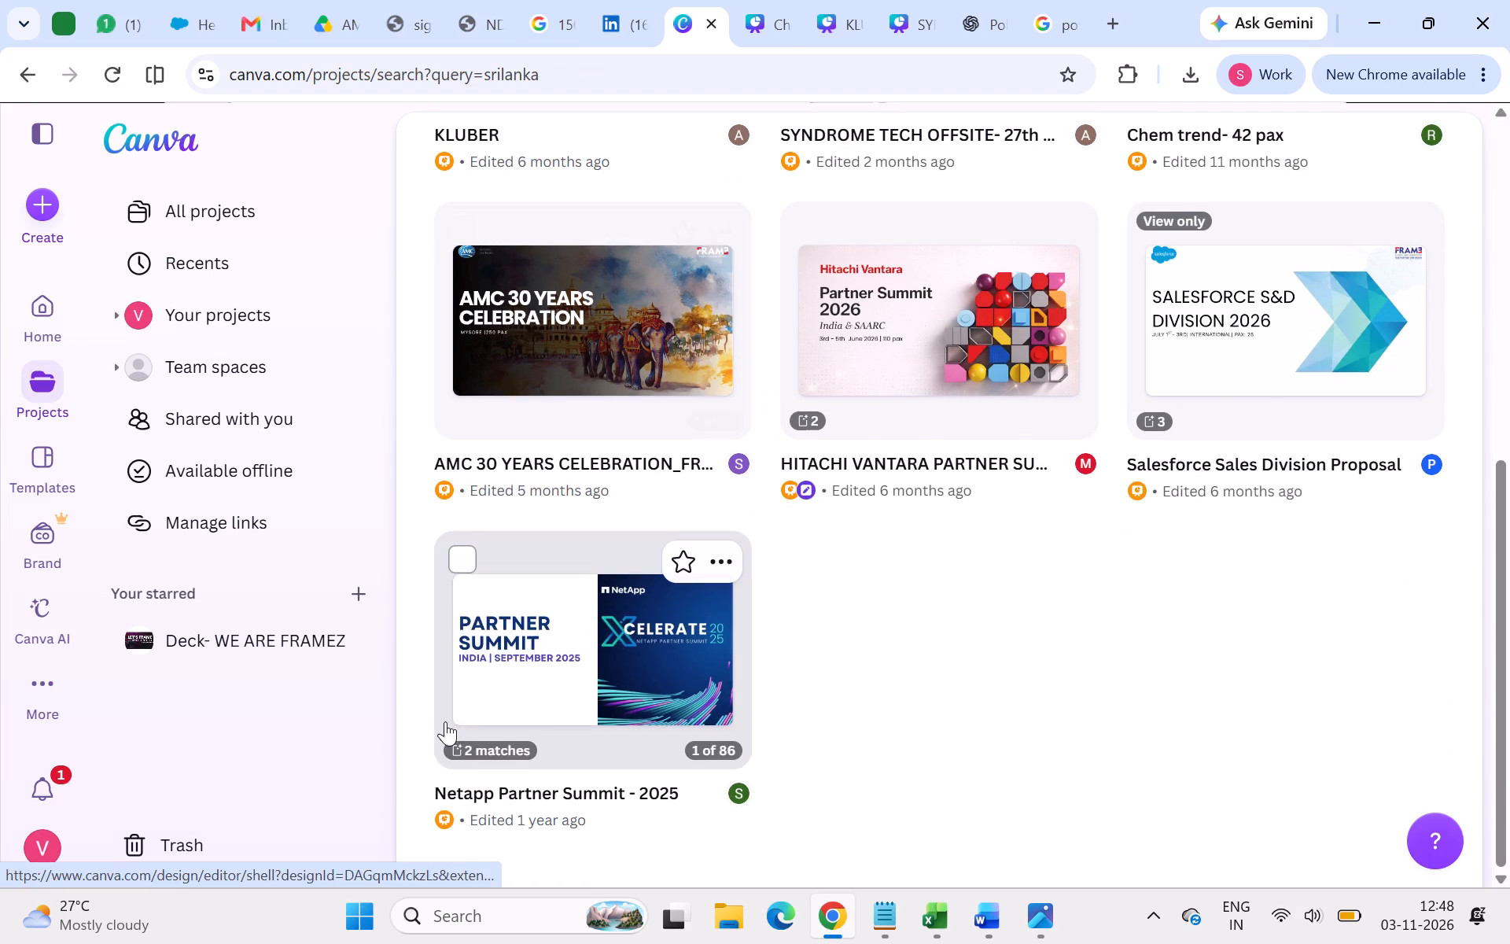
pyautogui.scroll(6, 872, 373)
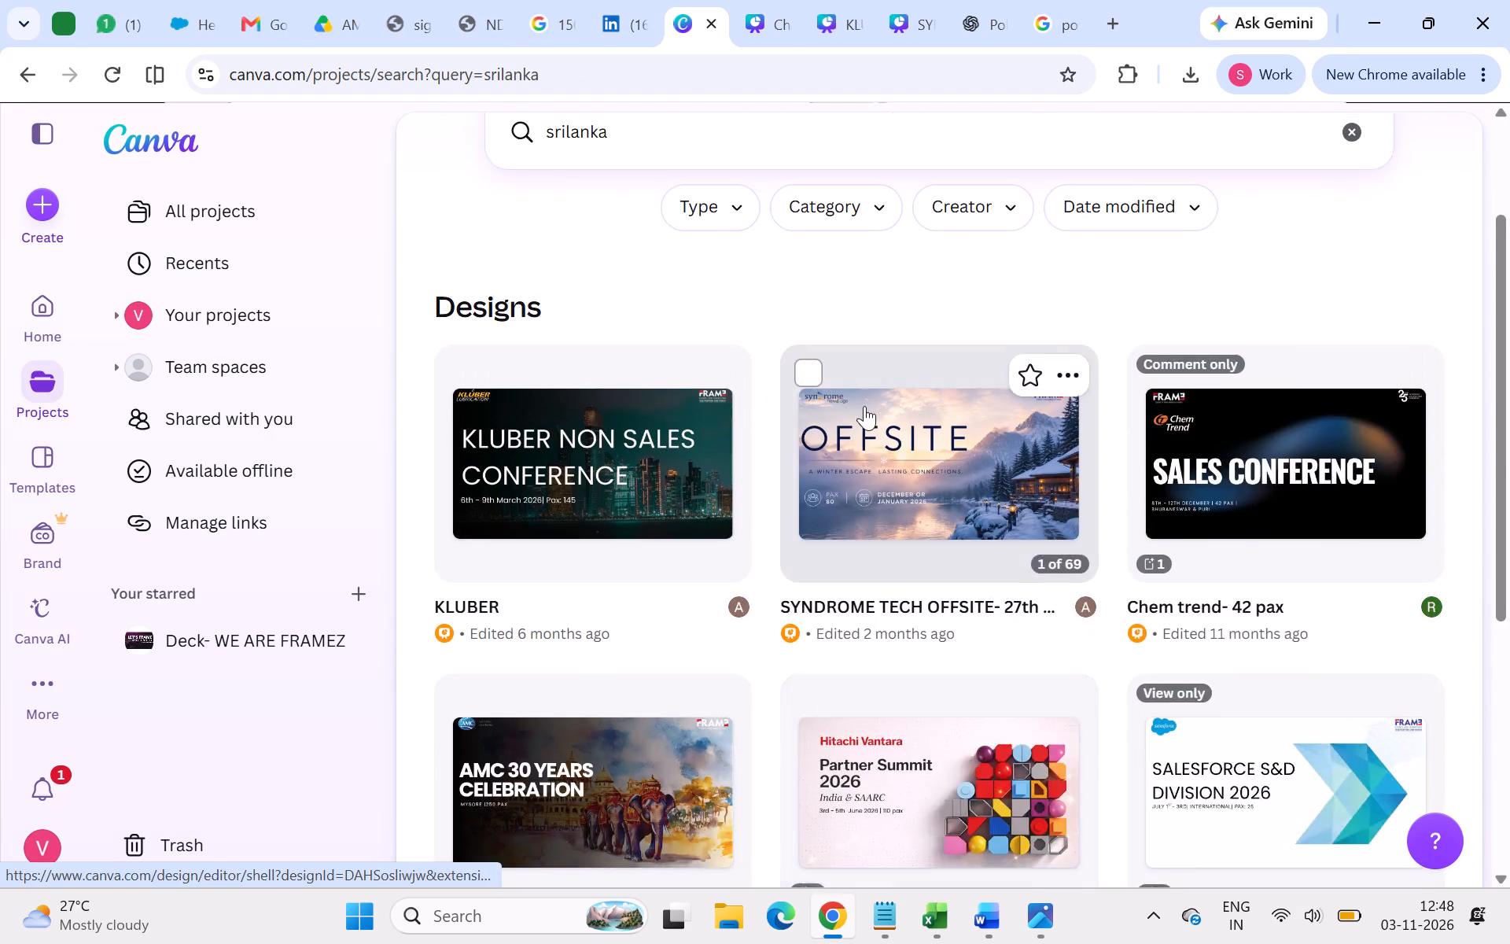
pyautogui.scroll(2, 864, 406)
# Find the Qualcomm Floor Plan design among all projects and make a copy of it.
pyautogui.click(33, 323)
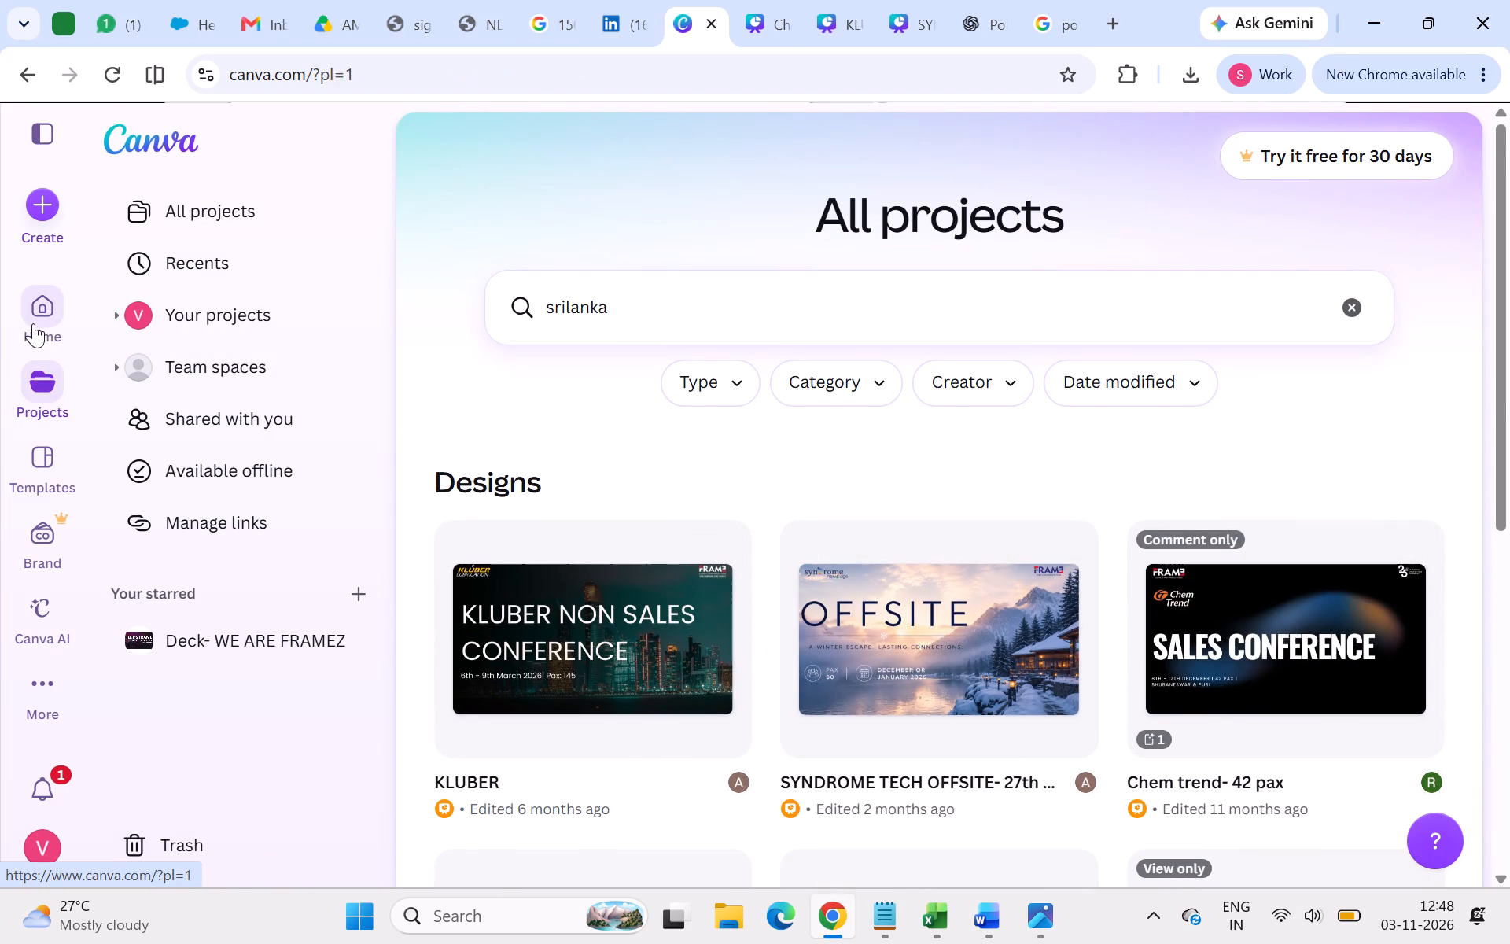
pyautogui.click(42, 396)
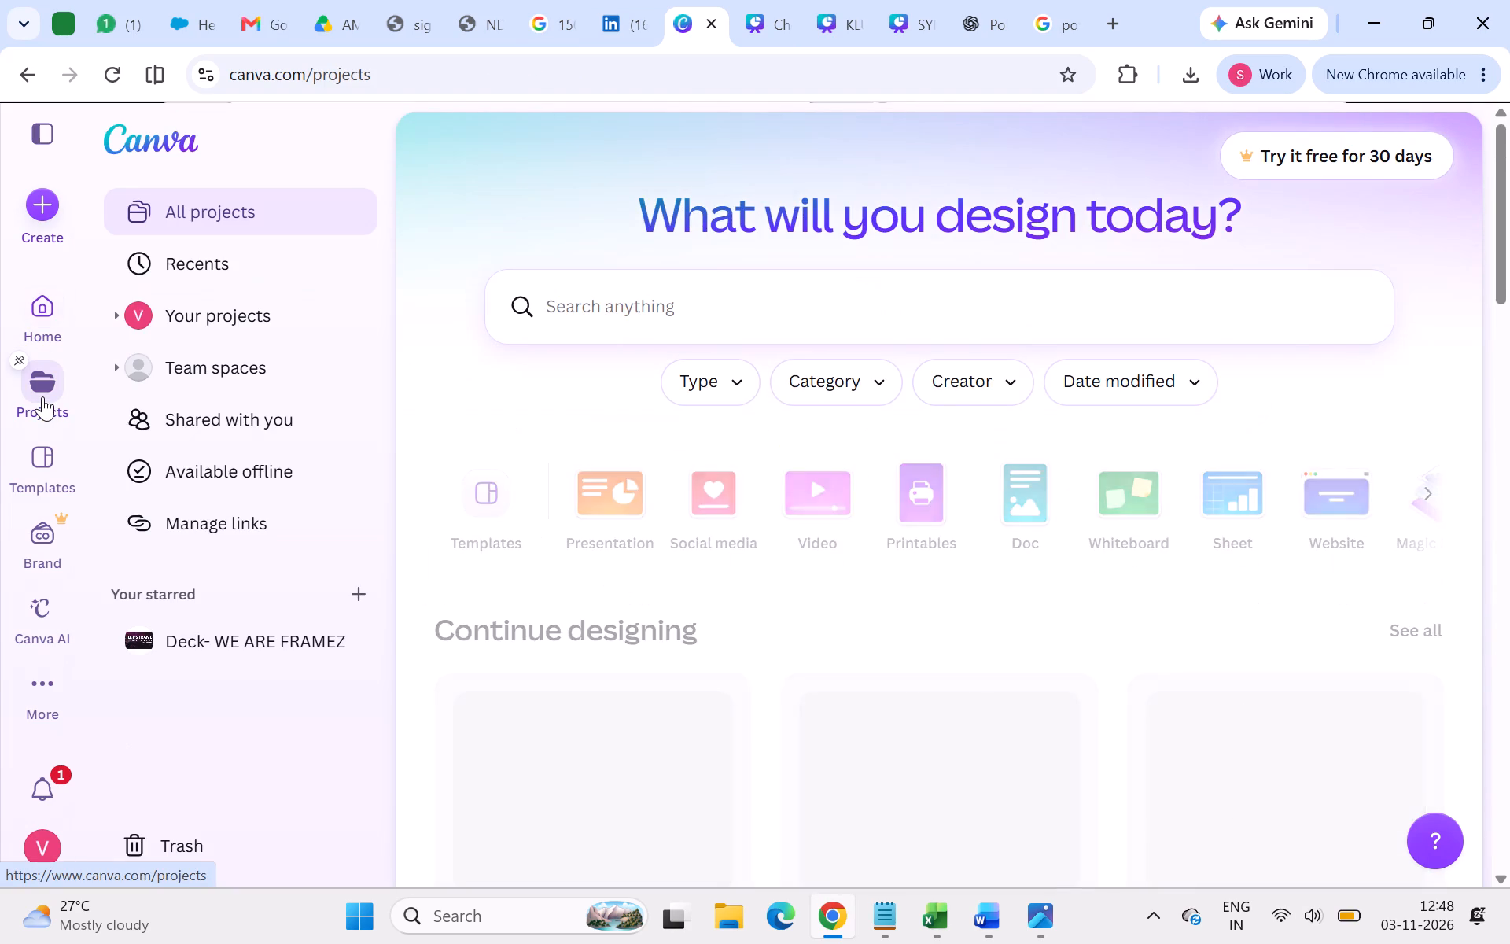
pyautogui.scroll(-8, 621, 465)
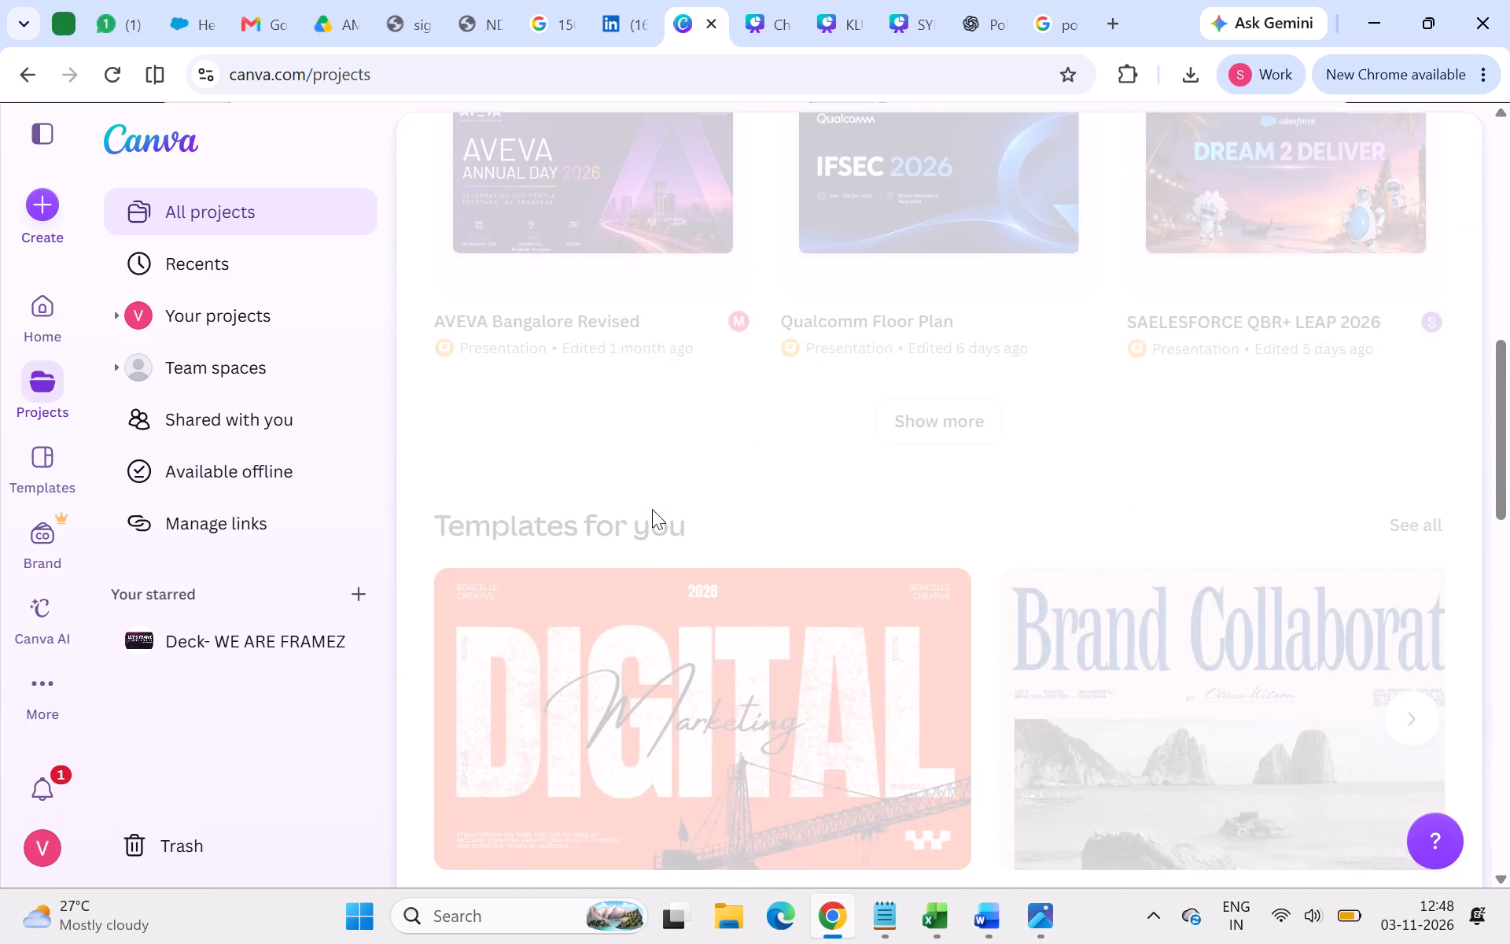
pyautogui.scroll(4, 729, 506)
pyautogui.scroll(-2, 1173, 725)
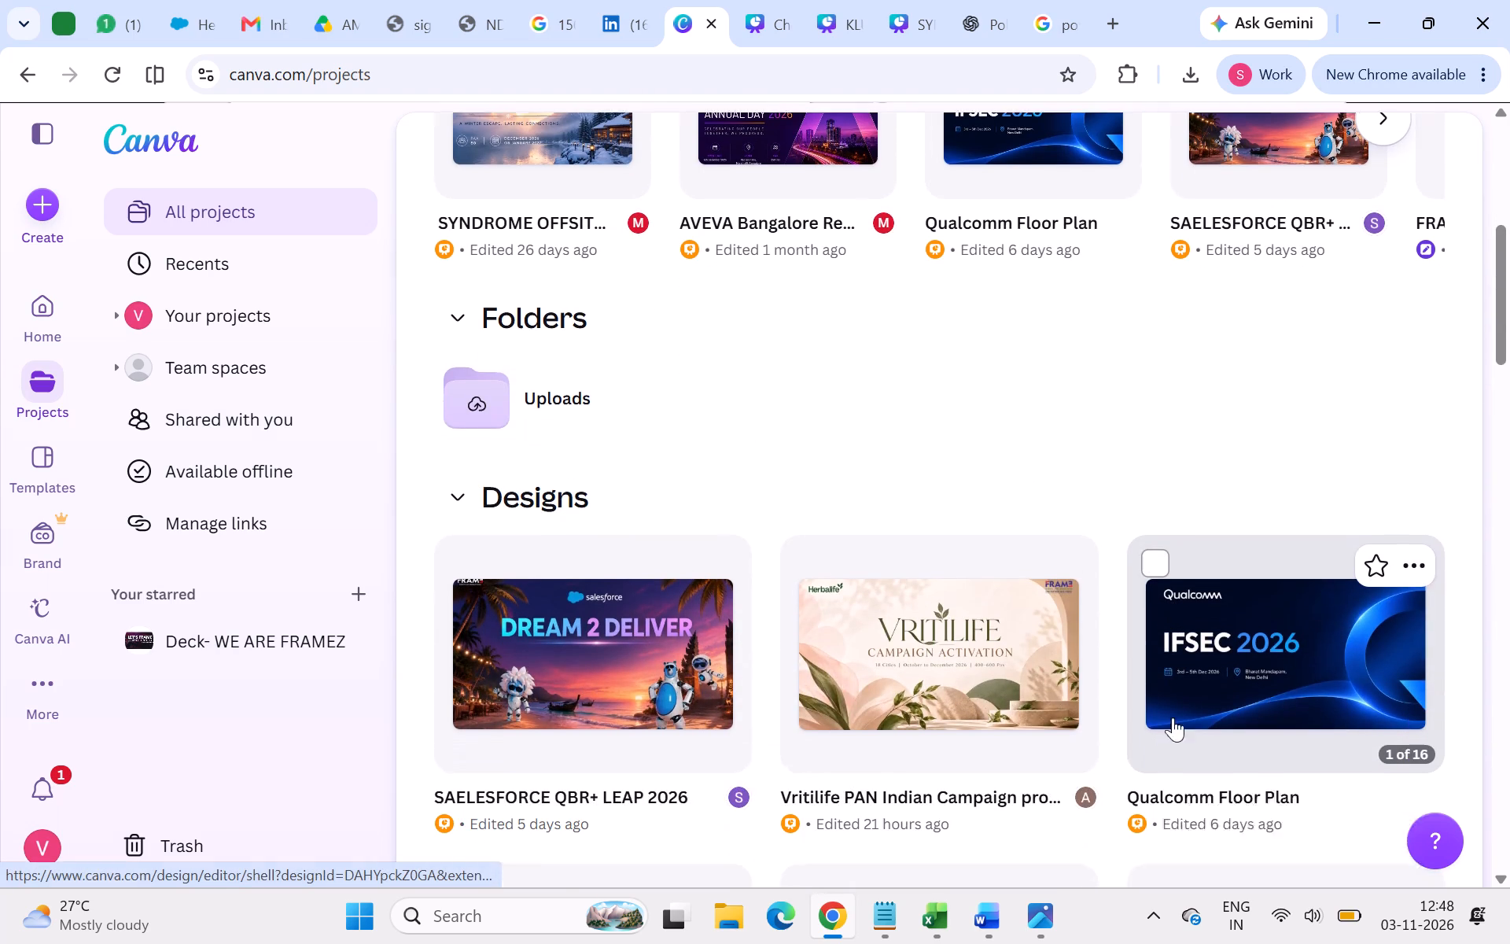
pyautogui.click(1408, 454)
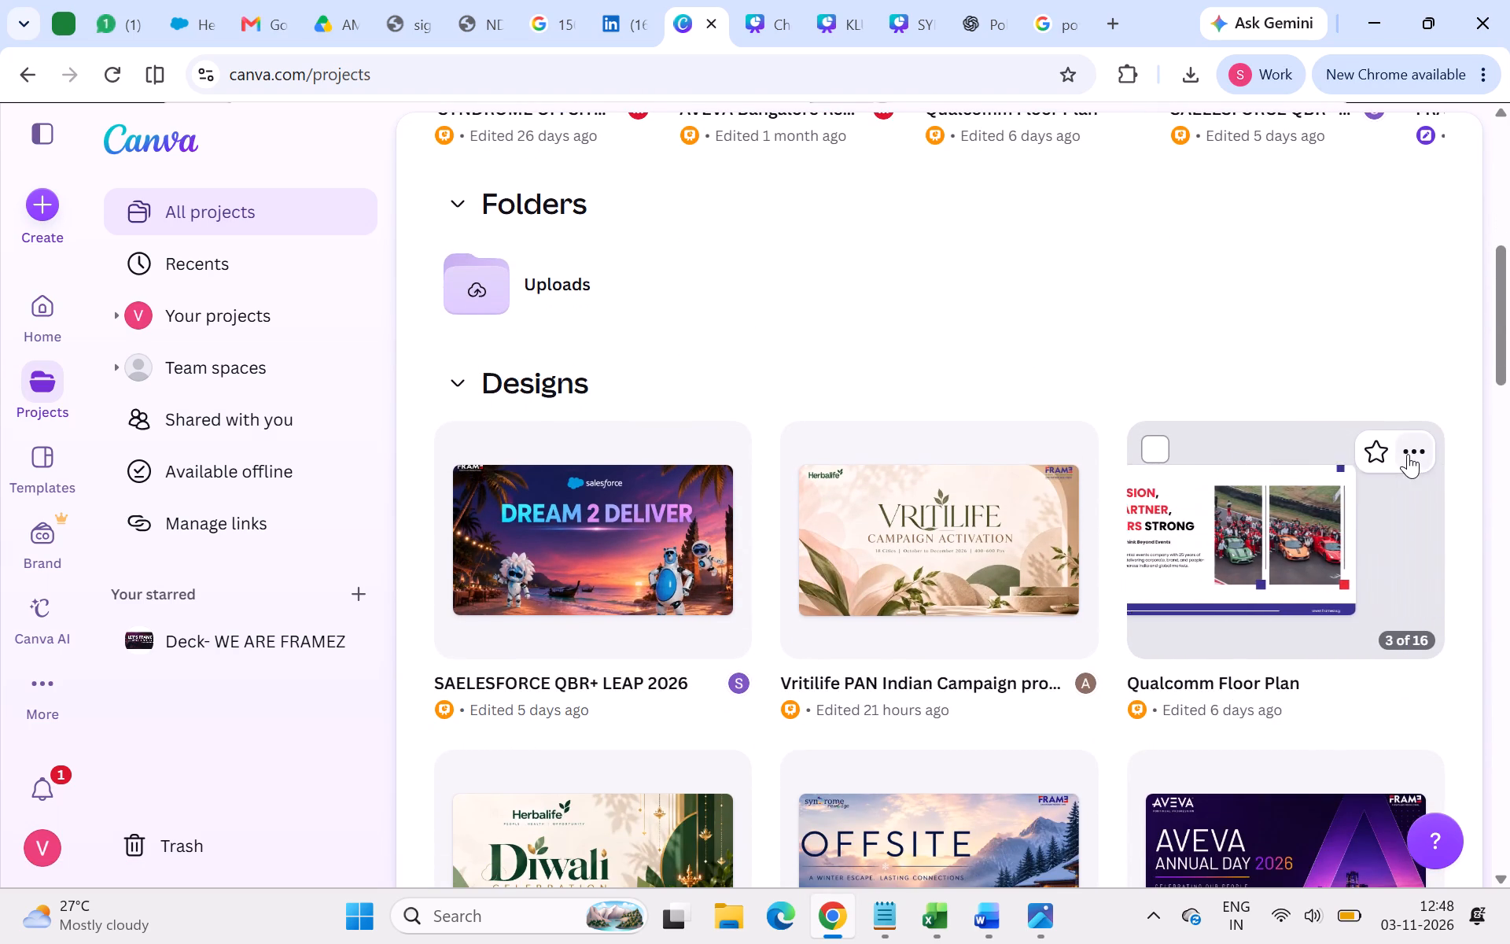
pyautogui.click(1175, 481)
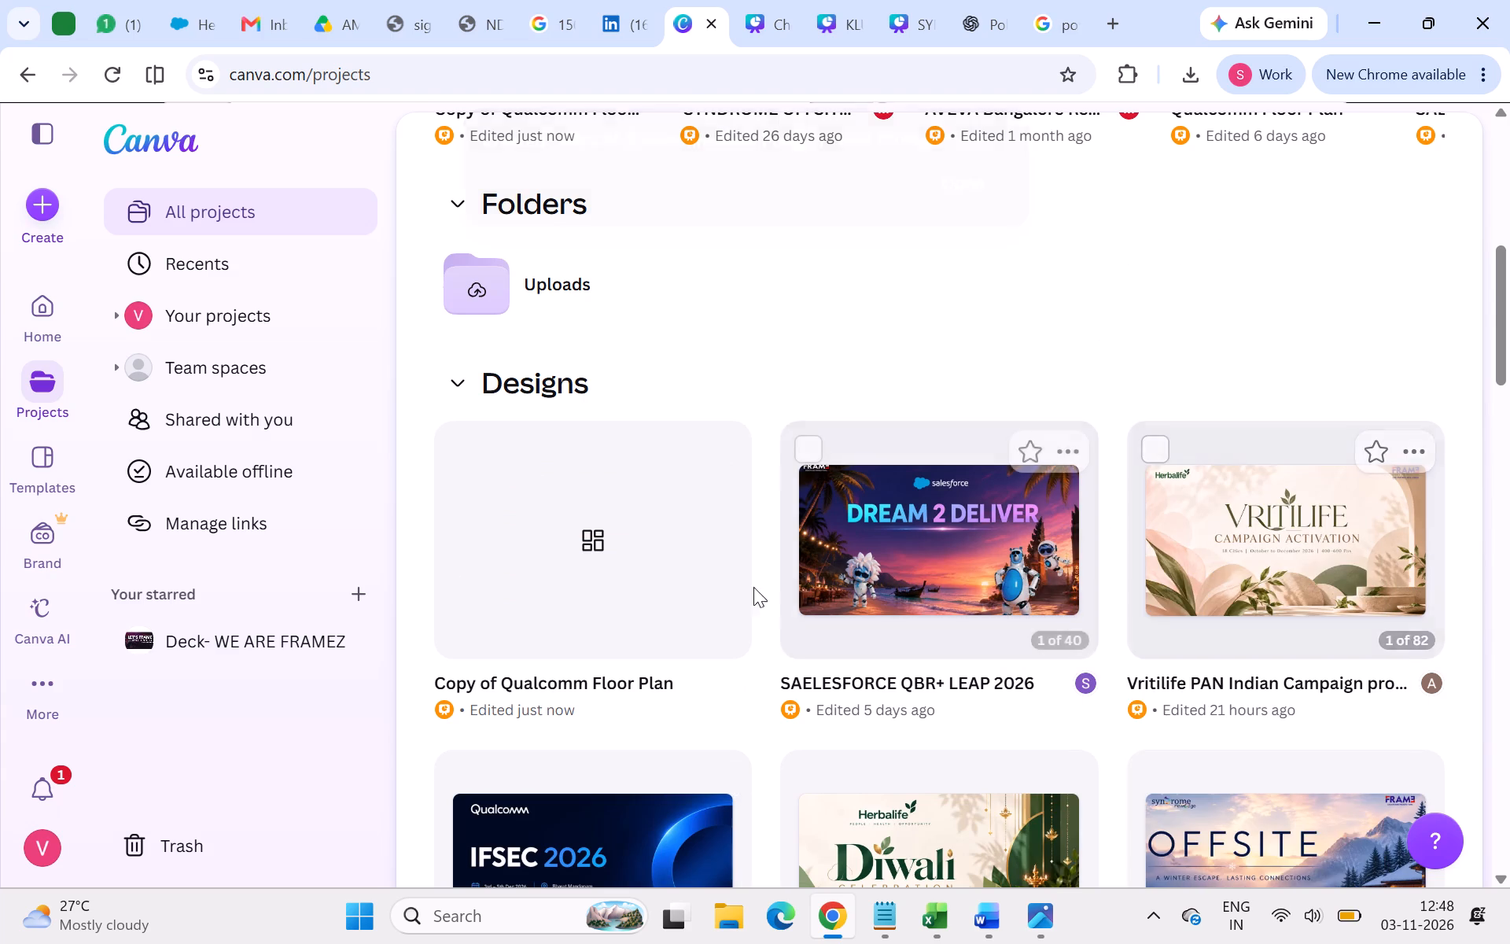
# Open the Copy of Qualcomm Floor Plan design and paste the copied KLUBER NON SALES CONFERENCE cover page after page 1.
pyautogui.doubleClick(585, 587)
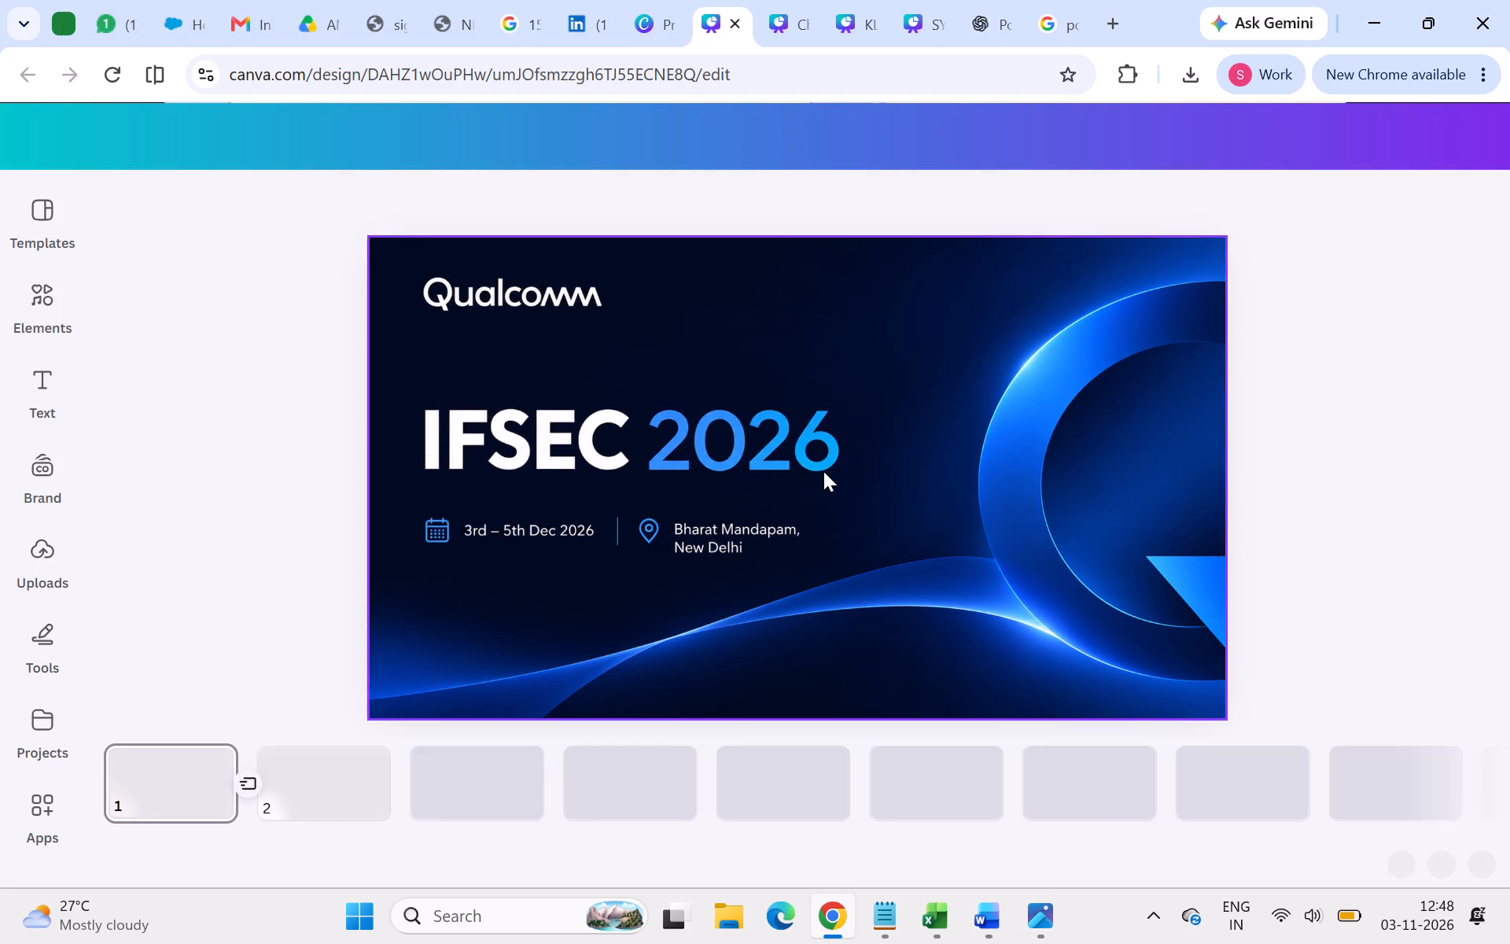
pyautogui.click(244, 820)
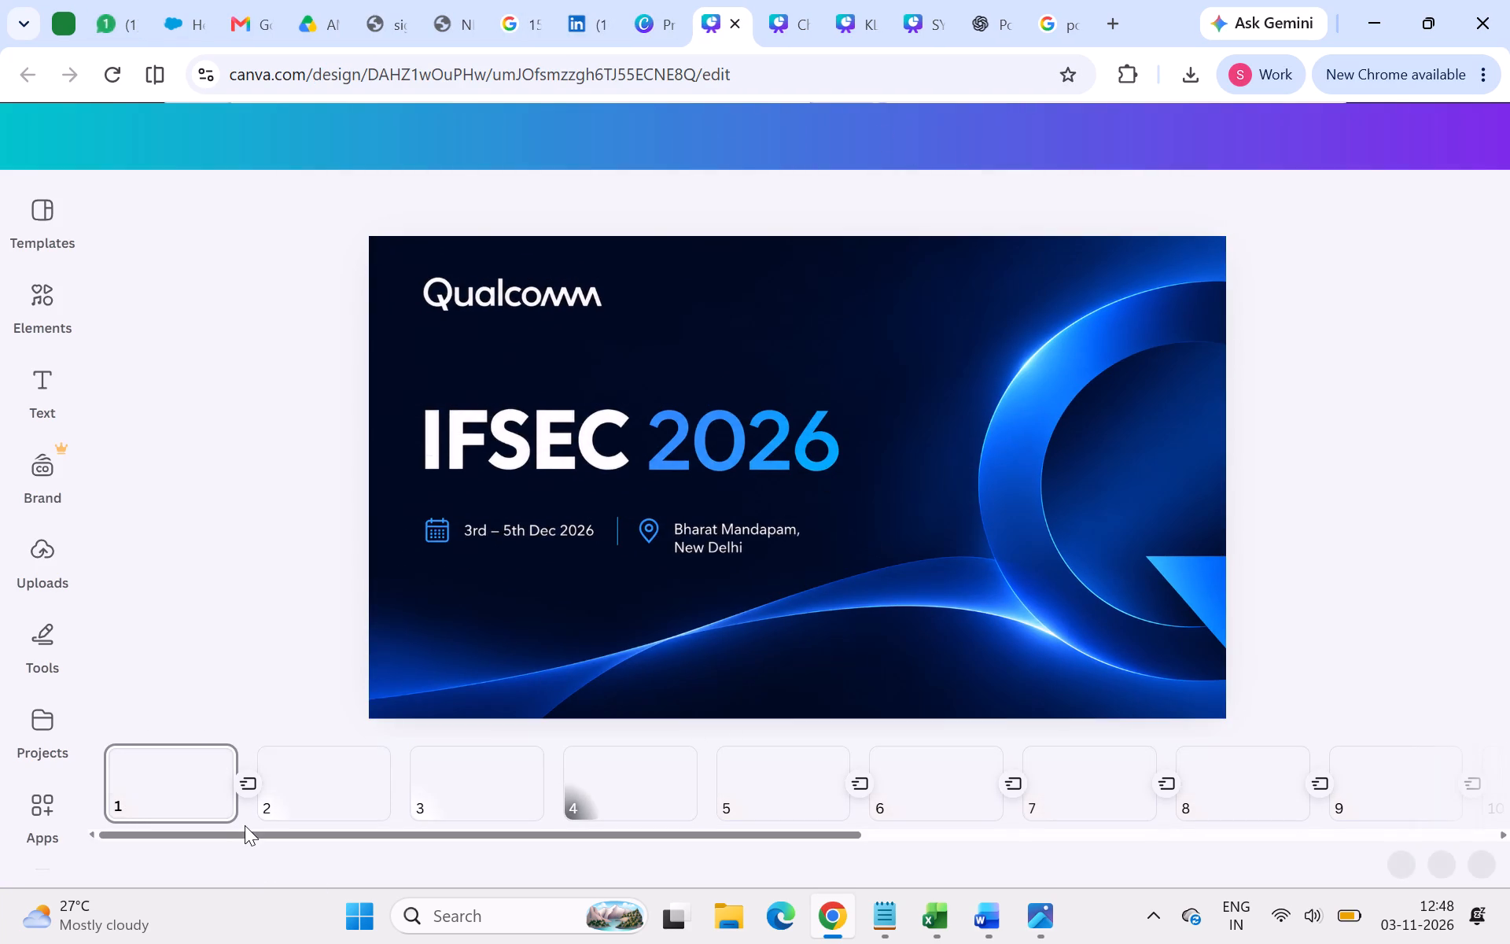
pyautogui.hotkey('ctrl', 'v')
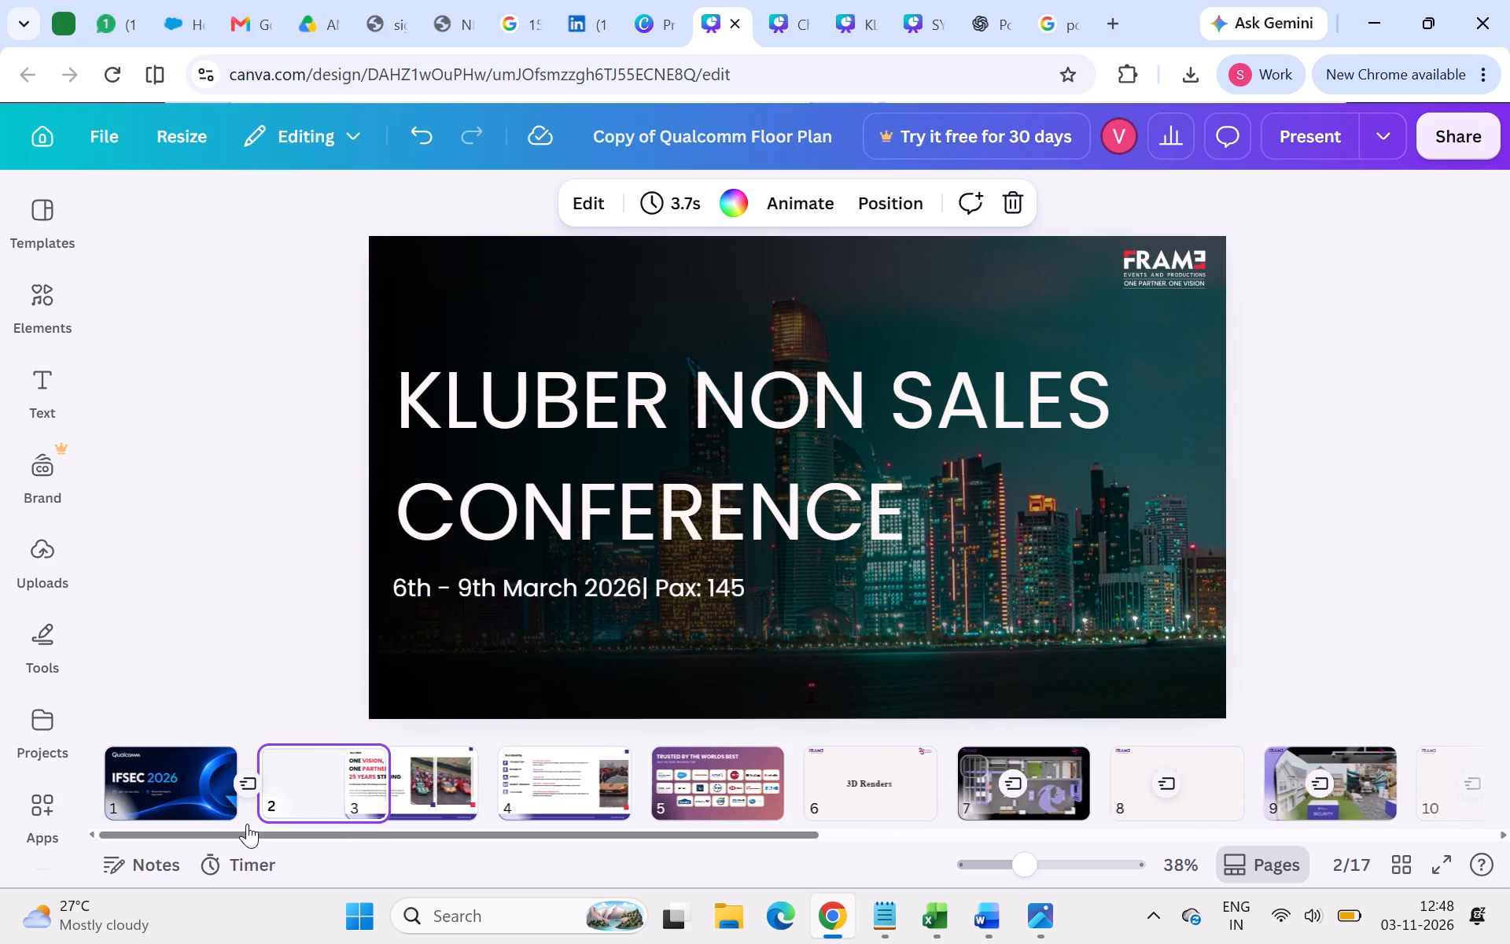
# Select the Qualcomm IFSEC 2026 cover on page 1 and open its page options.
pyautogui.moveTo(212, 796); pyautogui.dragTo(212, 787)
pyautogui.rightClick(214, 759)
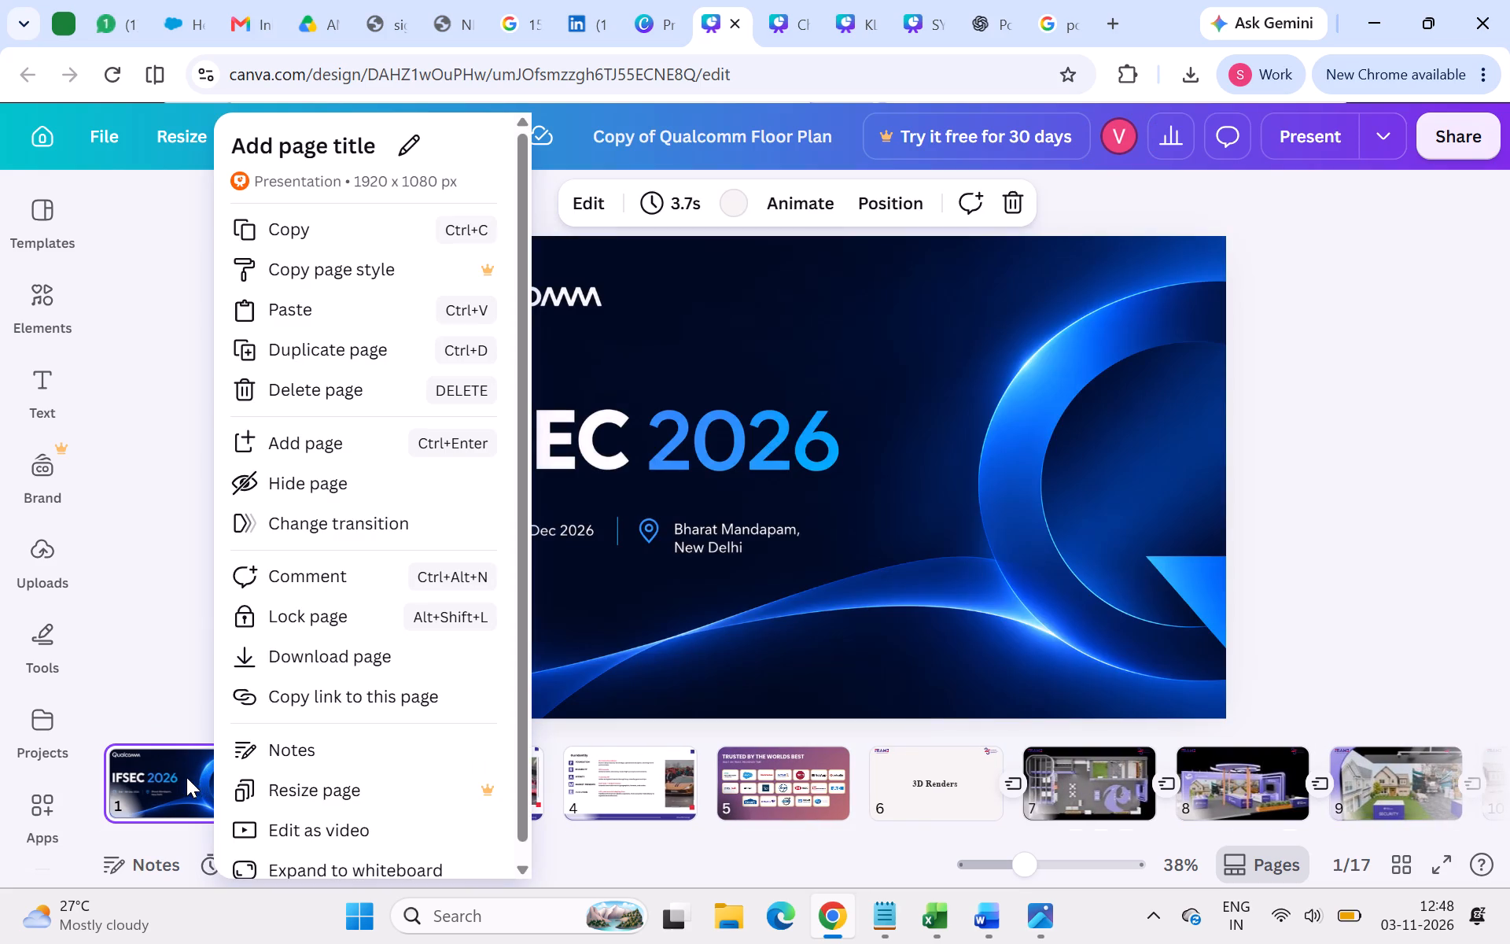
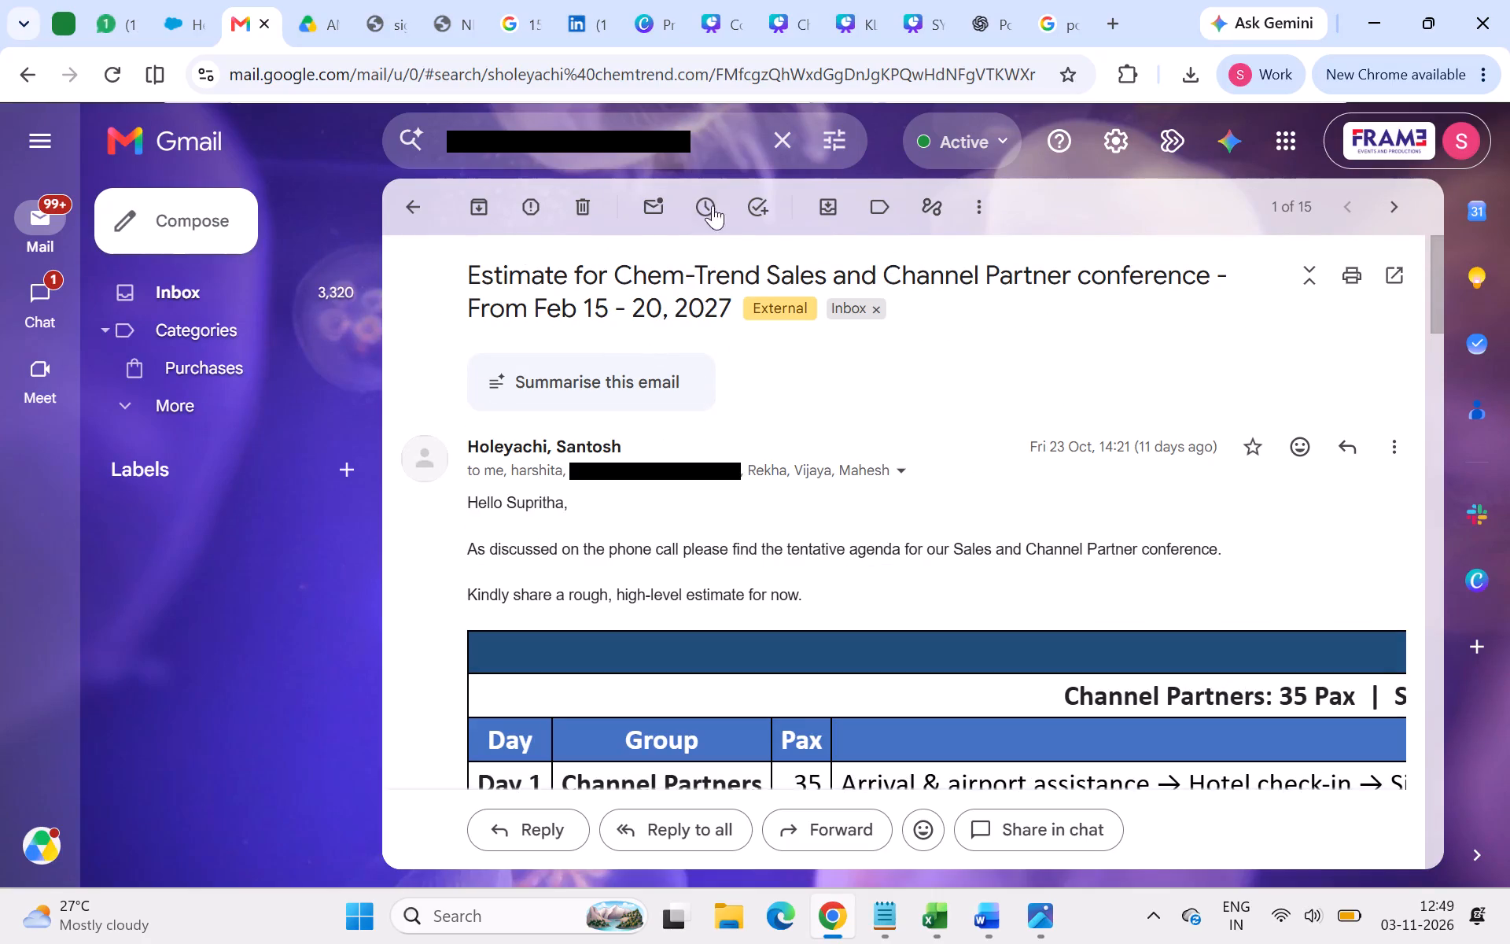
# Place the Copy of Qualcomm Floor Plan tab before the email and rename the design as "kluber non sales conference" using the cover heading text.
pyautogui.click(664, 21)
pyautogui.click(713, 21)
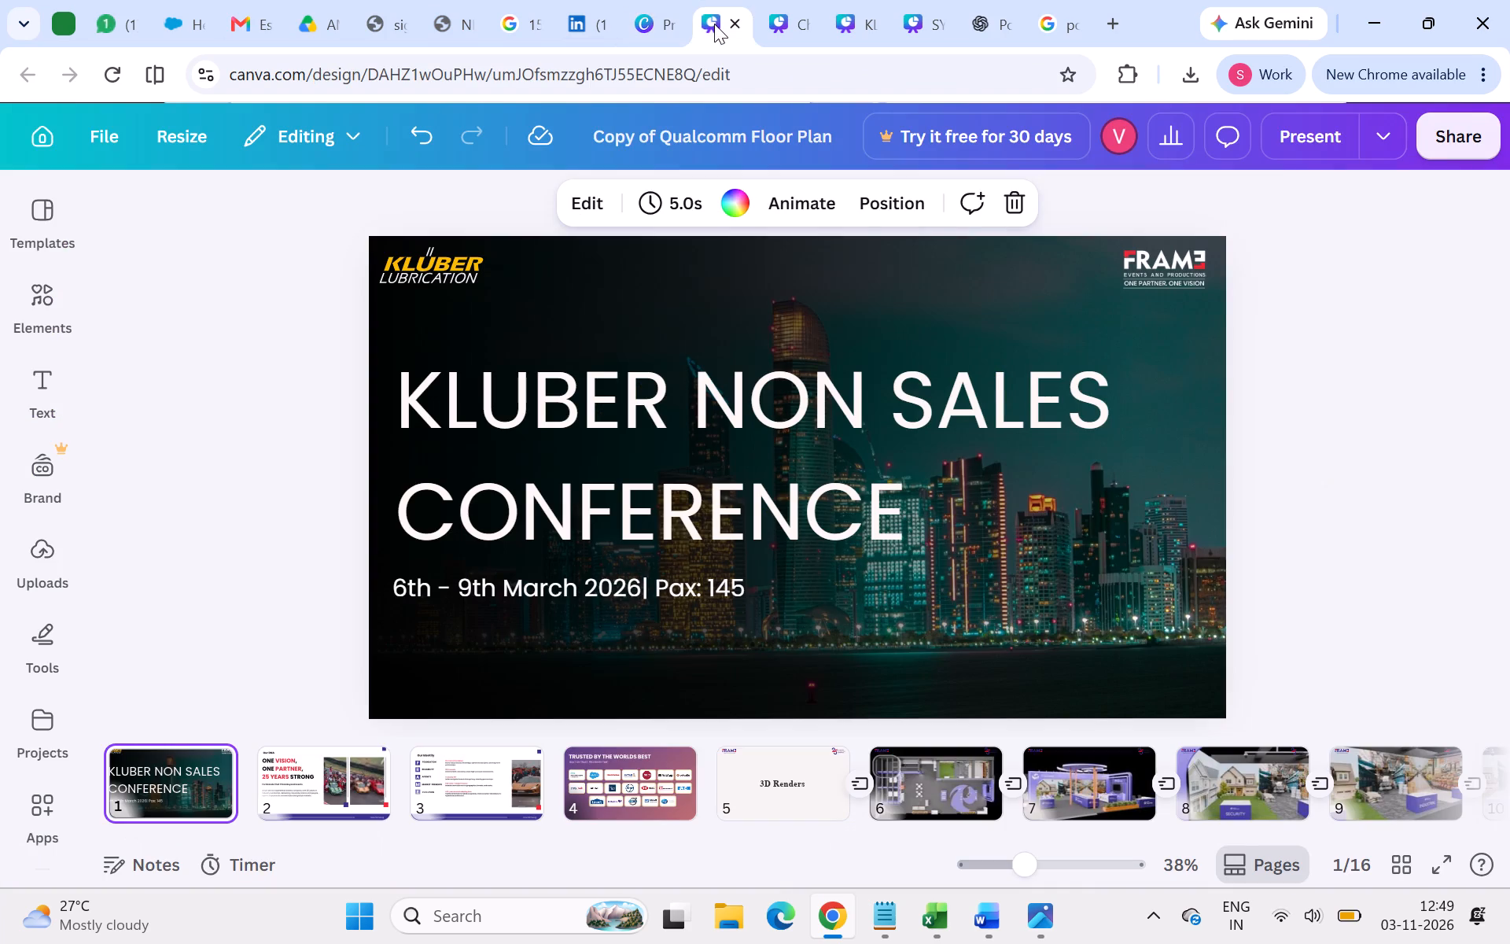
pyautogui.moveTo(714, 24); pyautogui.dragTo(258, 9)
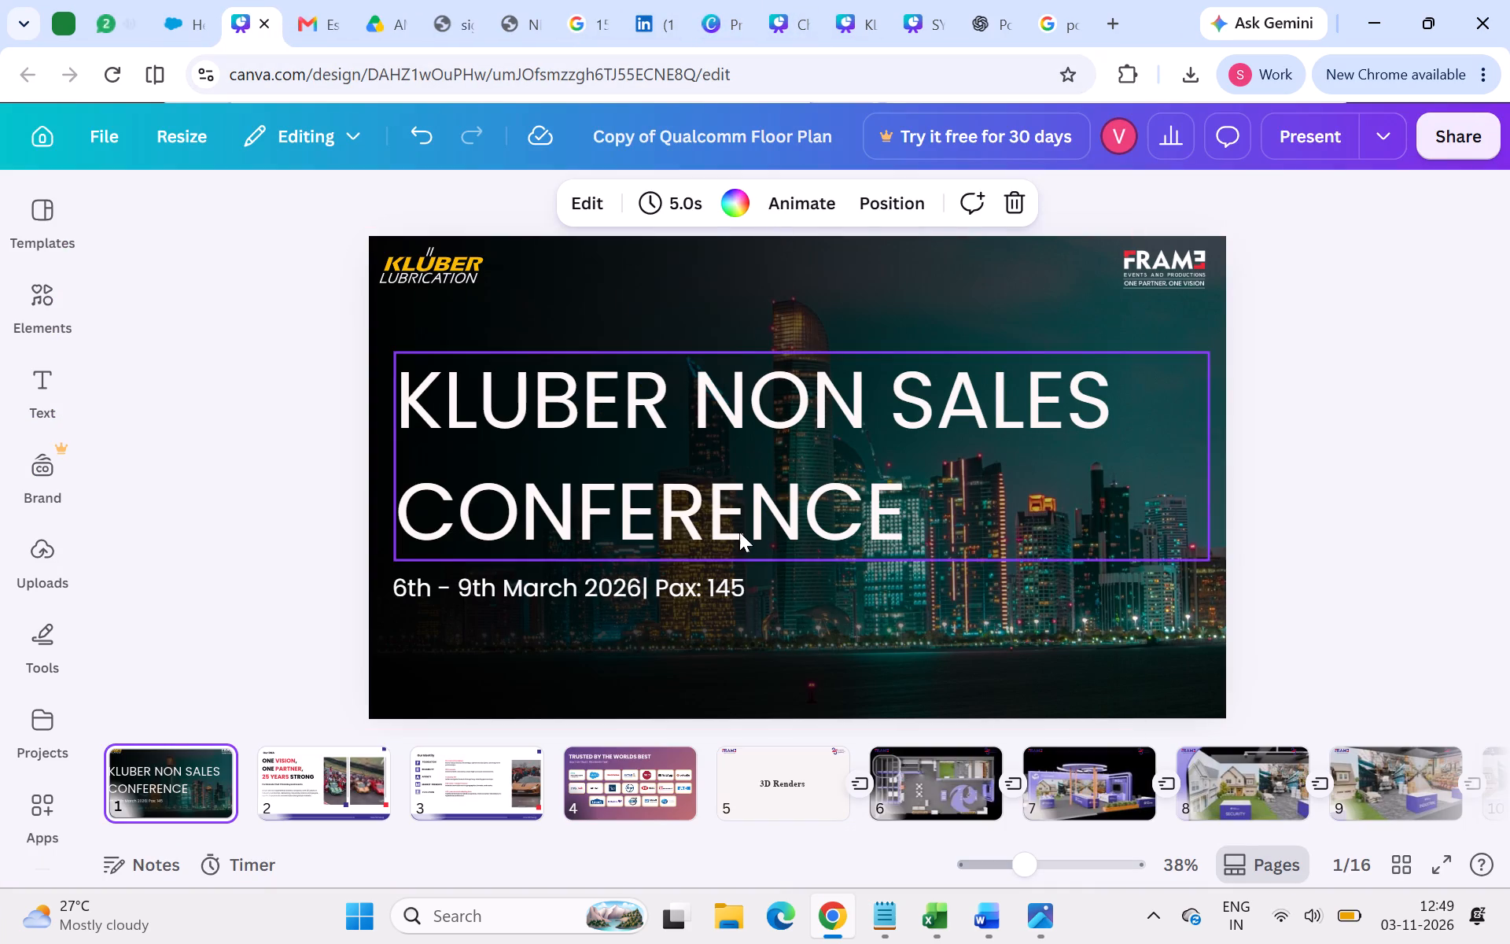
pyautogui.tripleClick(719, 476)
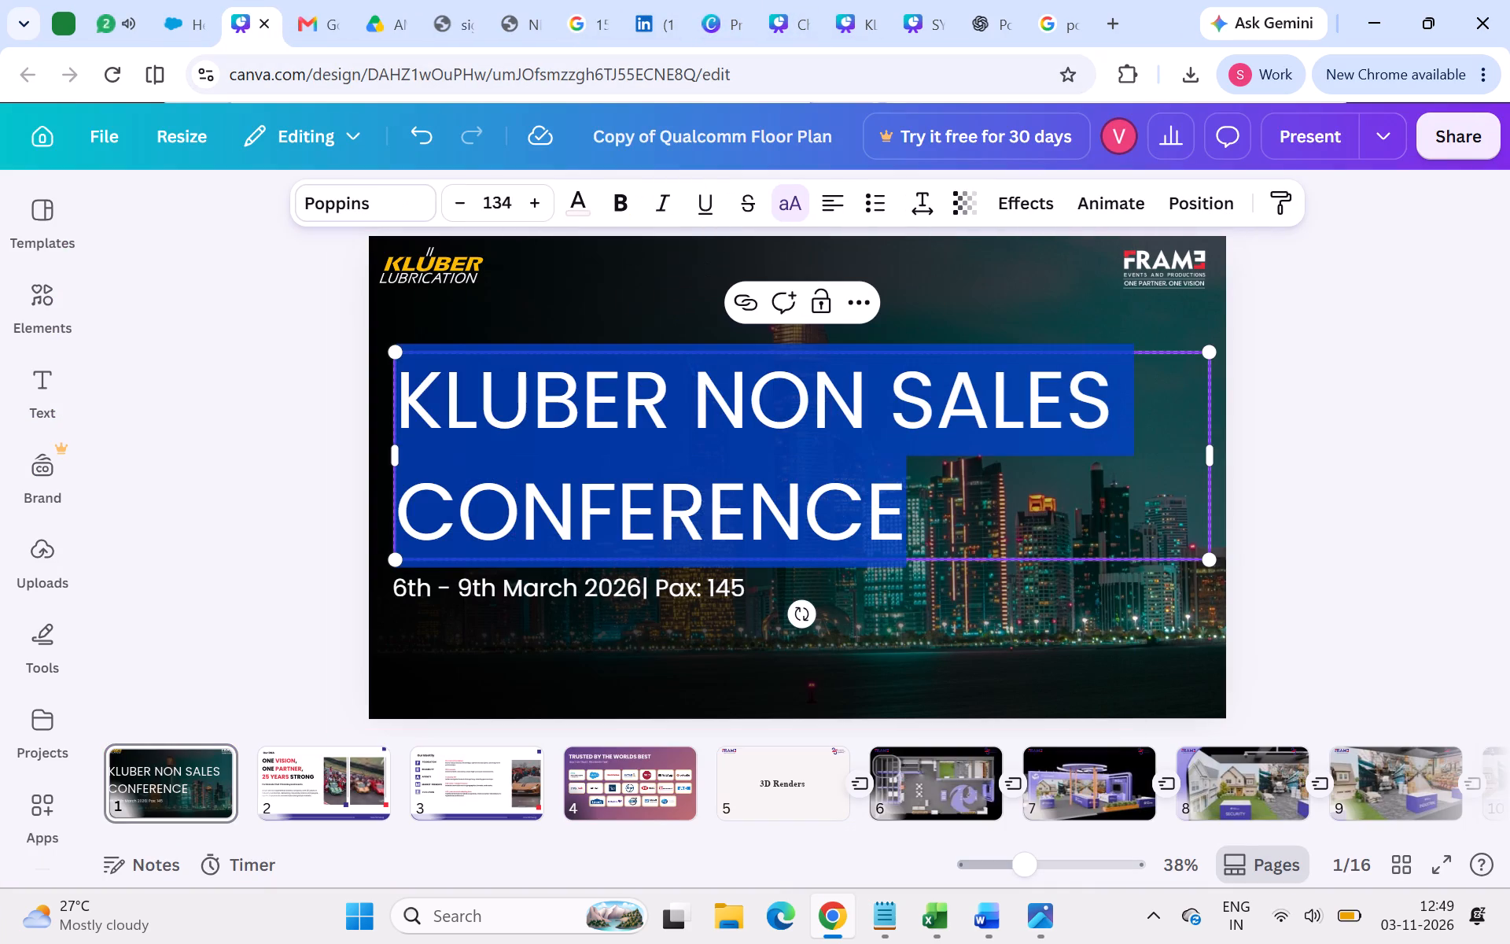
pyautogui.hotkey('ctrl', 'c')
pyautogui.tripleClick(700, 140)
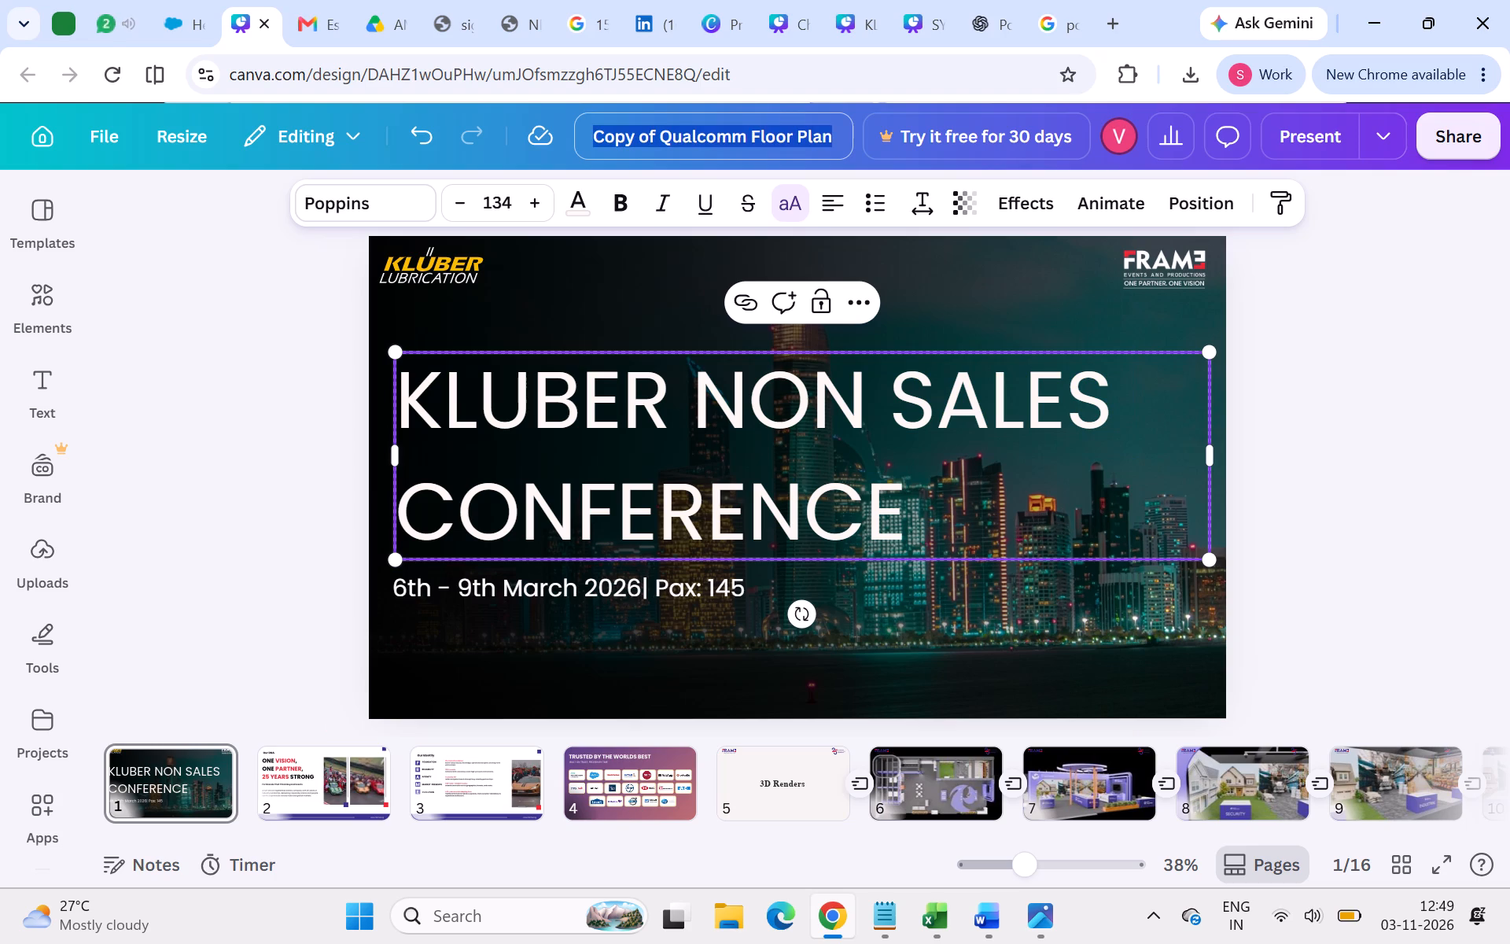
pyautogui.hotkey('ctrl', 'v')
pyautogui.click(293, 364)
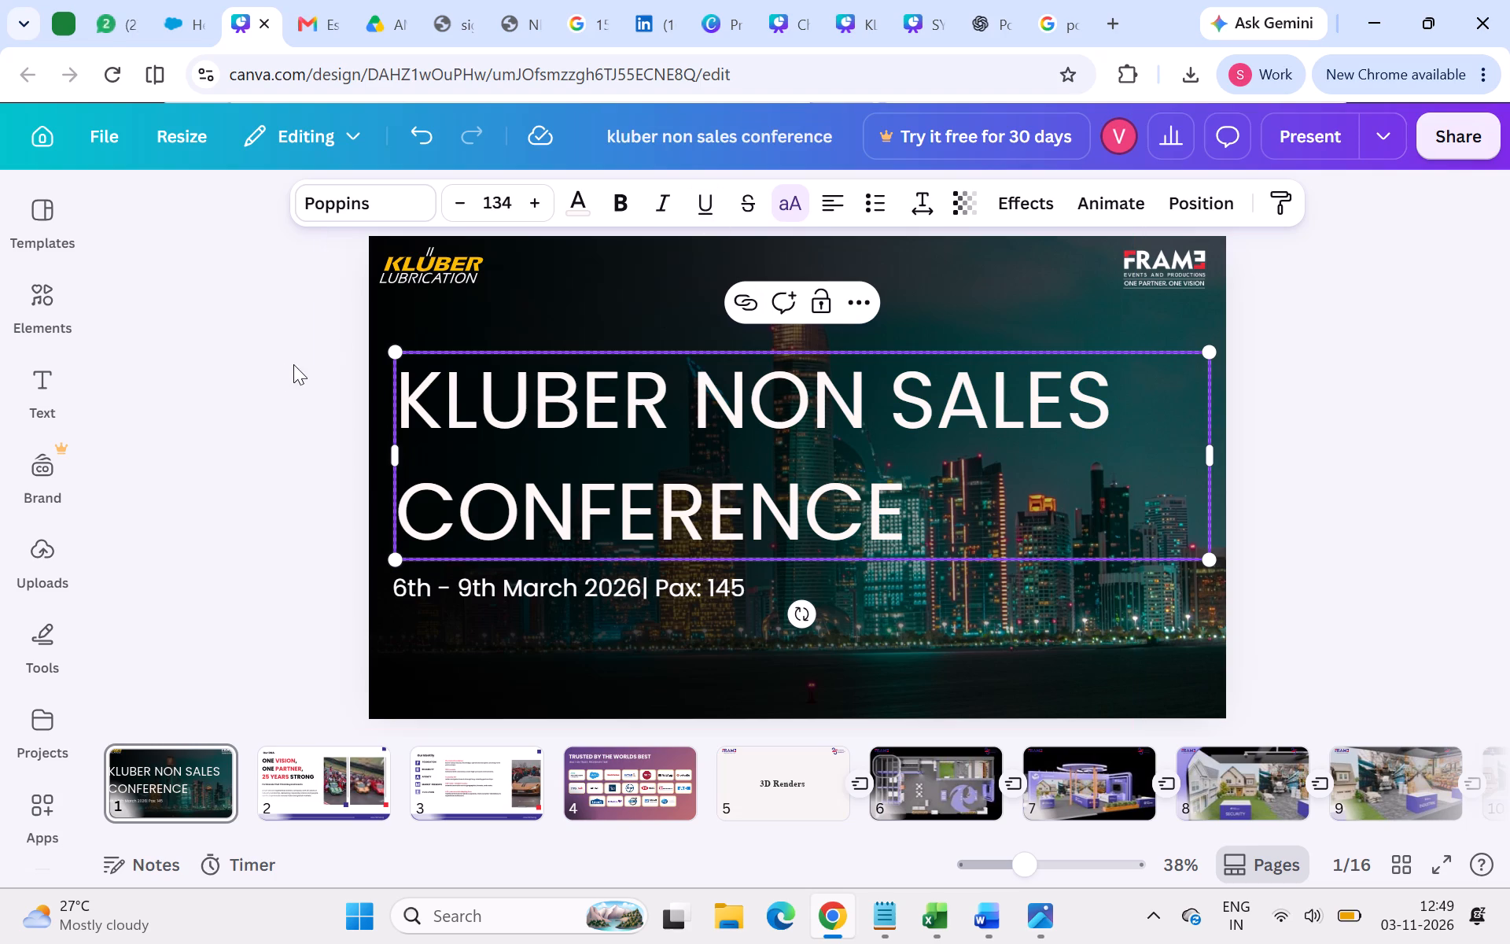
pyautogui.click(299, 30)
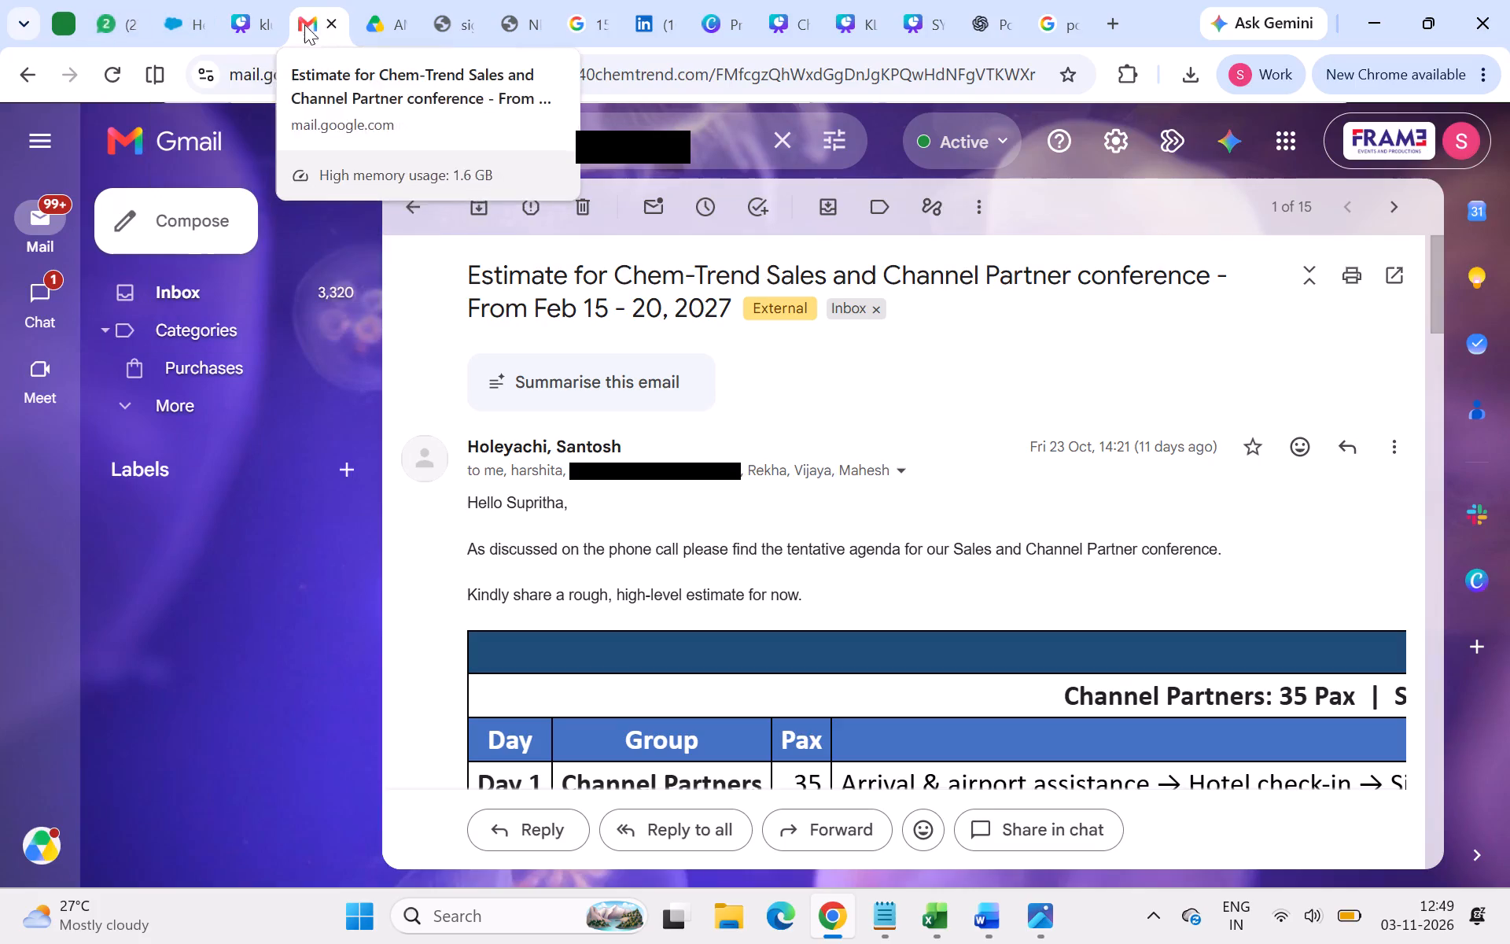
pyautogui.click(165, 21)
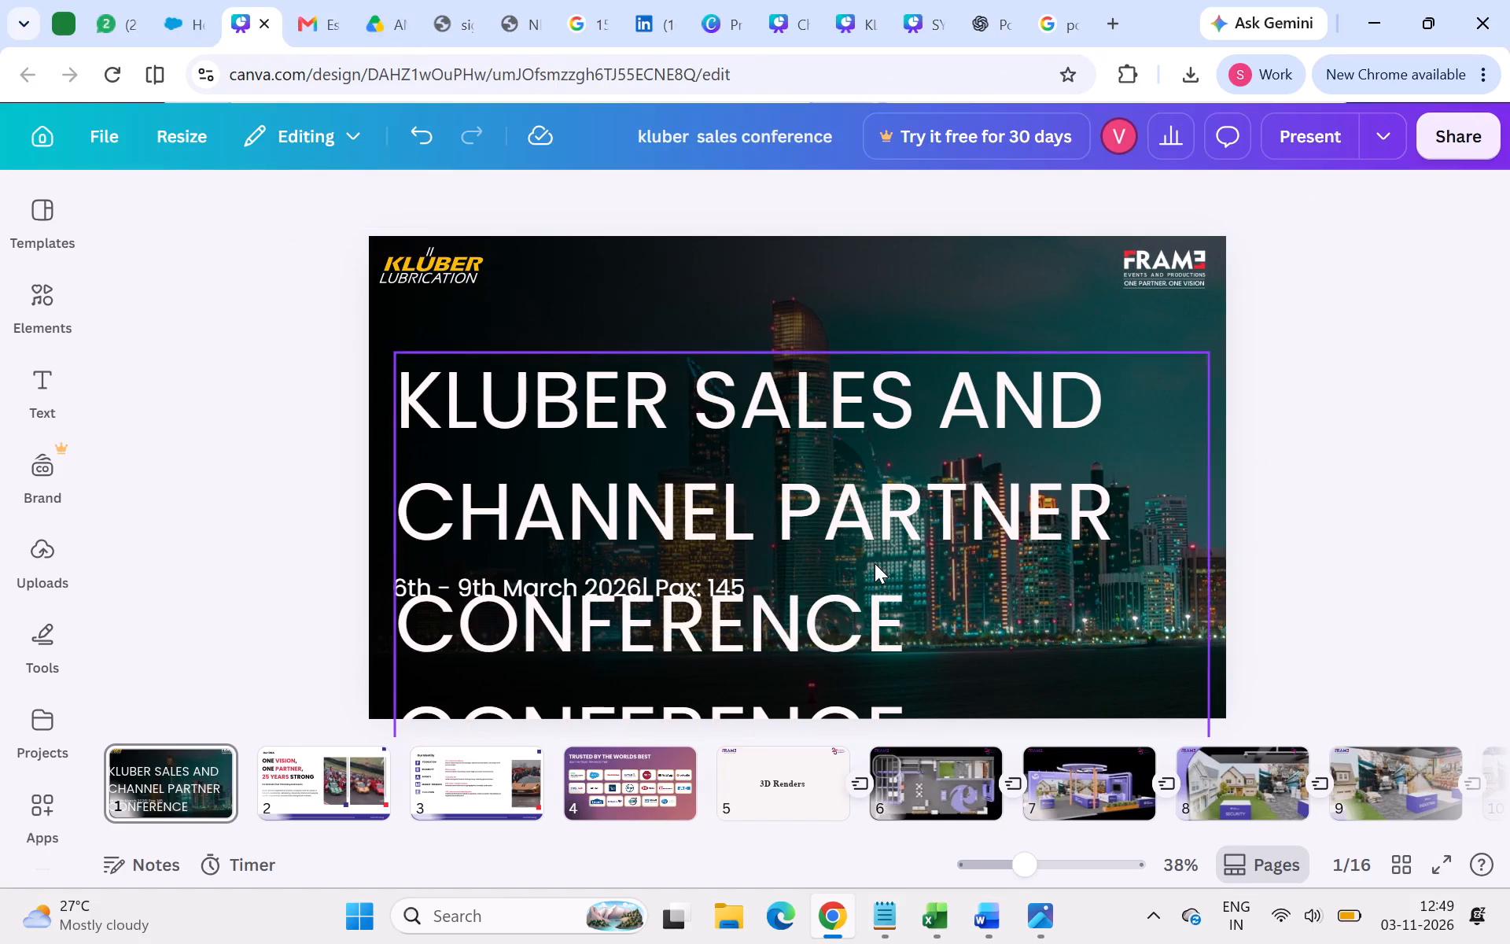
# Shrink the cover heading, move it up above the date line, and widen its box until the text fits on three lines.
pyautogui.moveTo(1213, 343); pyautogui.dragTo(958, 464)
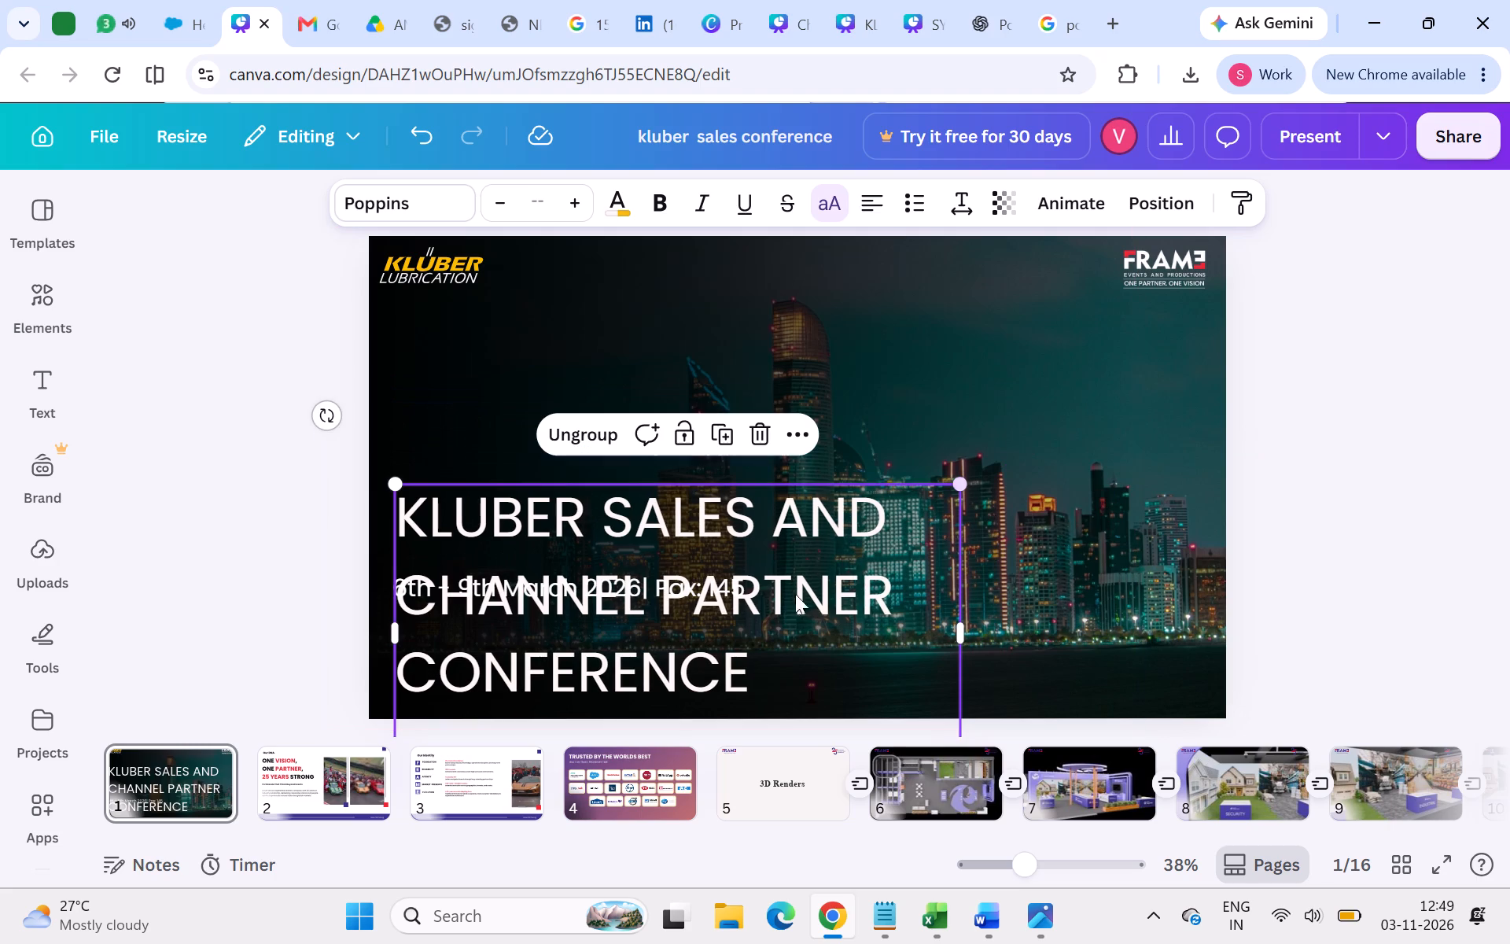
pyautogui.moveTo(849, 632); pyautogui.dragTo(845, 464)
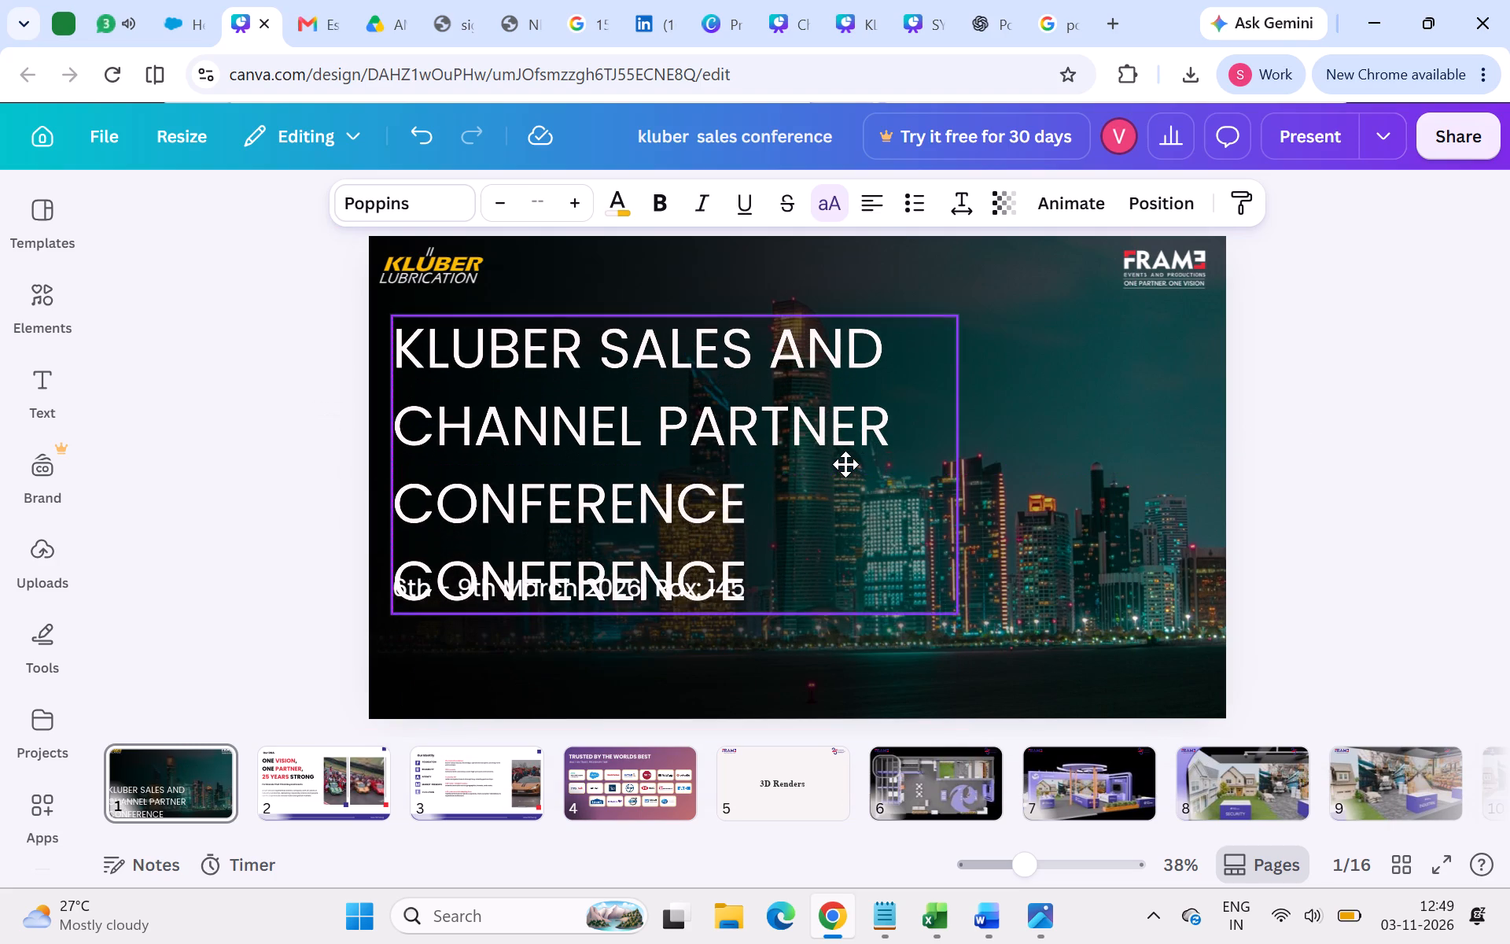
pyautogui.moveTo(845, 464); pyautogui.dragTo(850, 473)
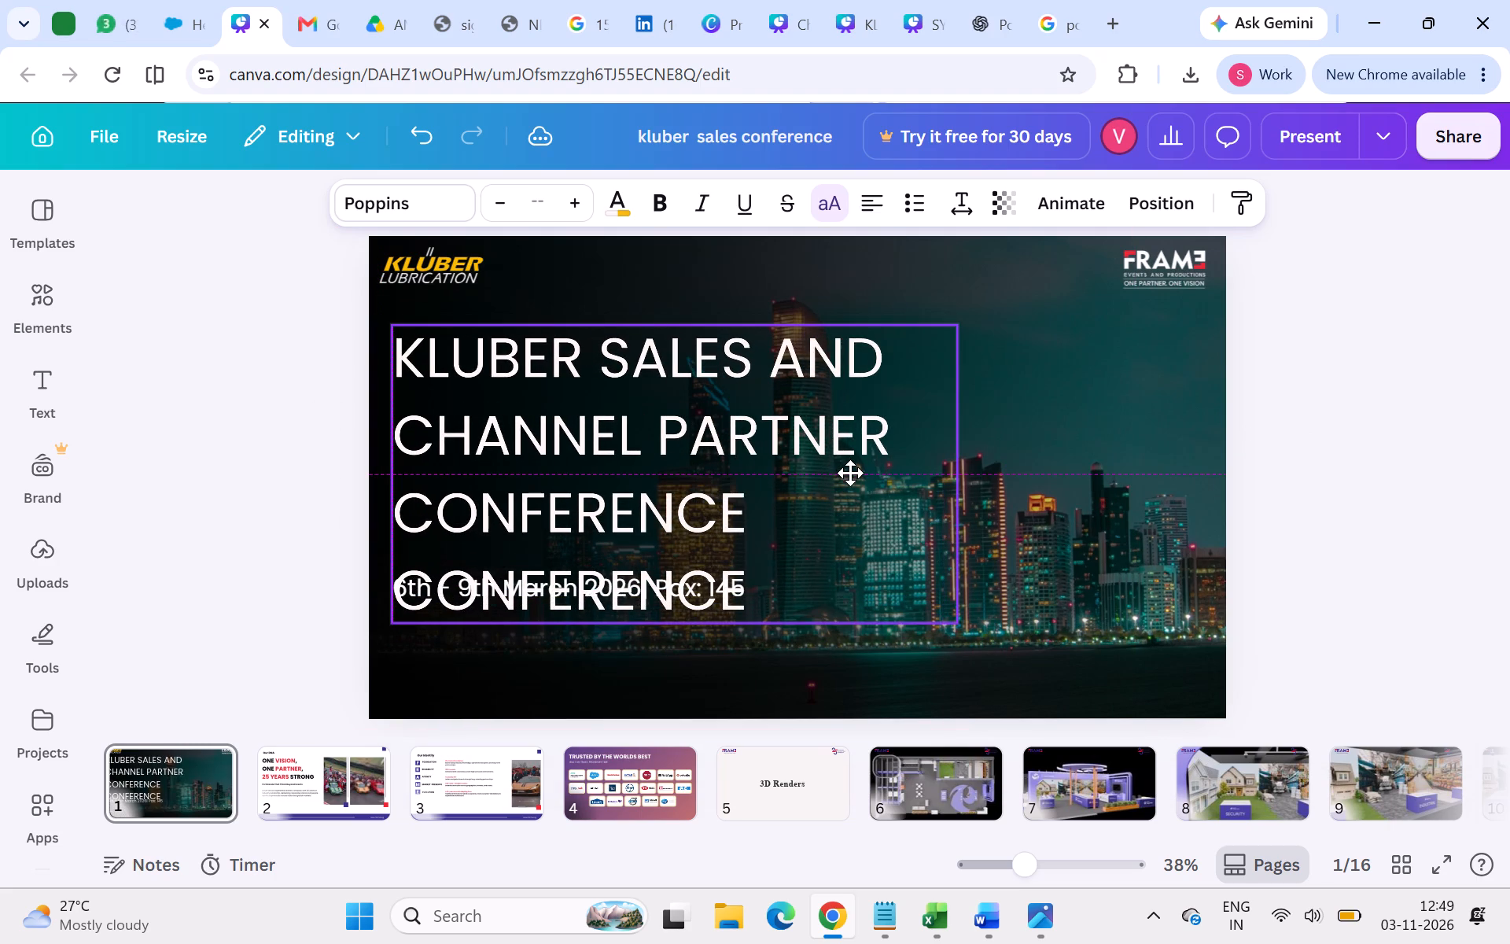
pyautogui.moveTo(850, 473); pyautogui.dragTo(850, 474)
pyautogui.moveTo(959, 479); pyautogui.dragTo(1144, 459)
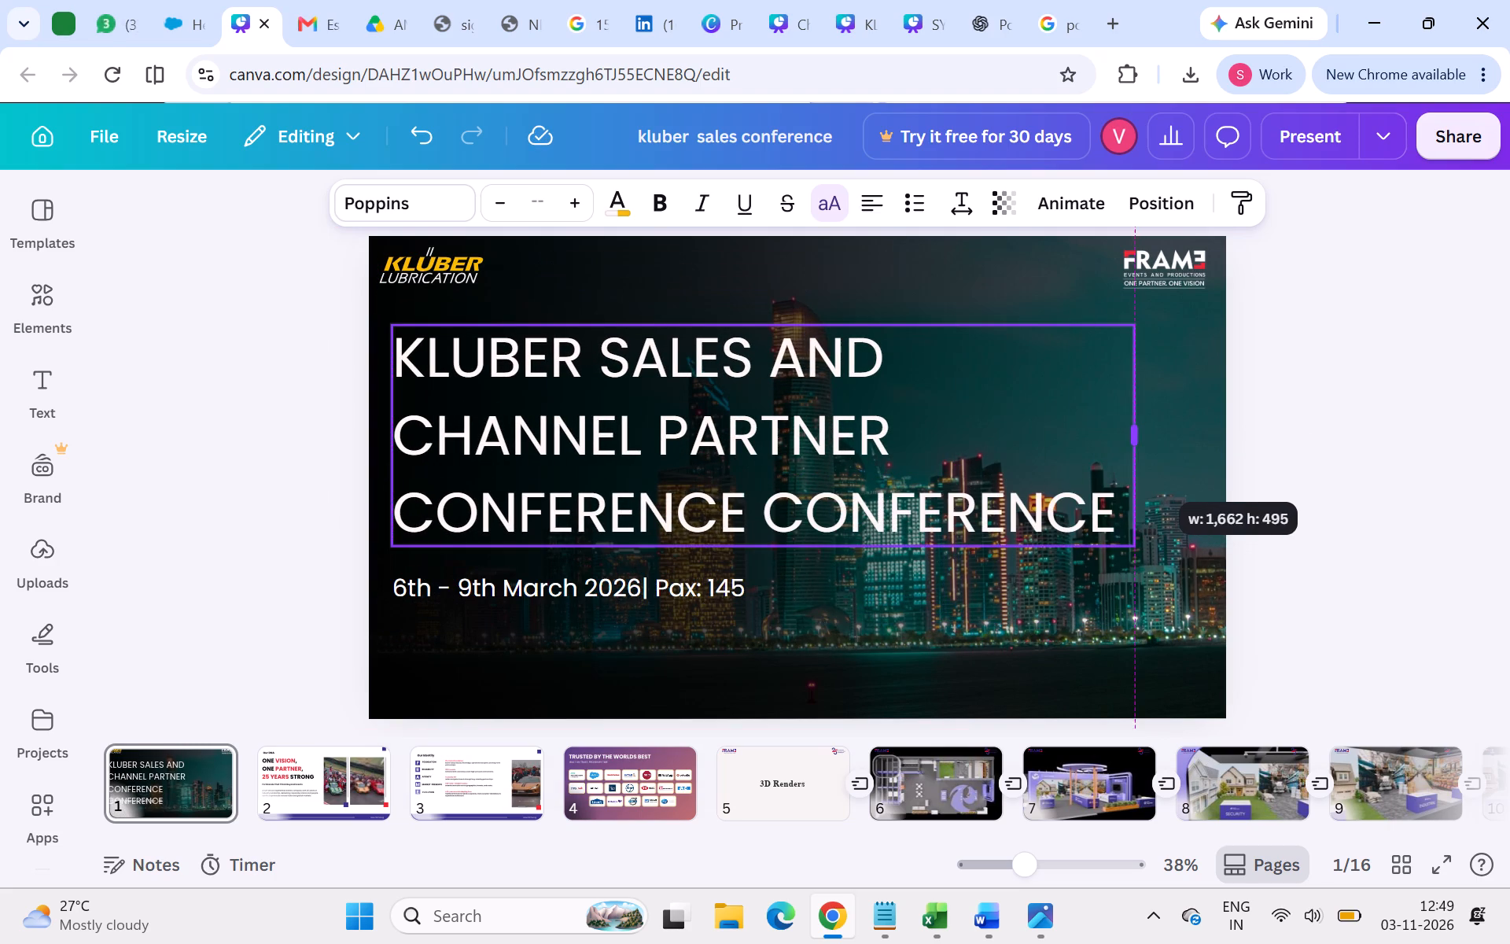
pyautogui.moveTo(1144, 459); pyautogui.dragTo(1148, 458)
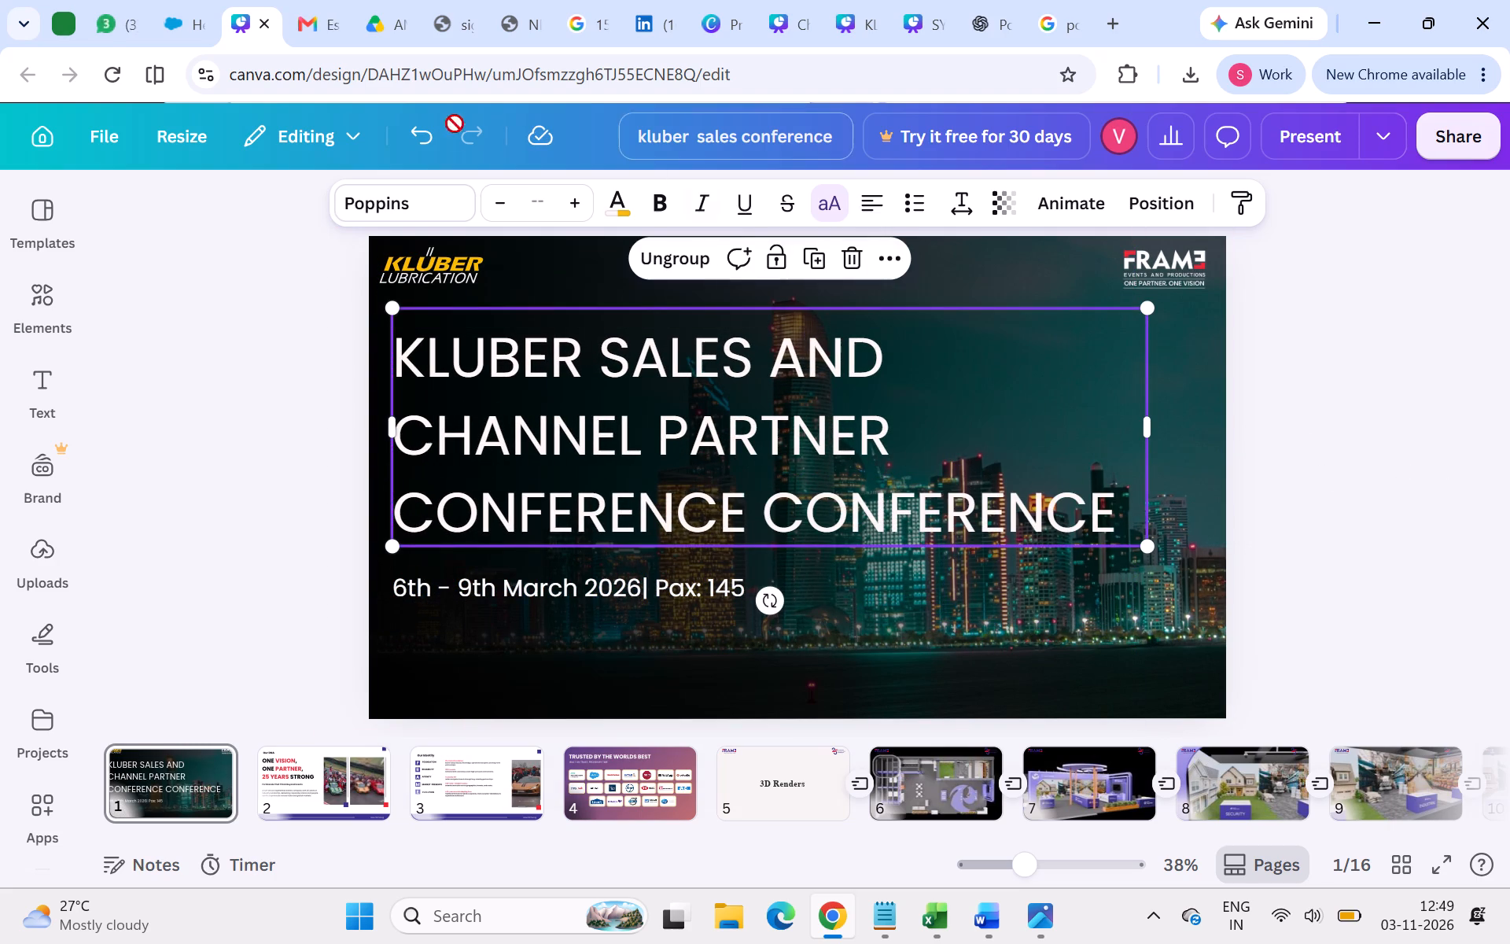
# Reduce the cover title's text size until it fits on two lines, and shift the title slightly lower on the slide.
pyautogui.tripleClick(508, 197)
pyautogui.tripleClick(508, 205)
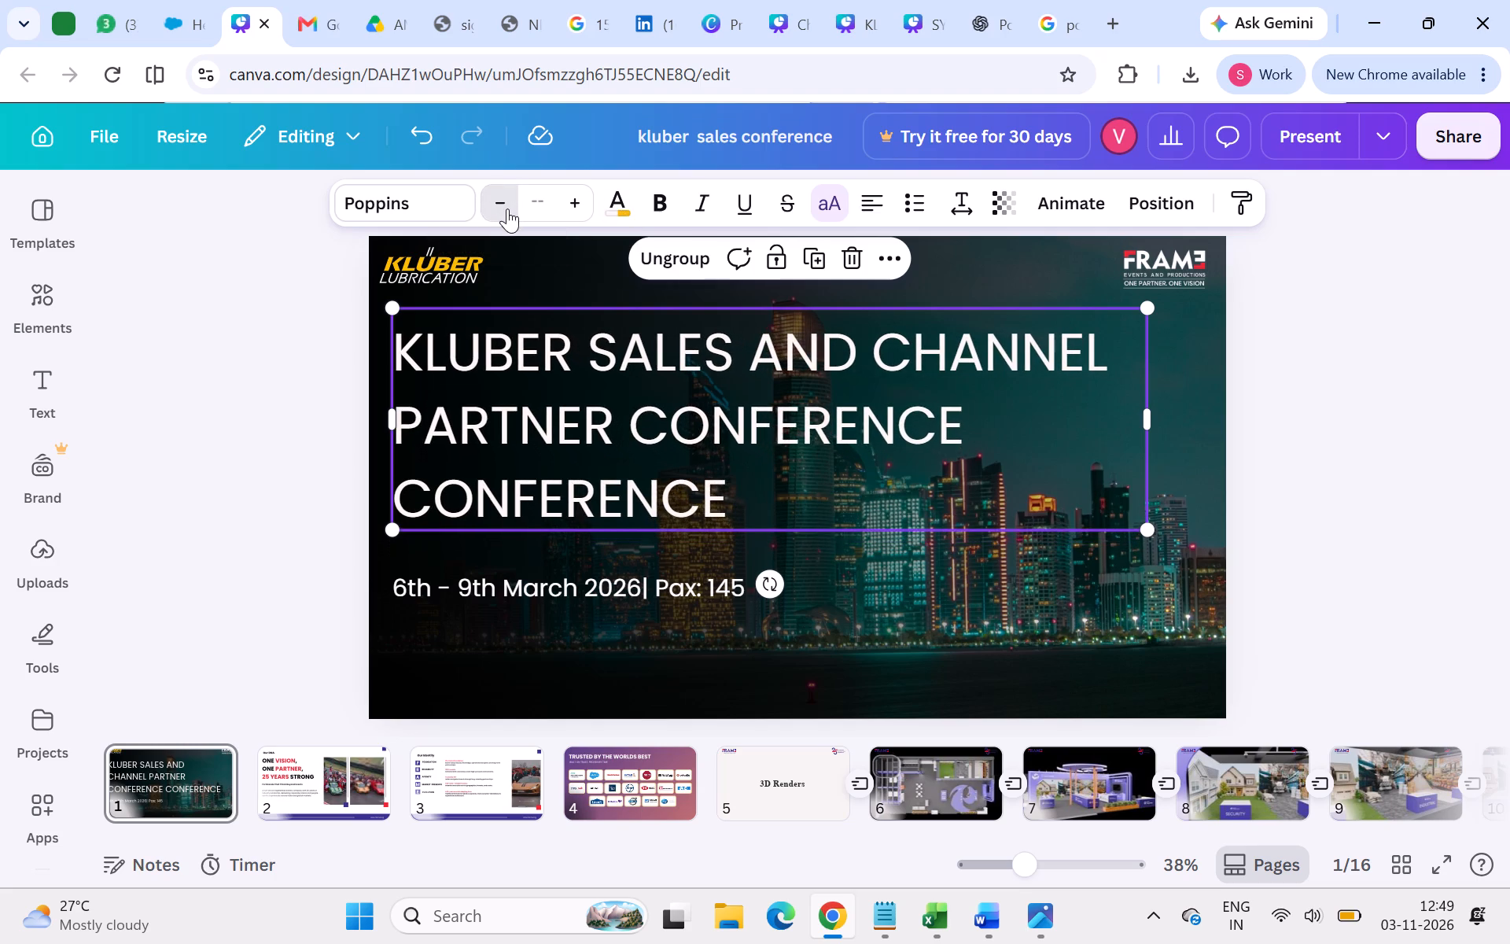
pyautogui.tripleClick(506, 209)
pyautogui.tripleClick(502, 212)
pyautogui.click(502, 212)
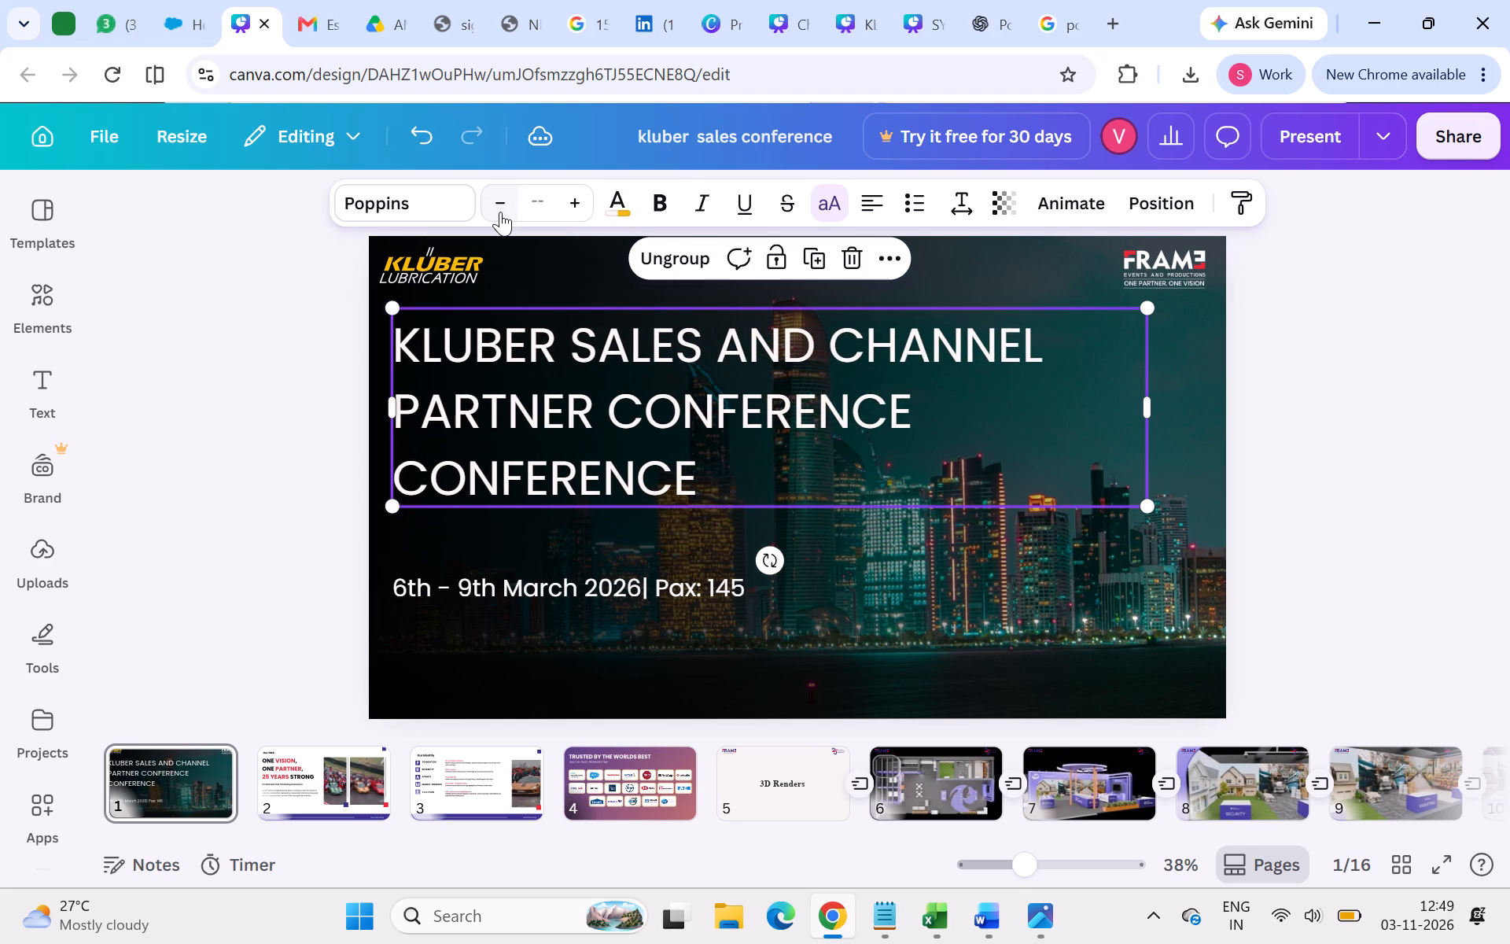
pyautogui.click(1355, 463)
pyautogui.moveTo(780, 426); pyautogui.dragTo(789, 465)
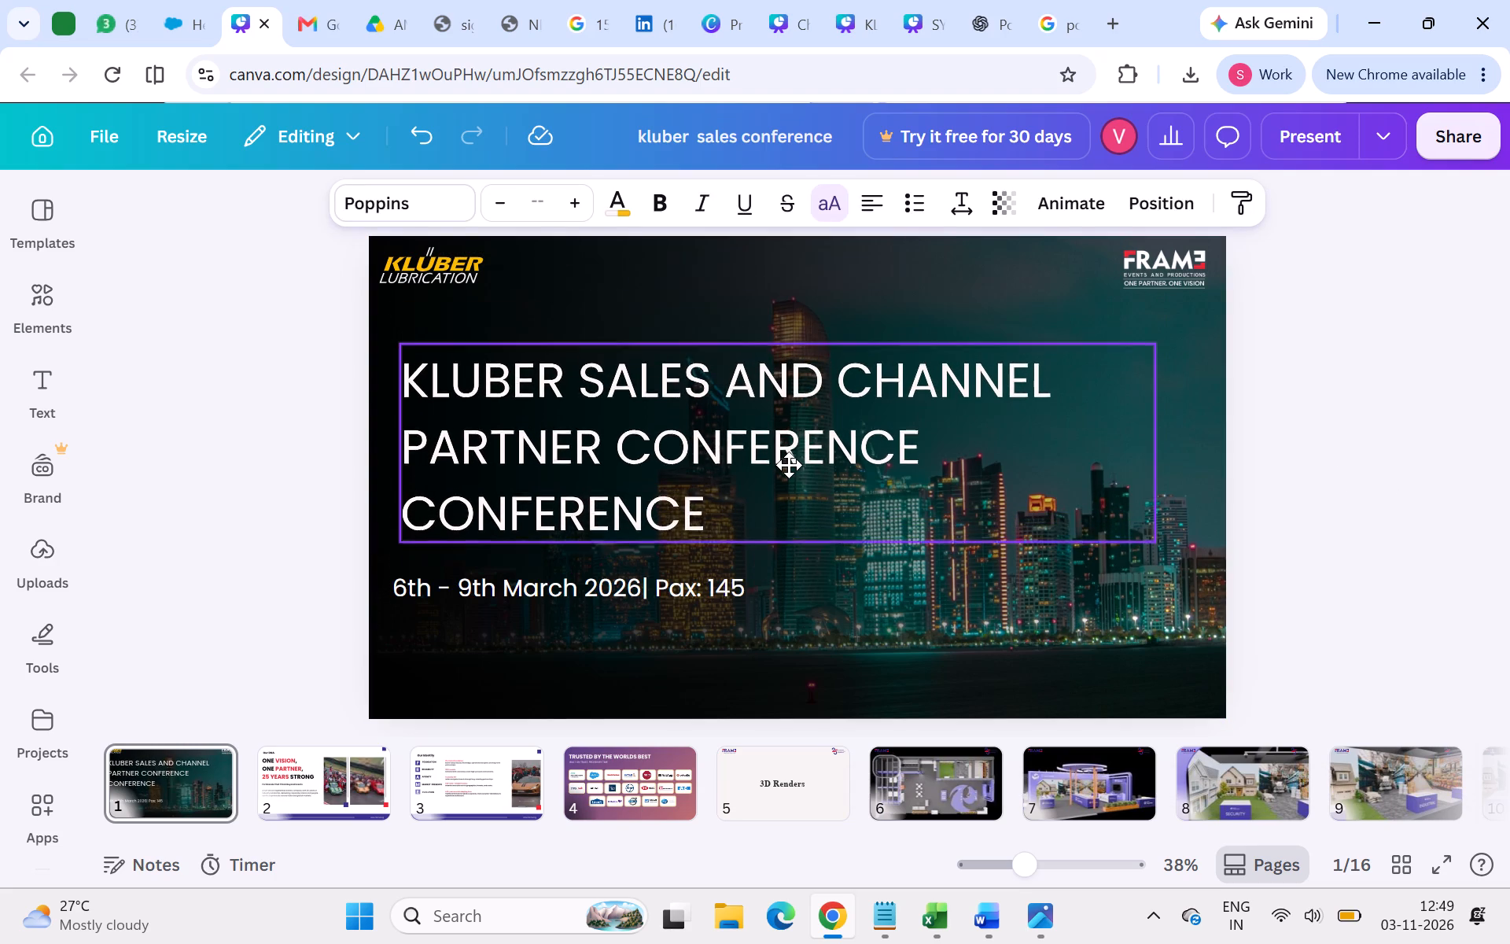
pyautogui.moveTo(789, 465); pyautogui.dragTo(789, 466)
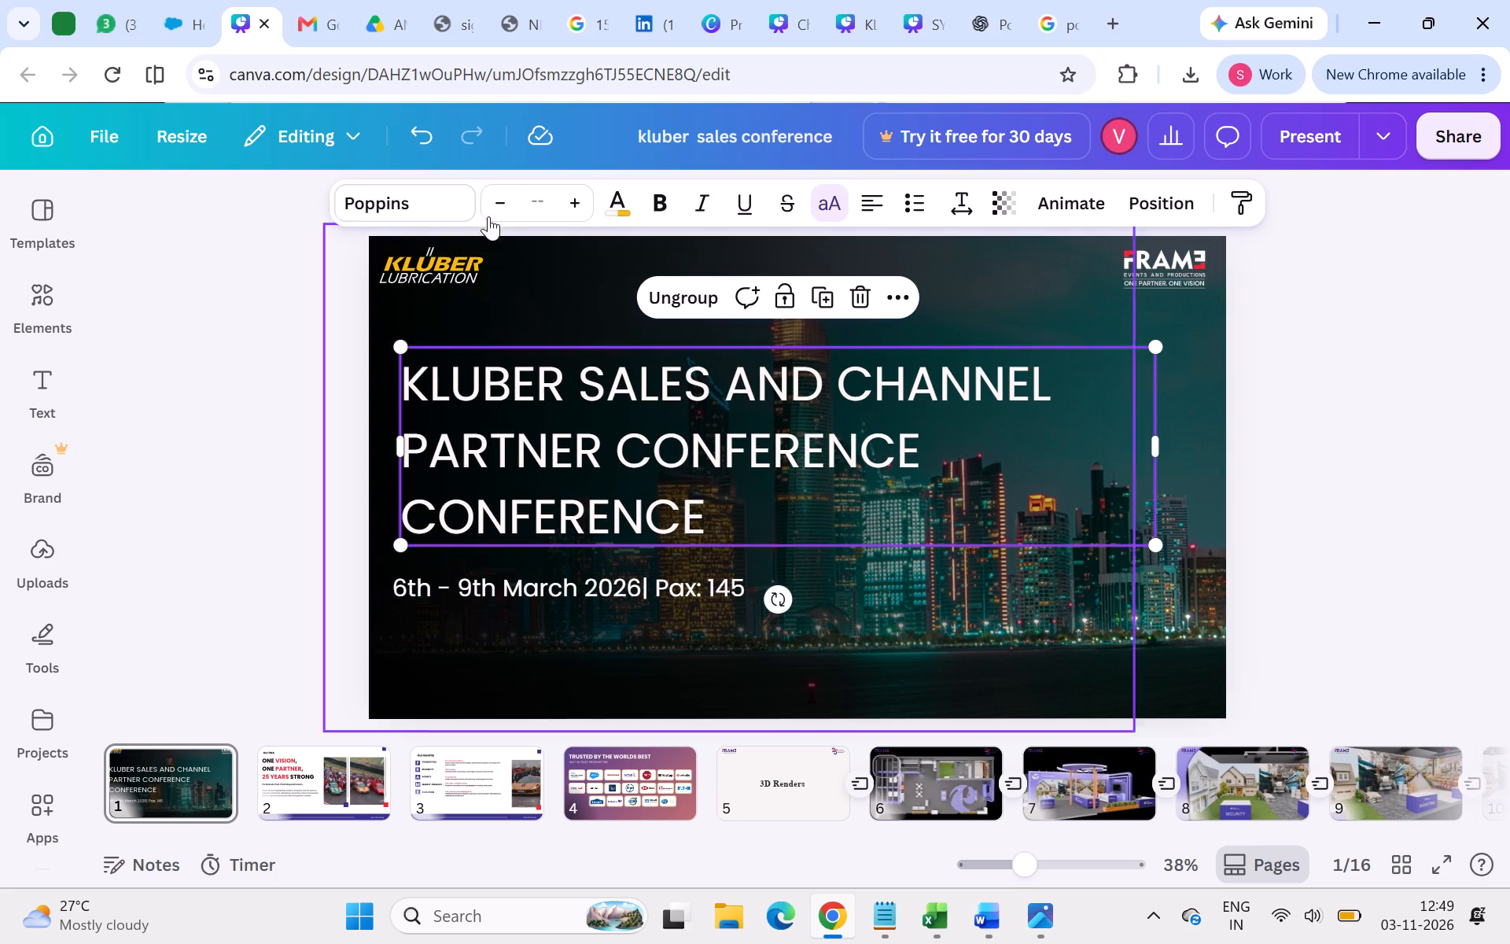
pyautogui.tripleClick(496, 195)
pyautogui.tripleClick(495, 196)
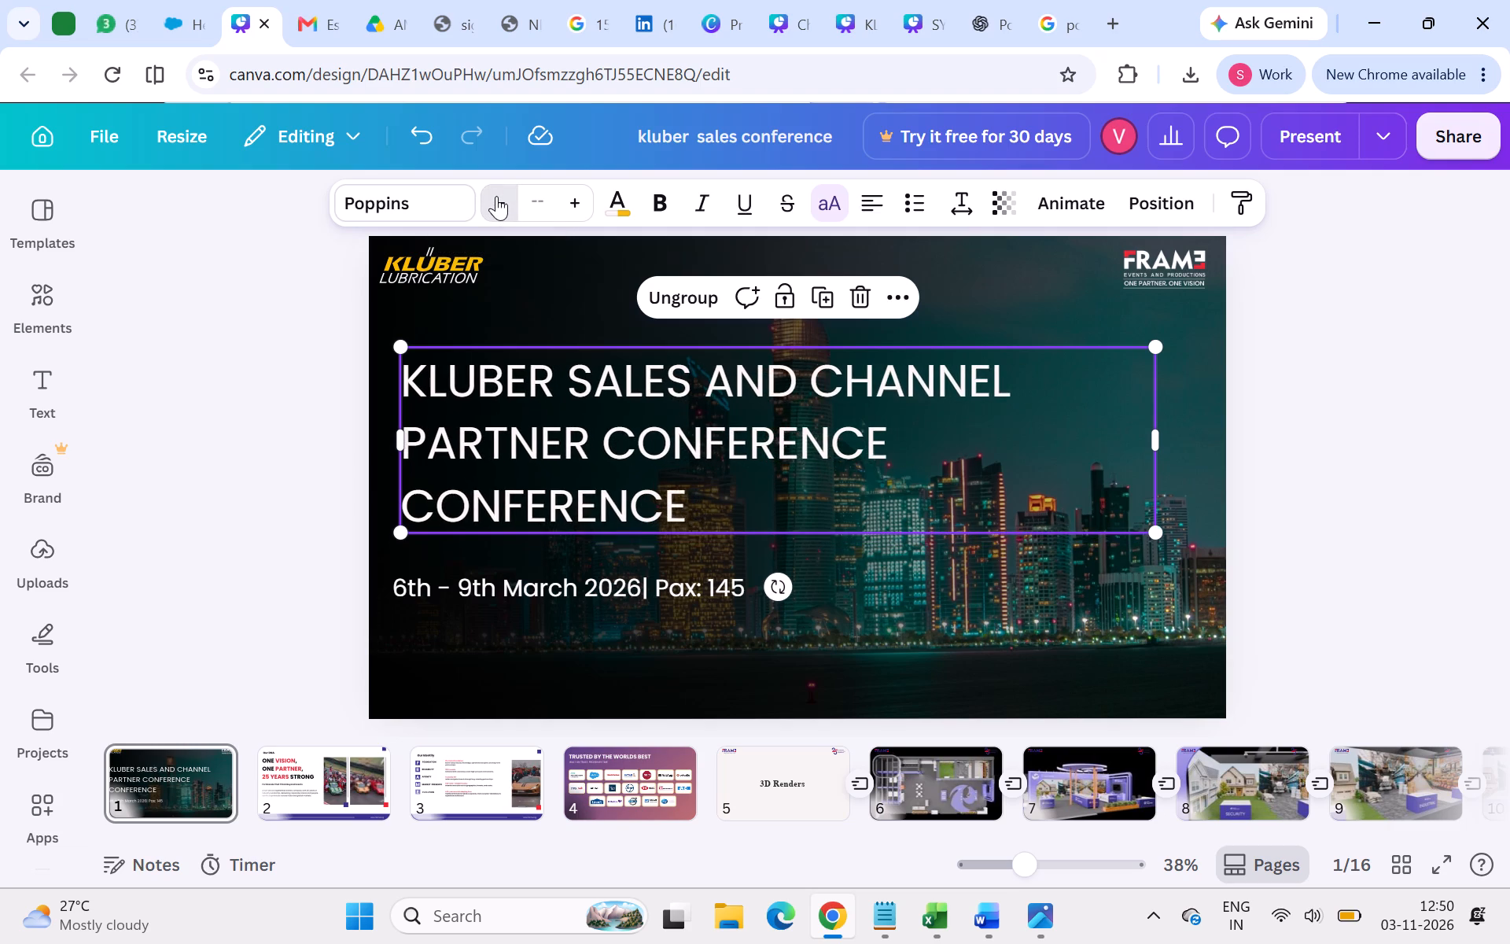
pyautogui.tripleClick(496, 196)
pyautogui.tripleClick(496, 196)
pyautogui.tripleClick(496, 196)
pyautogui.tripleClick(496, 196)
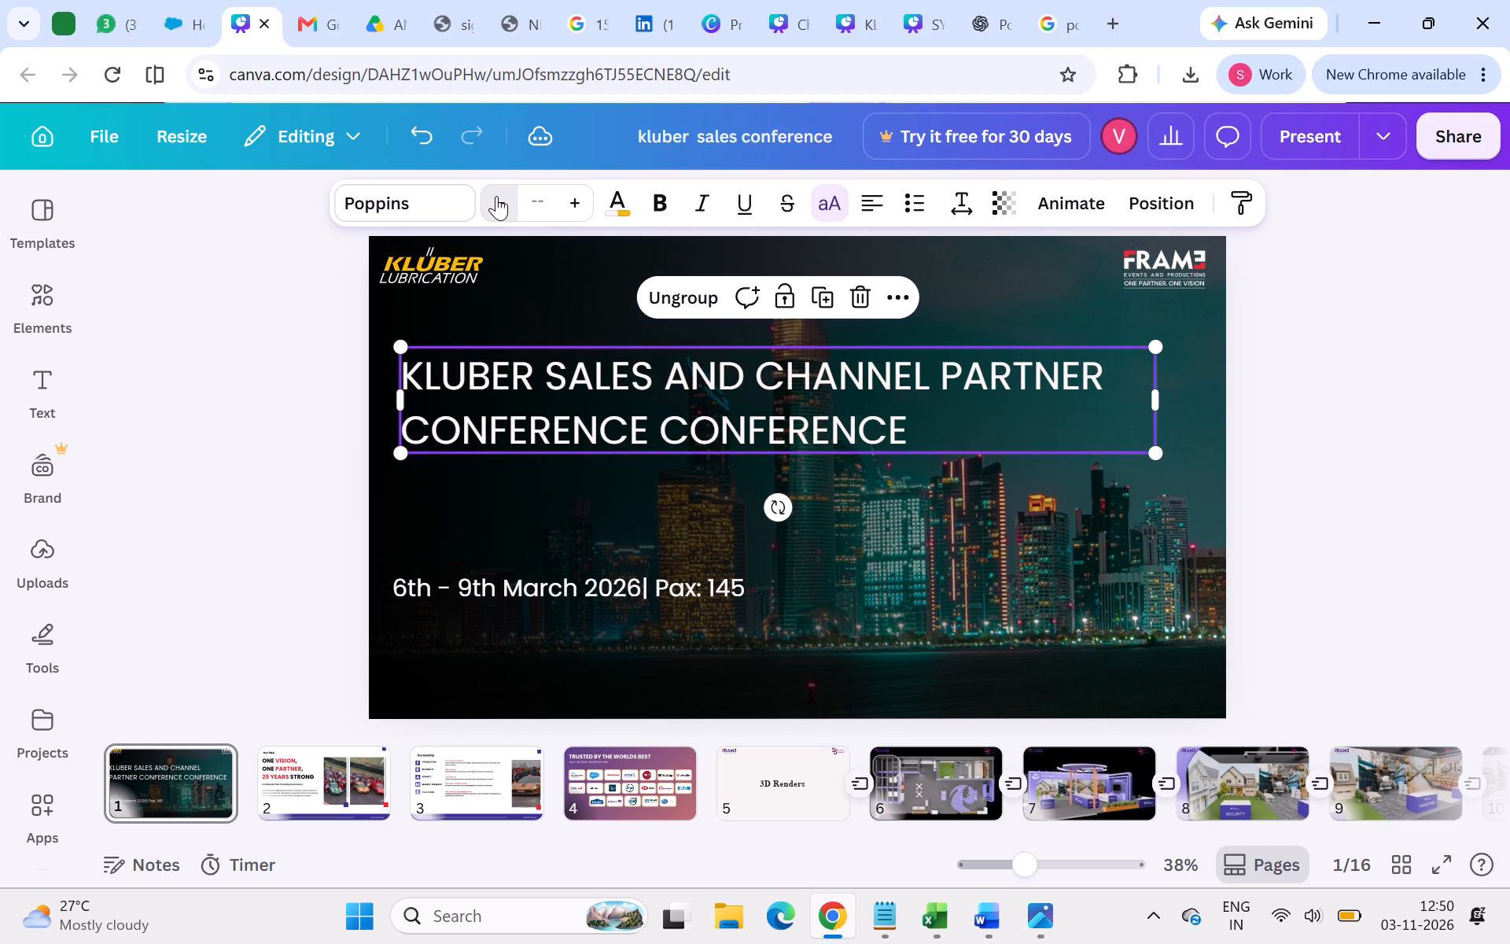
pyautogui.tripleClick(496, 196)
pyautogui.click(496, 196)
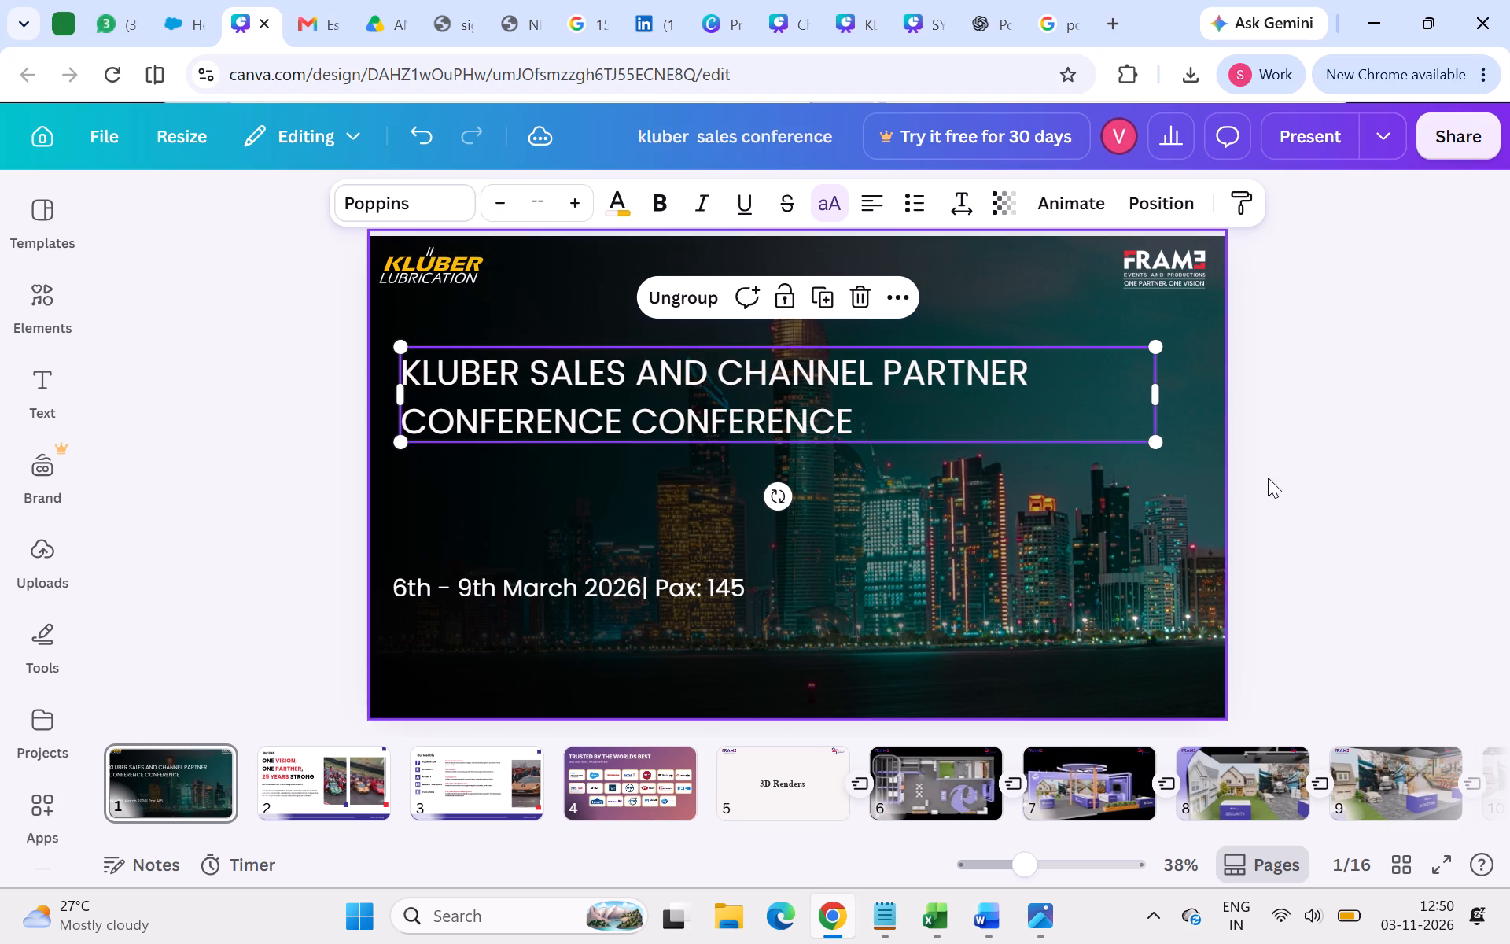
# Reflow the cover title into three lines above the date line near the slide's left edge, scaled to about 1,657 by 421.
pyautogui.moveTo(395, 395); pyautogui.dragTo(502, 399)
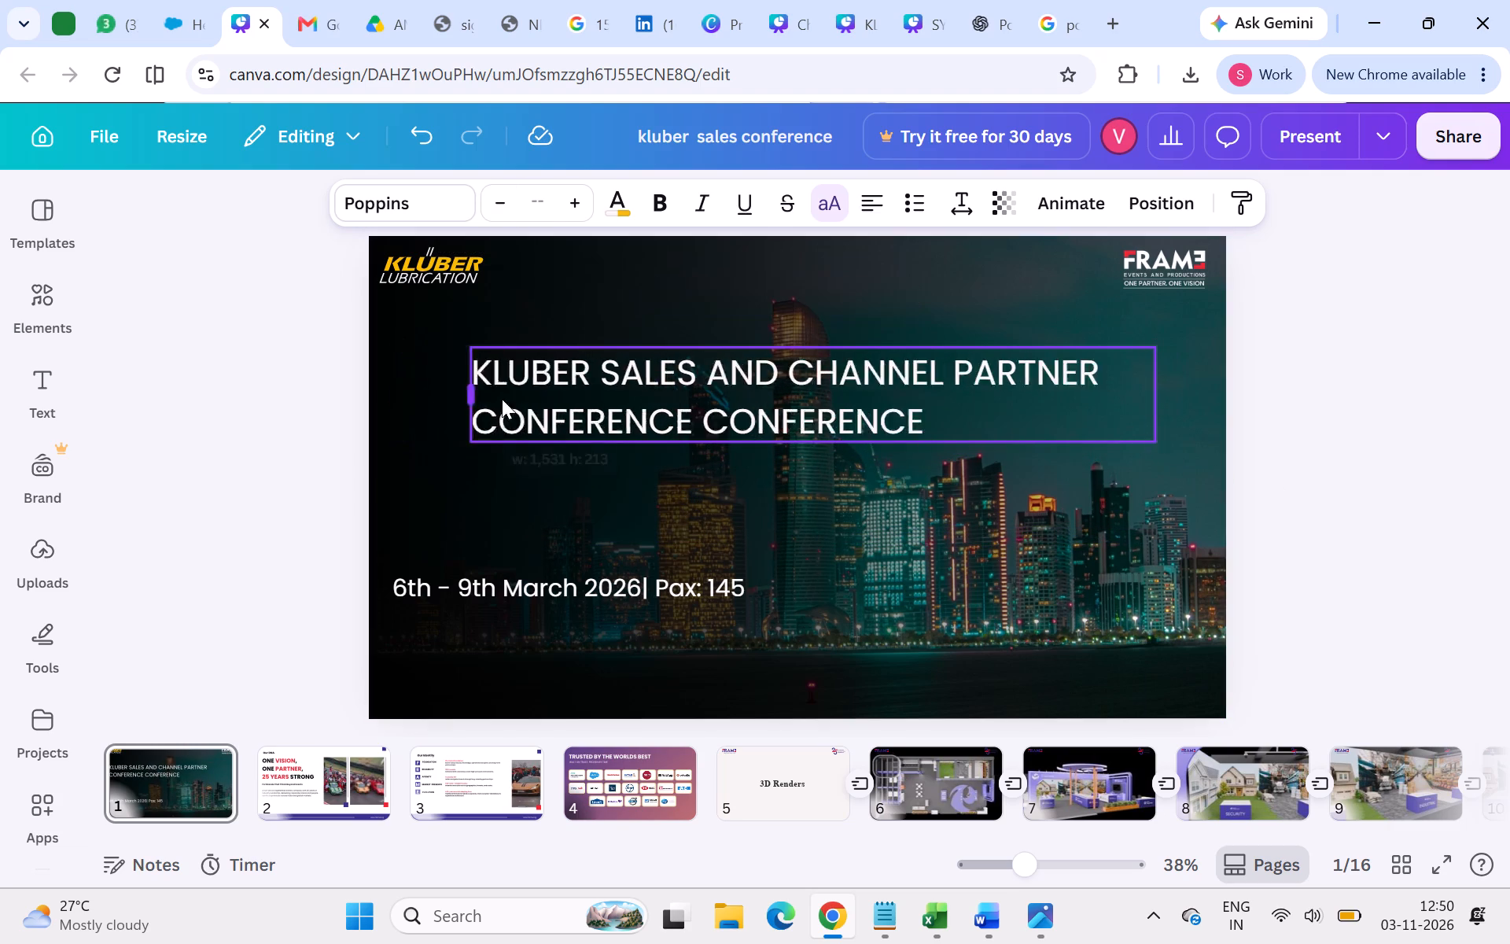
pyautogui.moveTo(502, 399); pyautogui.dragTo(586, 398)
pyautogui.moveTo(986, 433); pyautogui.dragTo(817, 455)
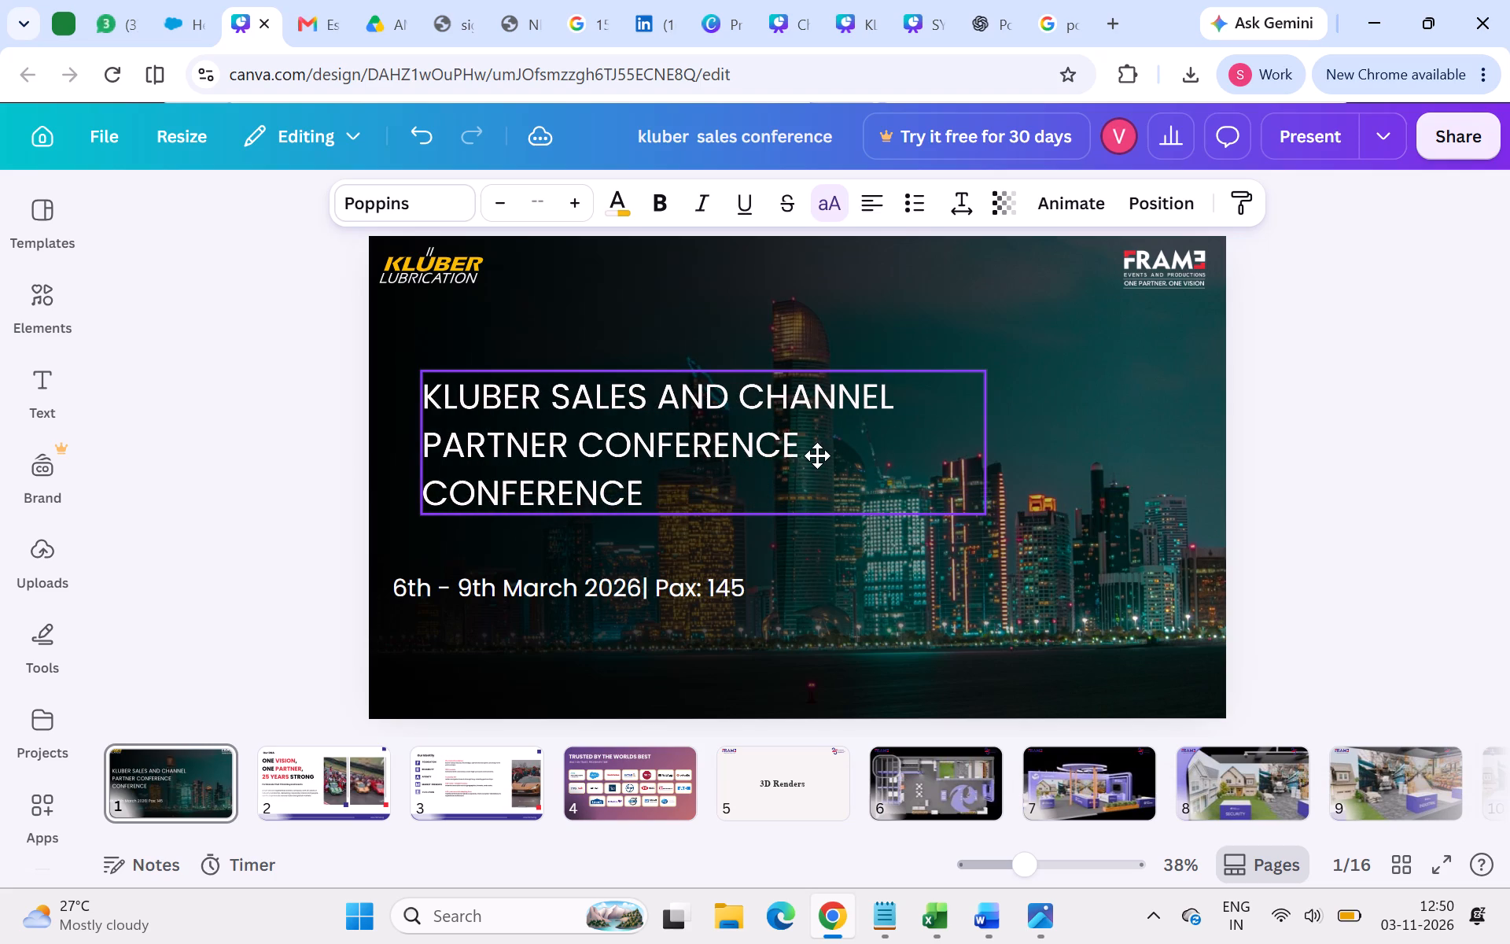
pyautogui.moveTo(817, 455); pyautogui.dragTo(780, 448)
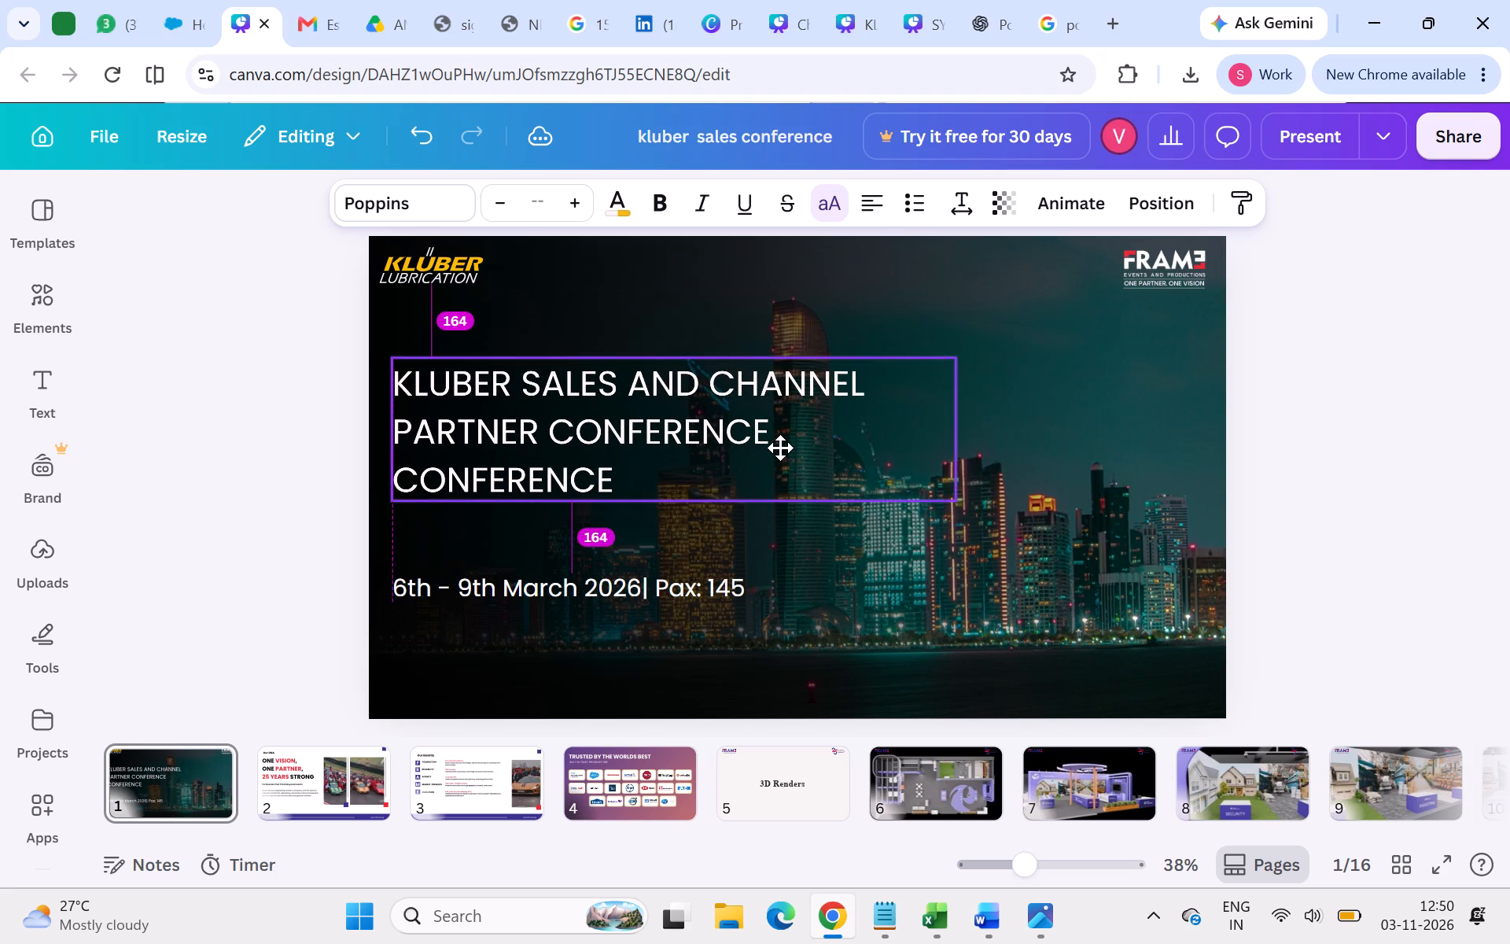
pyautogui.moveTo(780, 448); pyautogui.dragTo(779, 448)
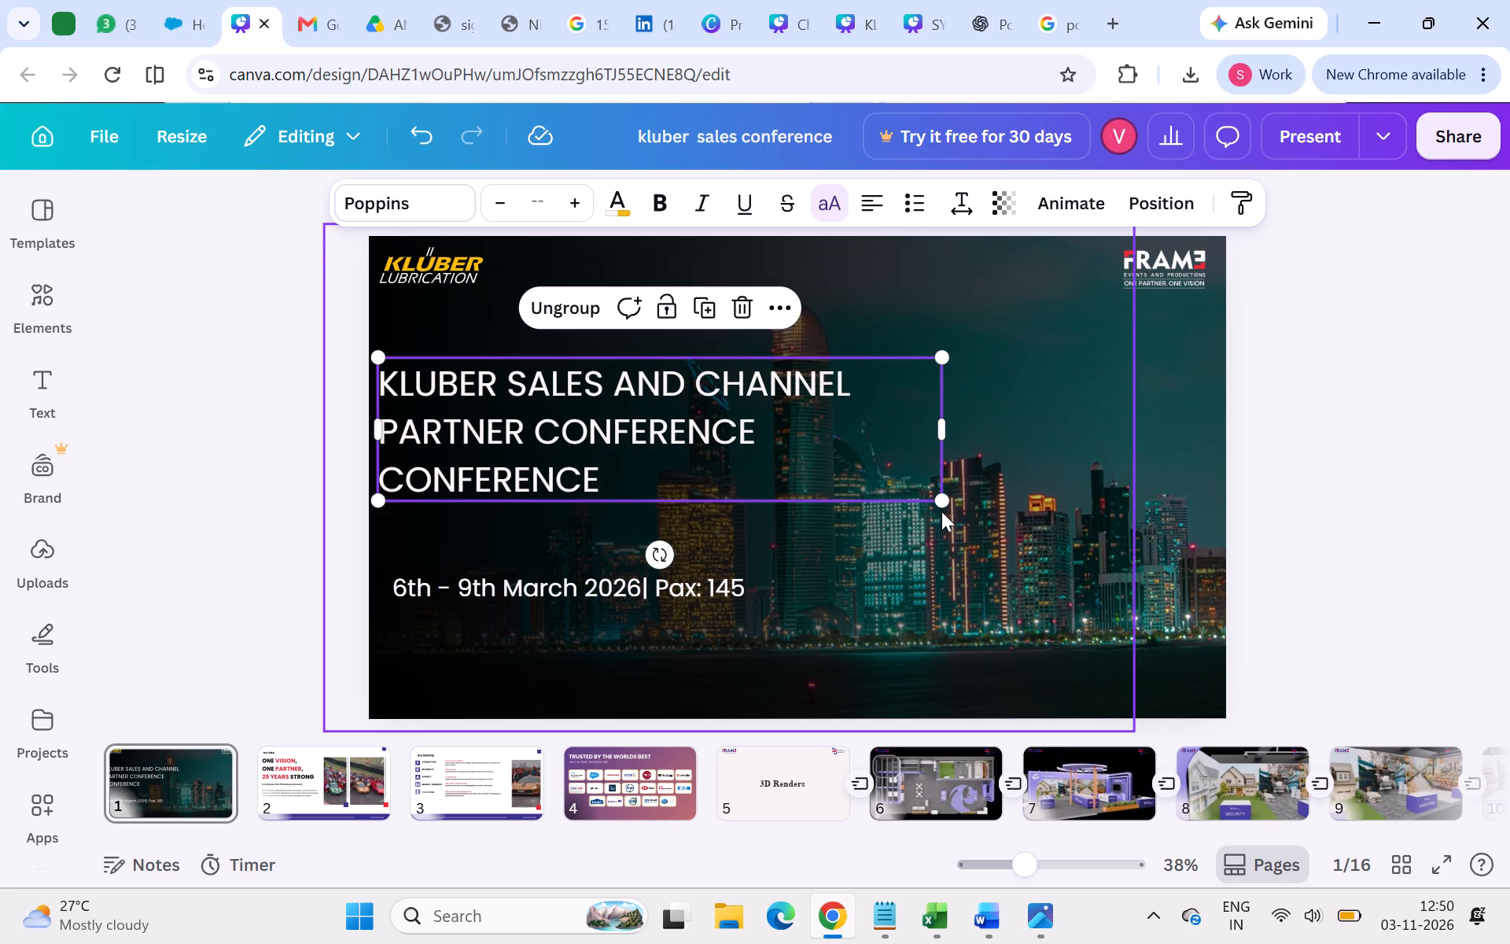
pyautogui.moveTo(937, 506); pyautogui.dragTo(1110, 562)
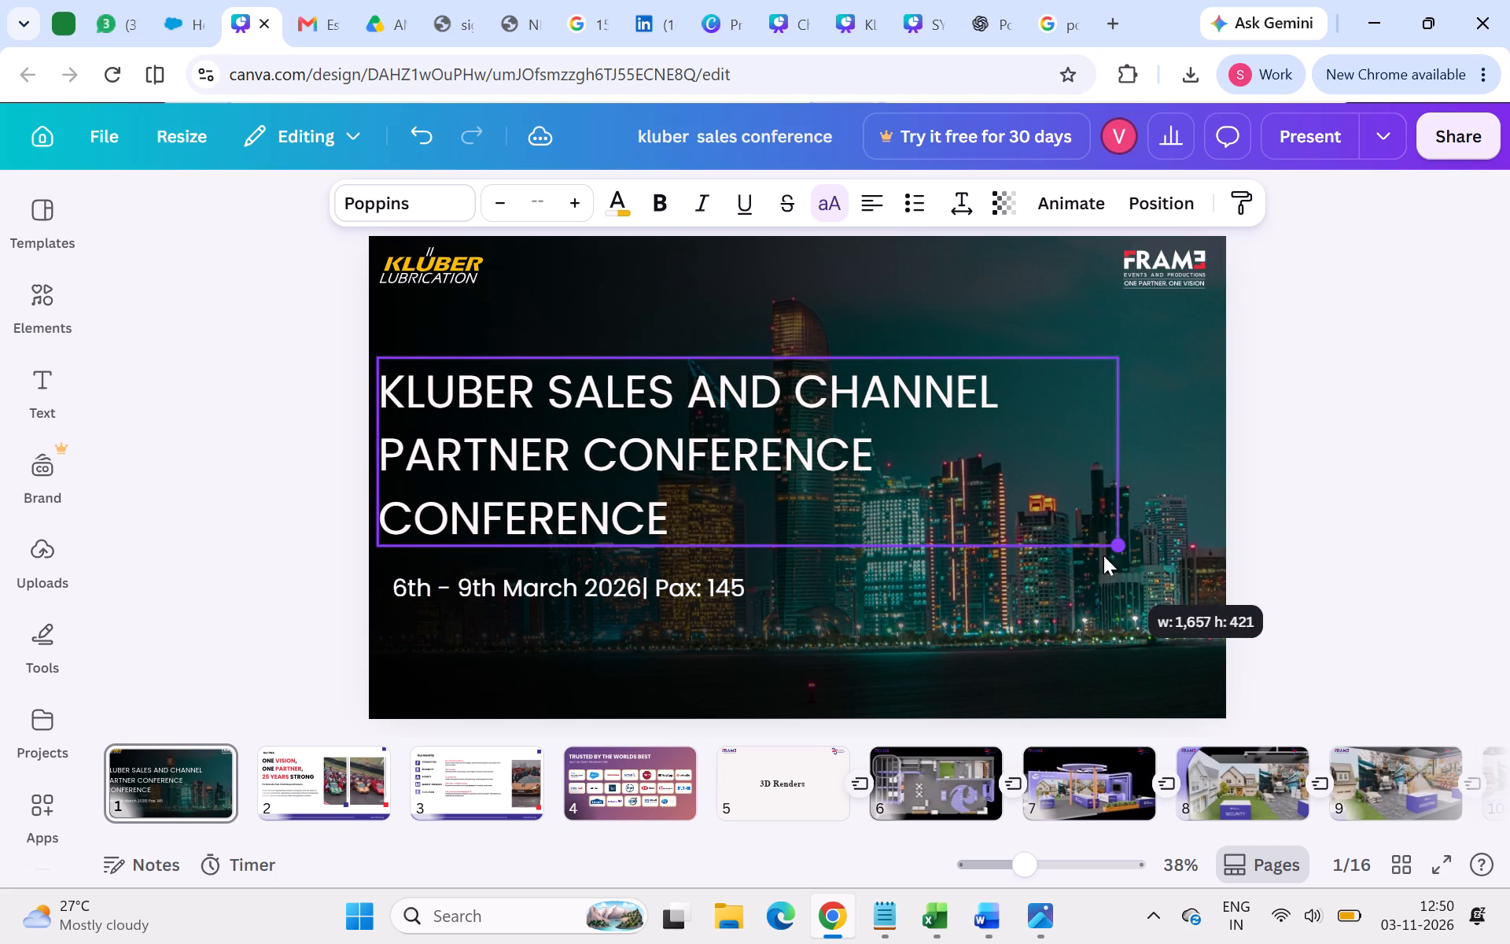
pyautogui.click(1027, 614)
# Change the date range under the cover title to 15th - 20th and select the month for editing.
pyautogui.click(515, 590)
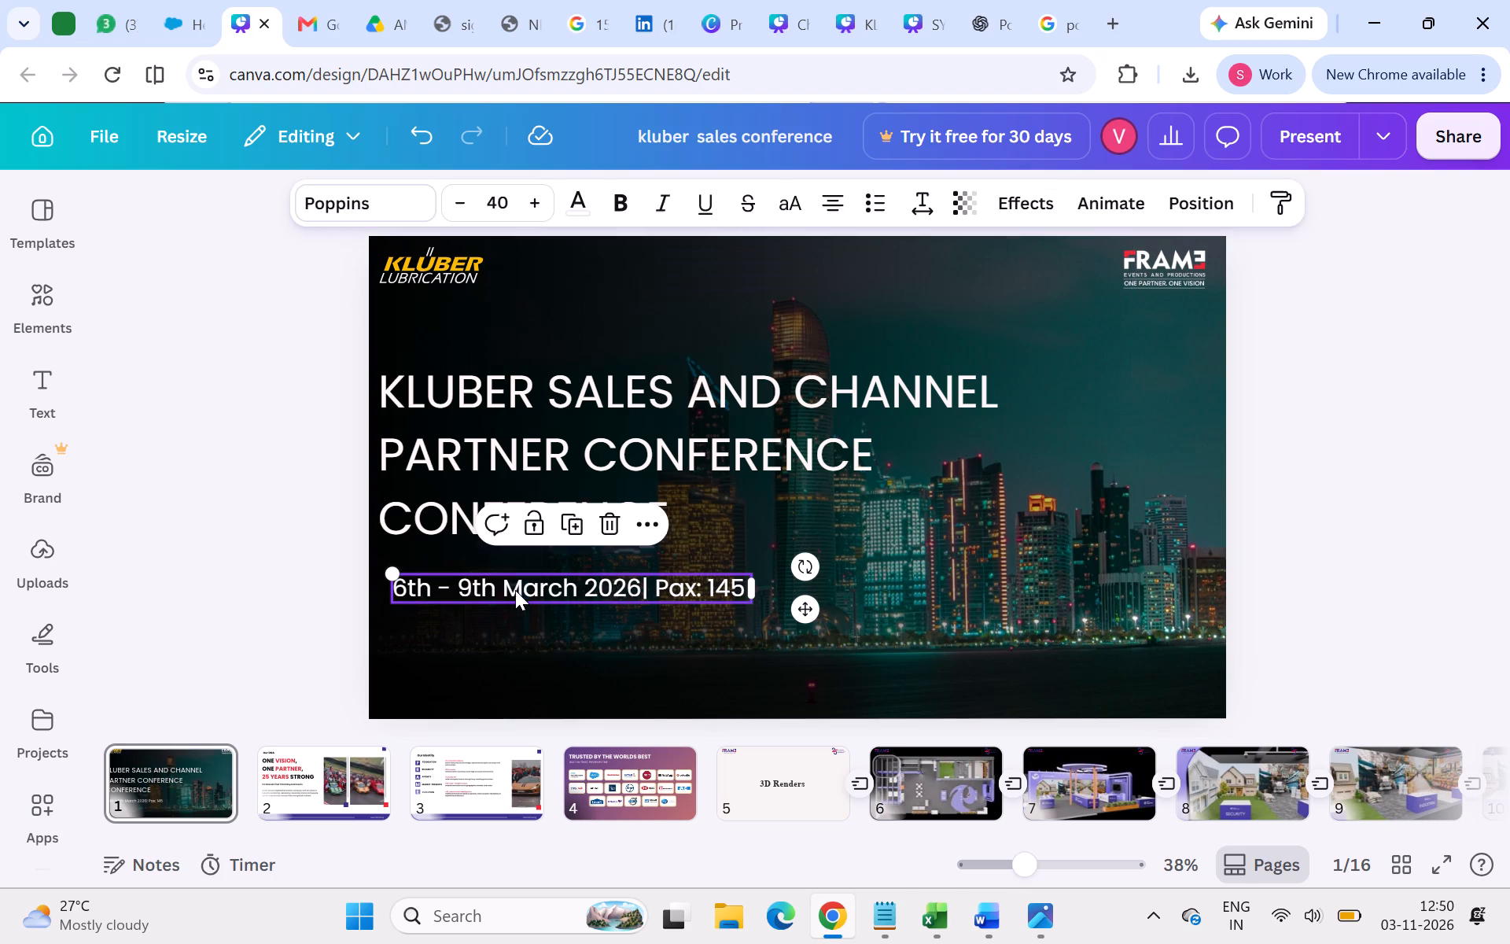
pyautogui.doubleClick(416, 582)
pyautogui.click(407, 584)
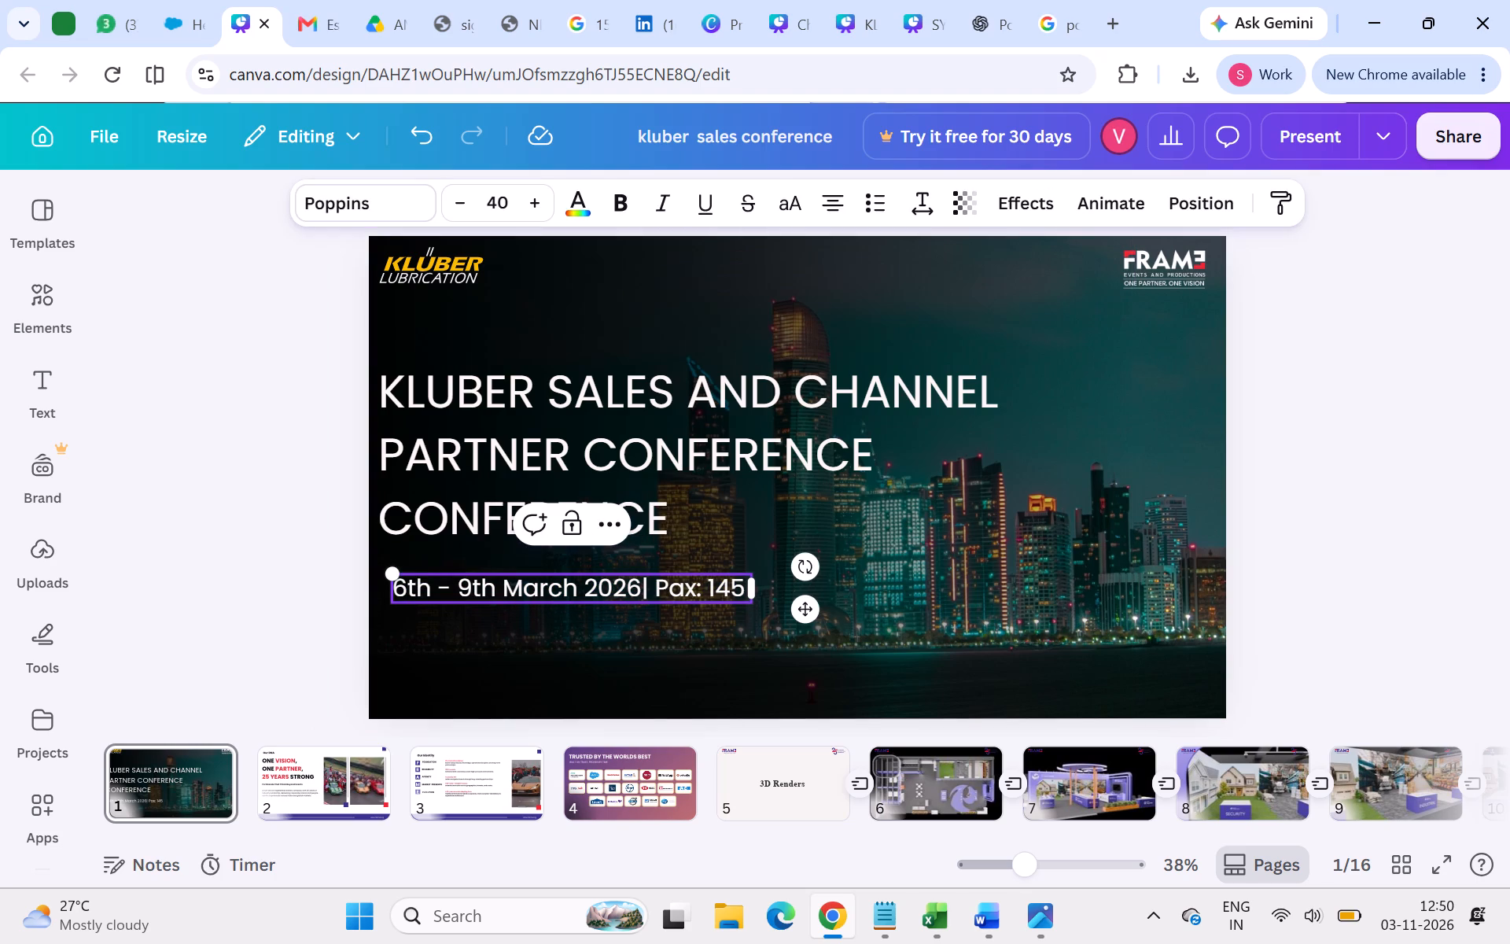
pyautogui.press('BackSpace')
pyautogui.press('1')
pyautogui.press('5')
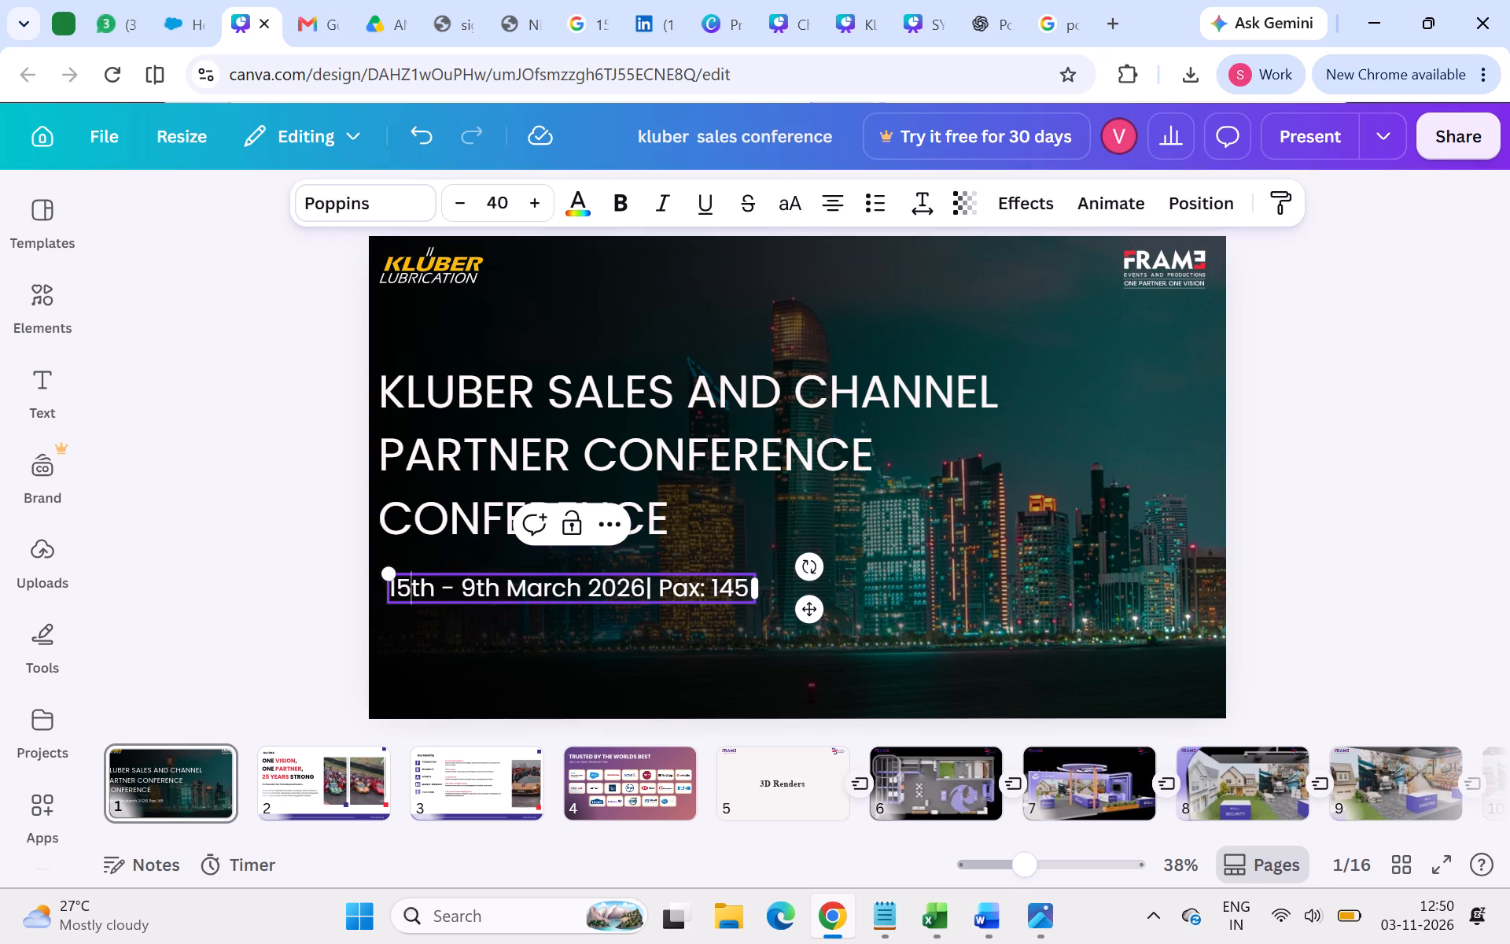
pyautogui.click(480, 588)
pyautogui.press('BackSpace')
pyautogui.write('20')
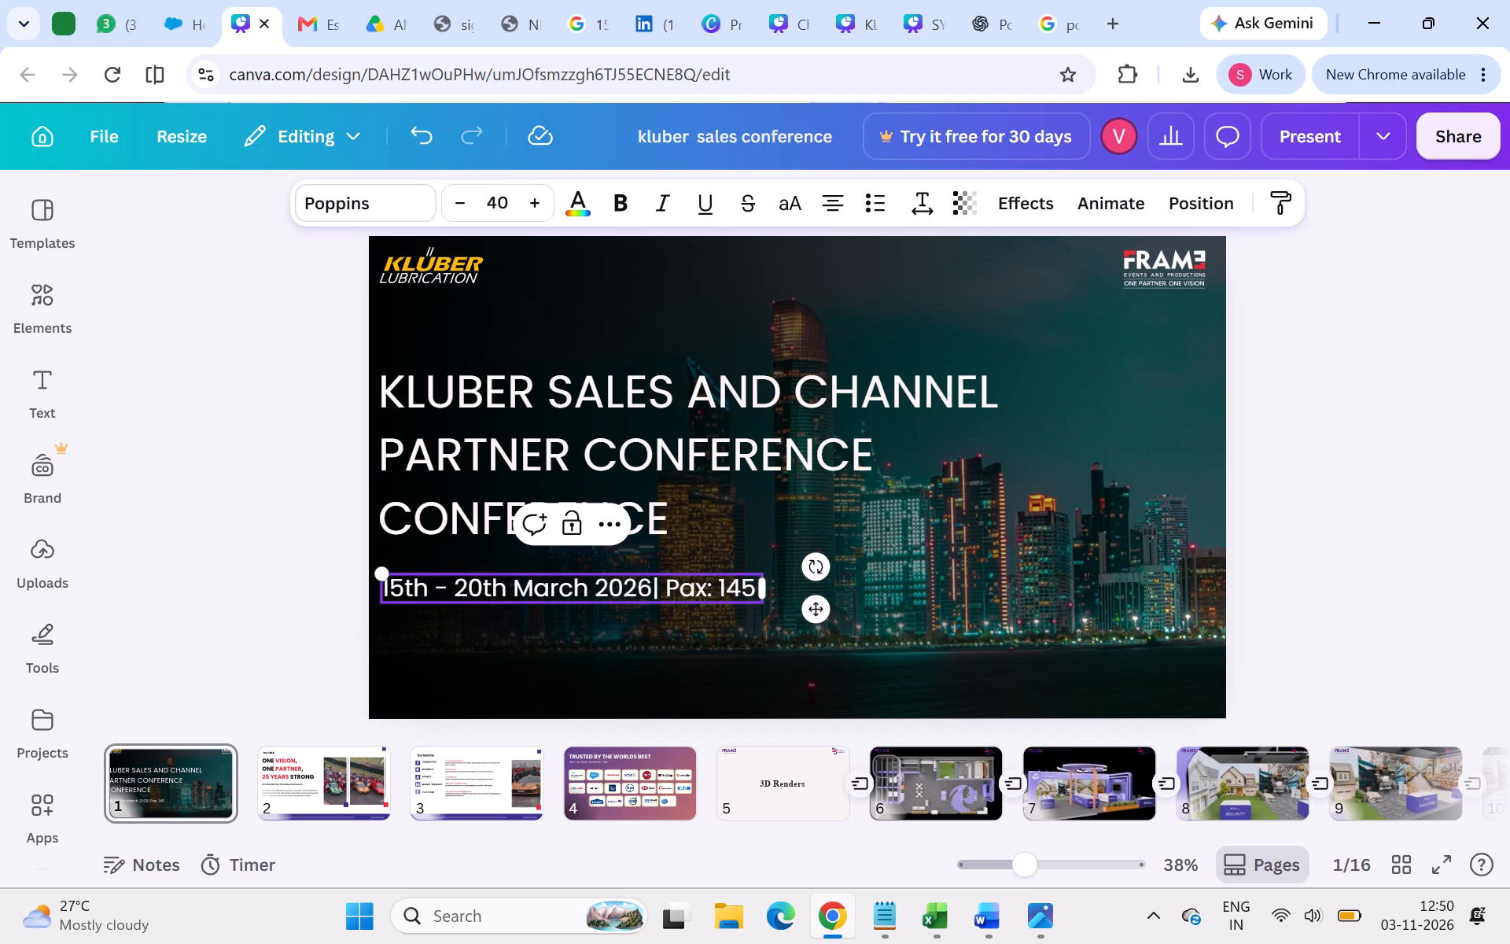
pyautogui.doubleClick(564, 596)
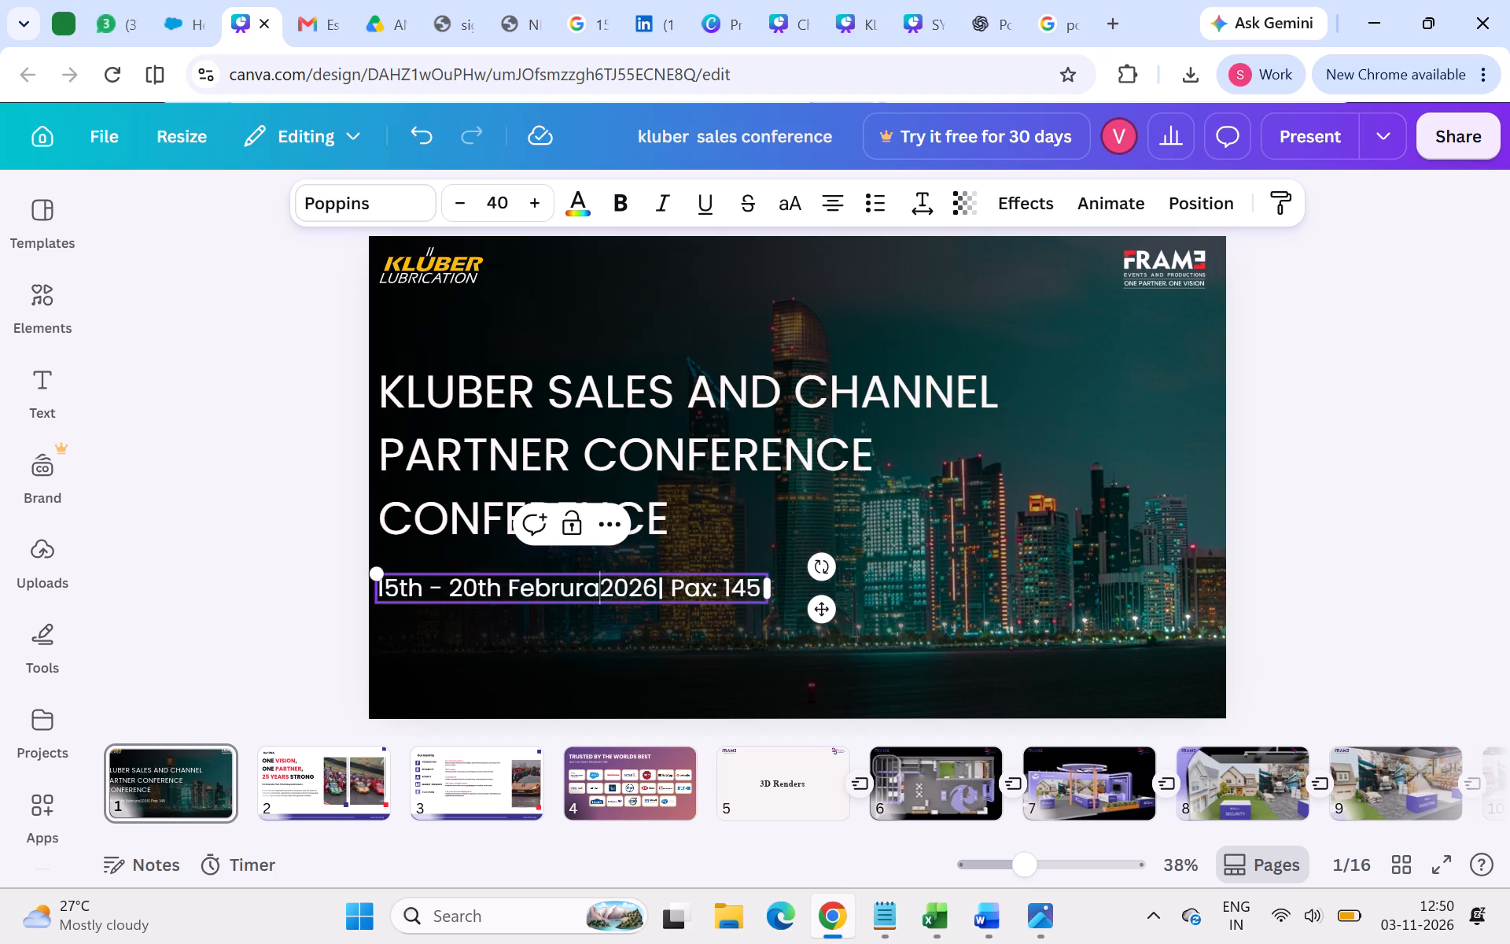
# Complete the month as Februrary in the cover's date line and set the year to 2027.
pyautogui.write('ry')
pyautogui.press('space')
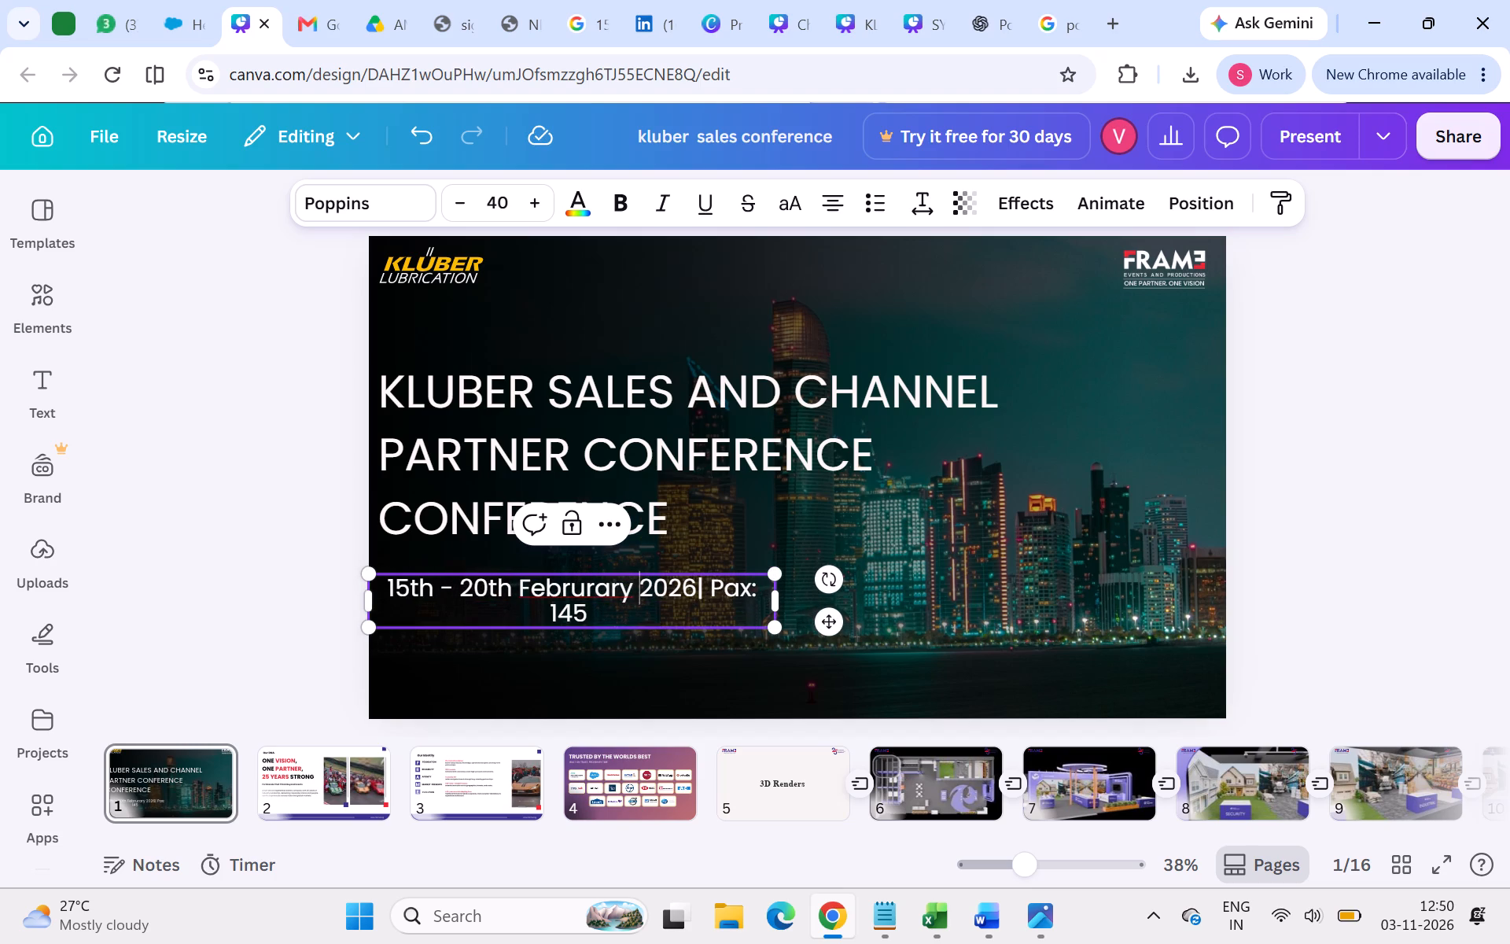
pyautogui.click(696, 589)
pyautogui.press('BackSpace')
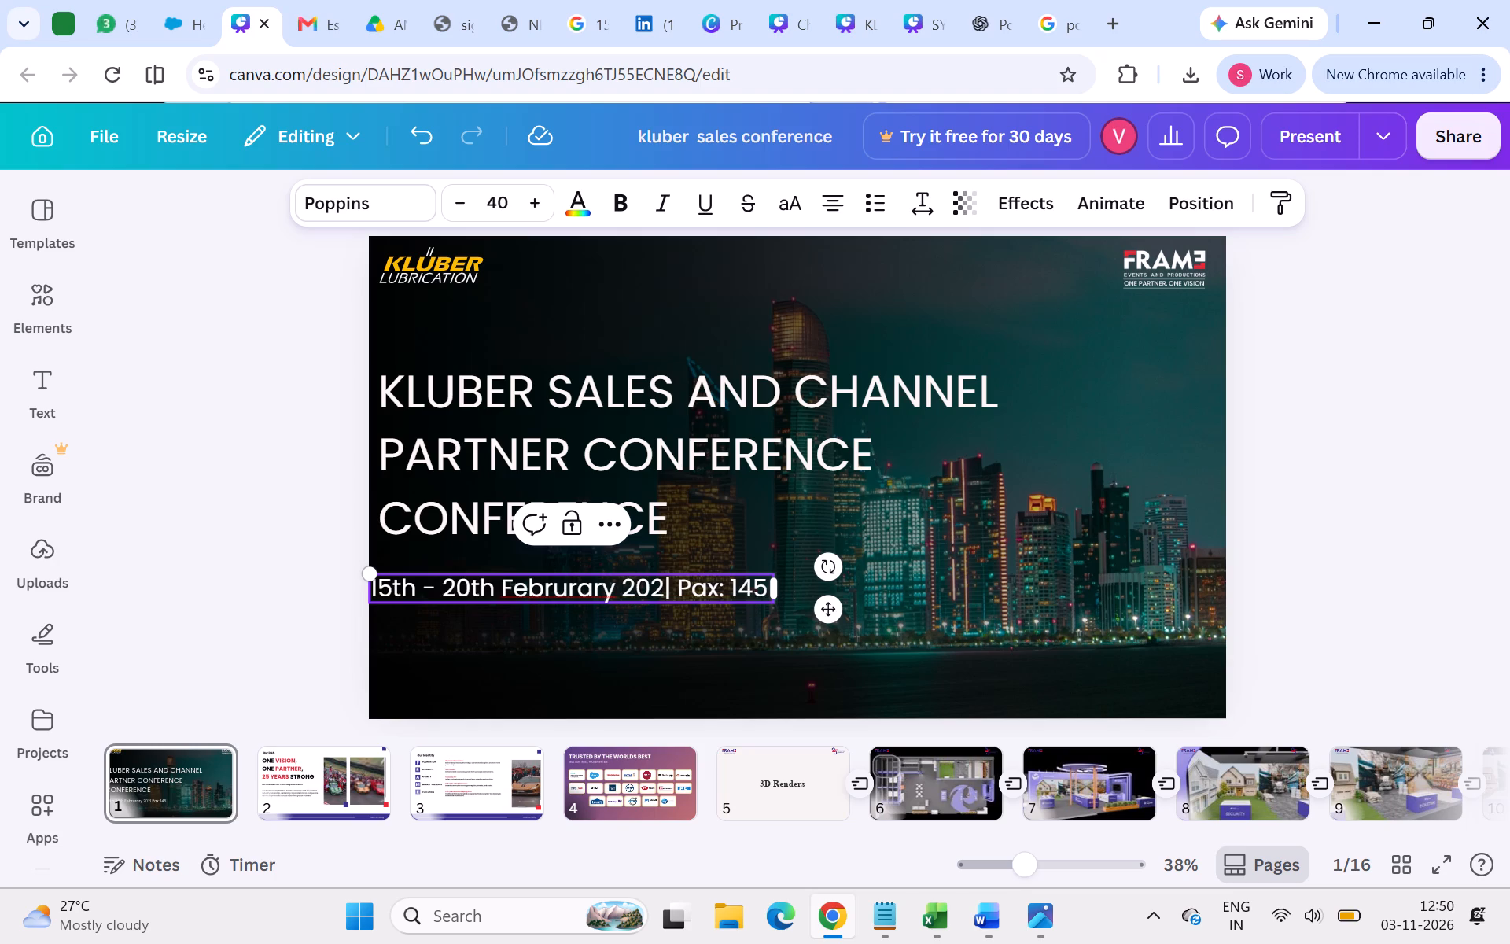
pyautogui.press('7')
pyautogui.click(613, 602)
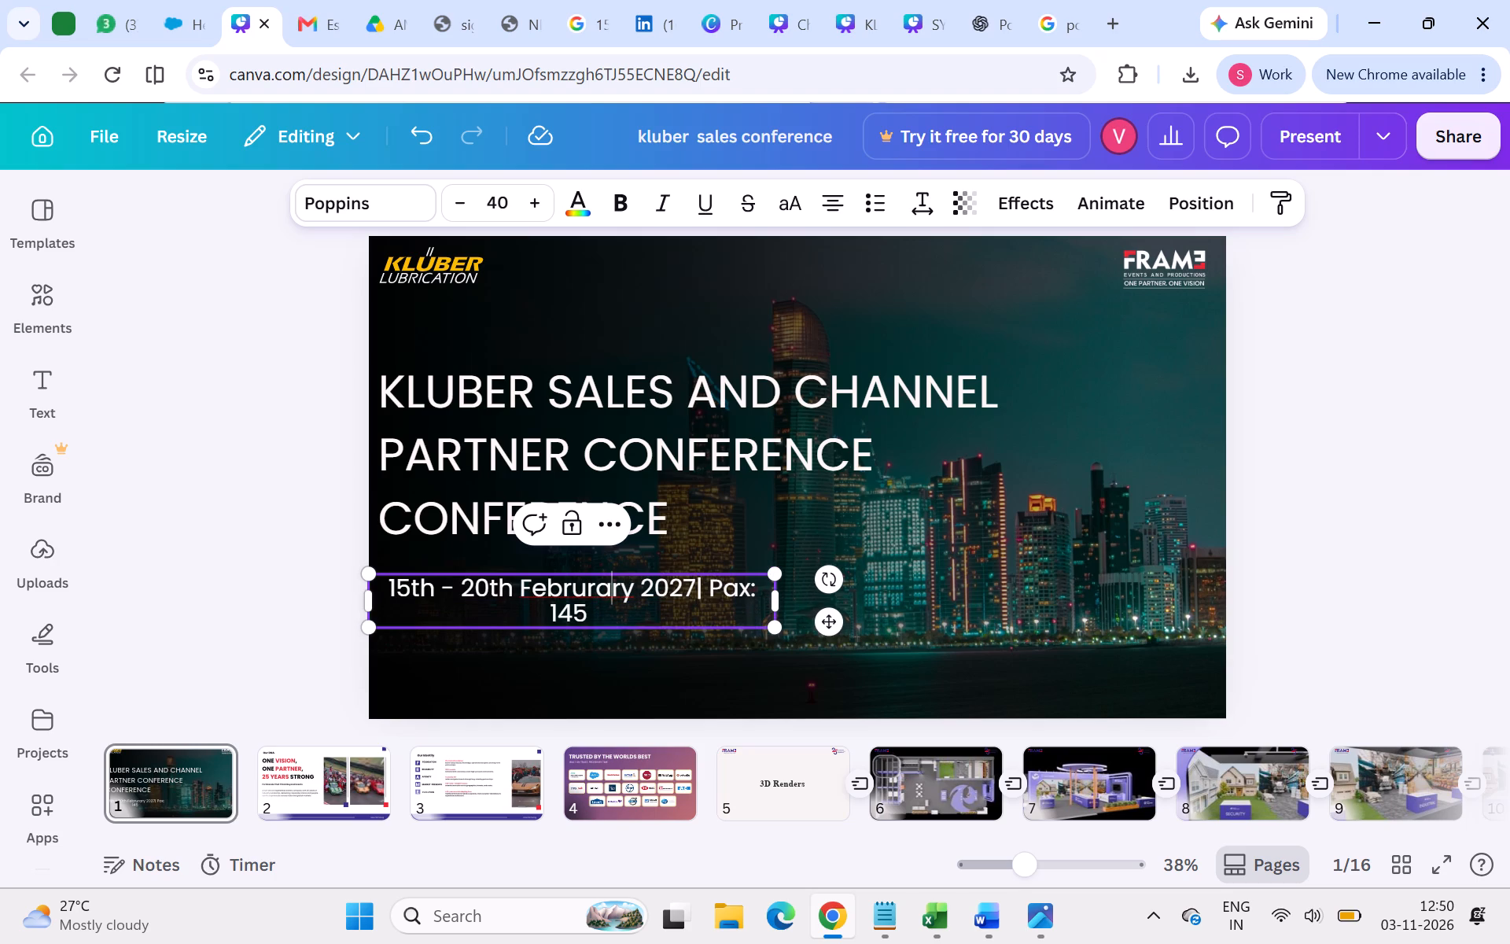
pyautogui.click(598, 614)
pyautogui.press('BackSpace')
pyautogui.press('BackSpace')
pyautogui.press('BackSpace')
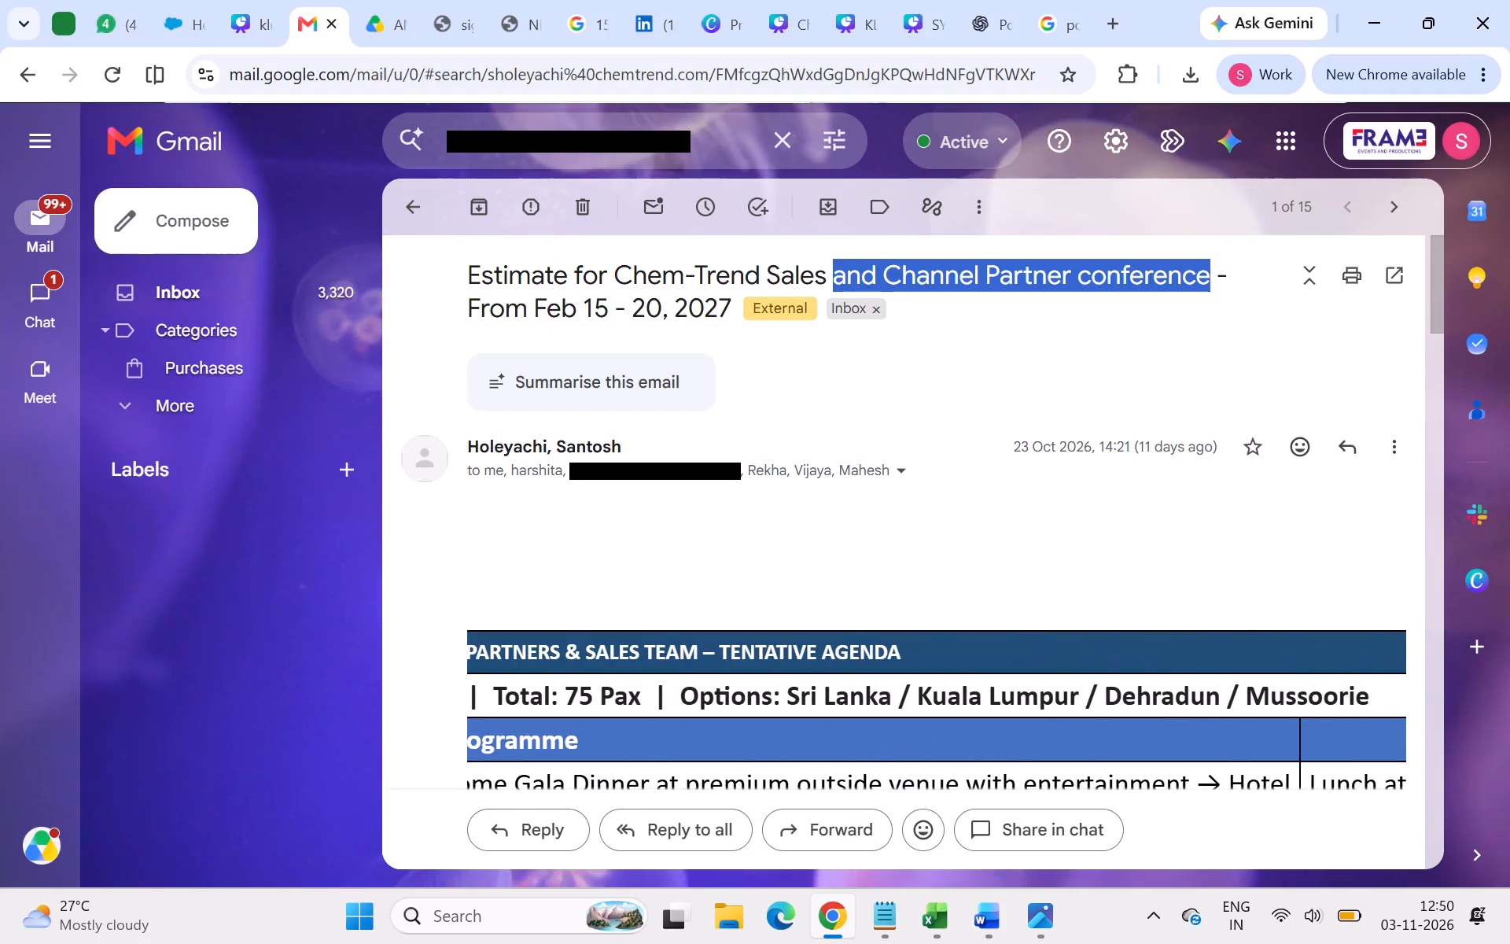
pyautogui.tripleClick(959, 705)
pyautogui.doubleClick(959, 705)
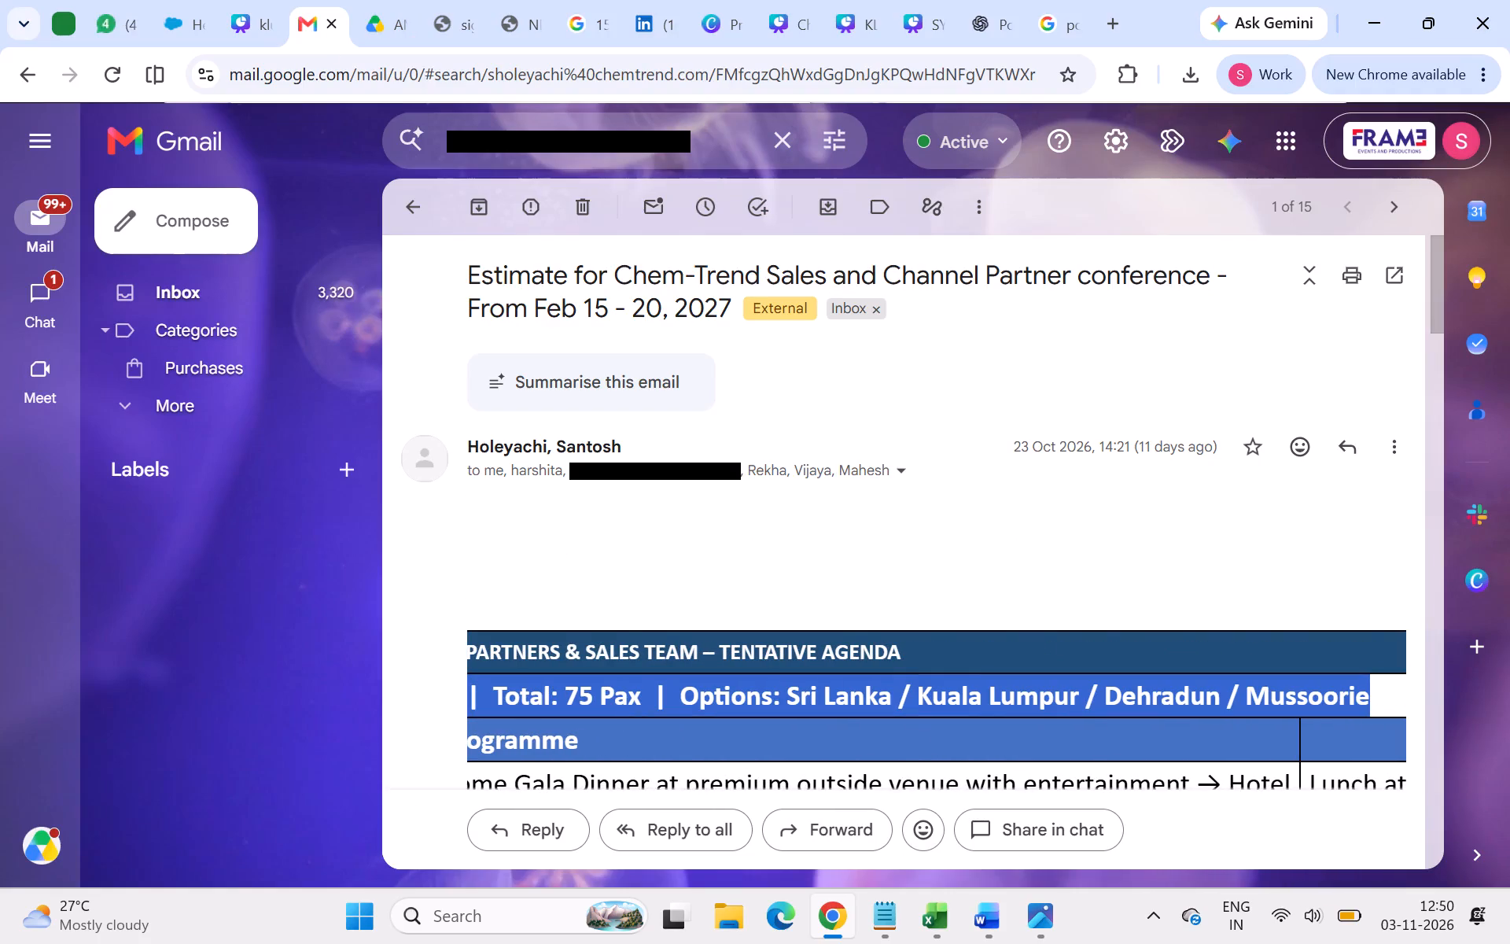
pyautogui.click(814, 691)
pyautogui.moveTo(784, 699); pyautogui.dragTo(1247, 695)
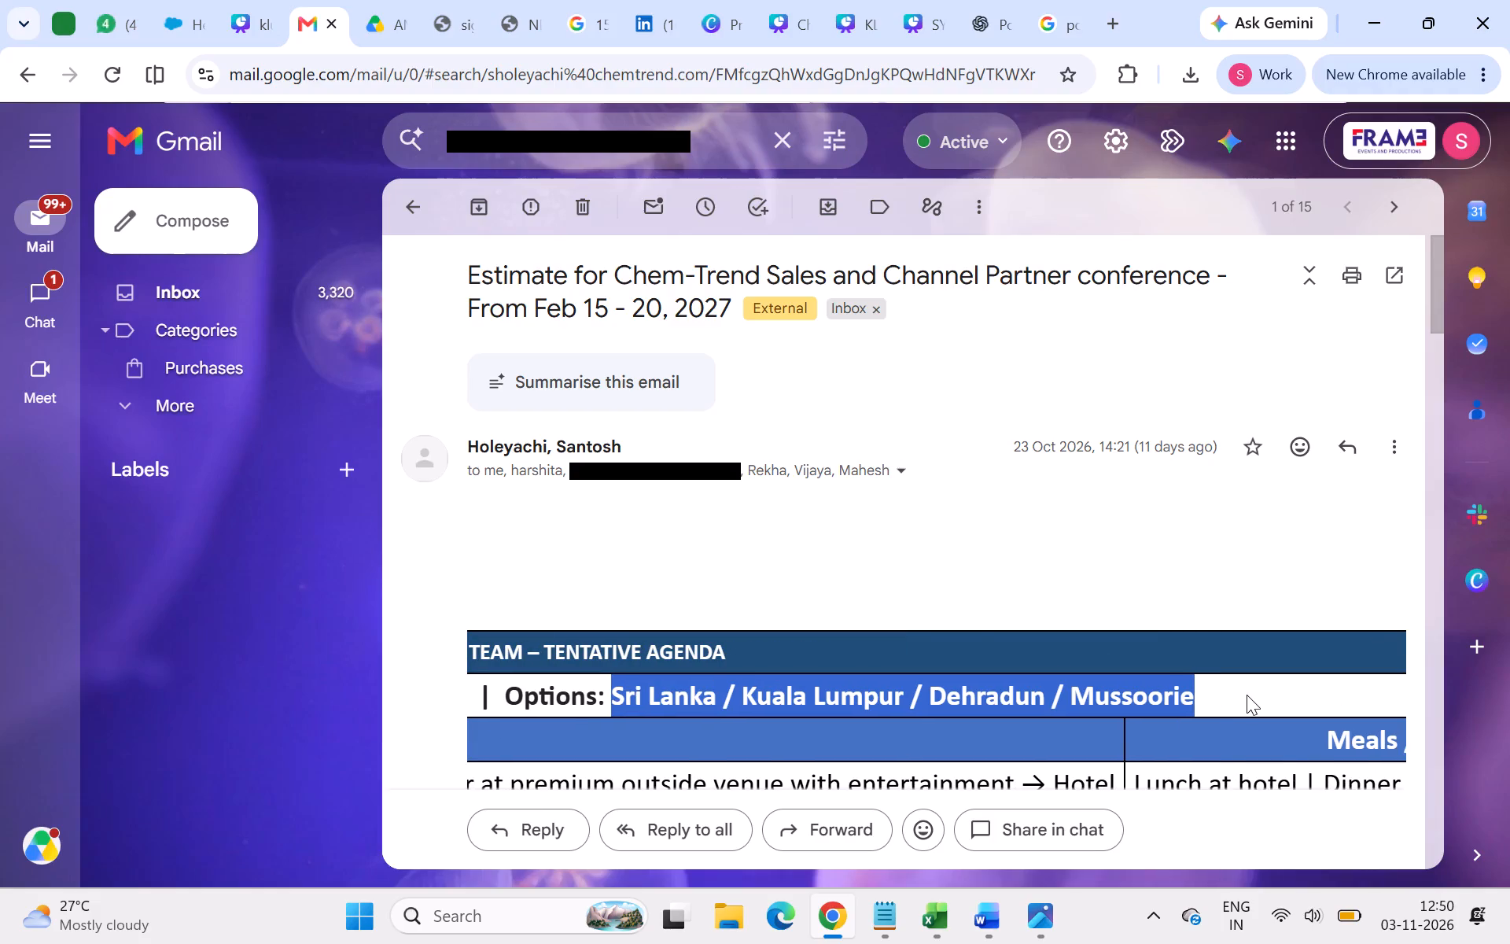
pyautogui.hotkey('ctrl', 'c')
# Back in the Canva cover, duplicate the date line, place the copy just below it, and replace its text with the copied destinations.
pyautogui.click(264, 0)
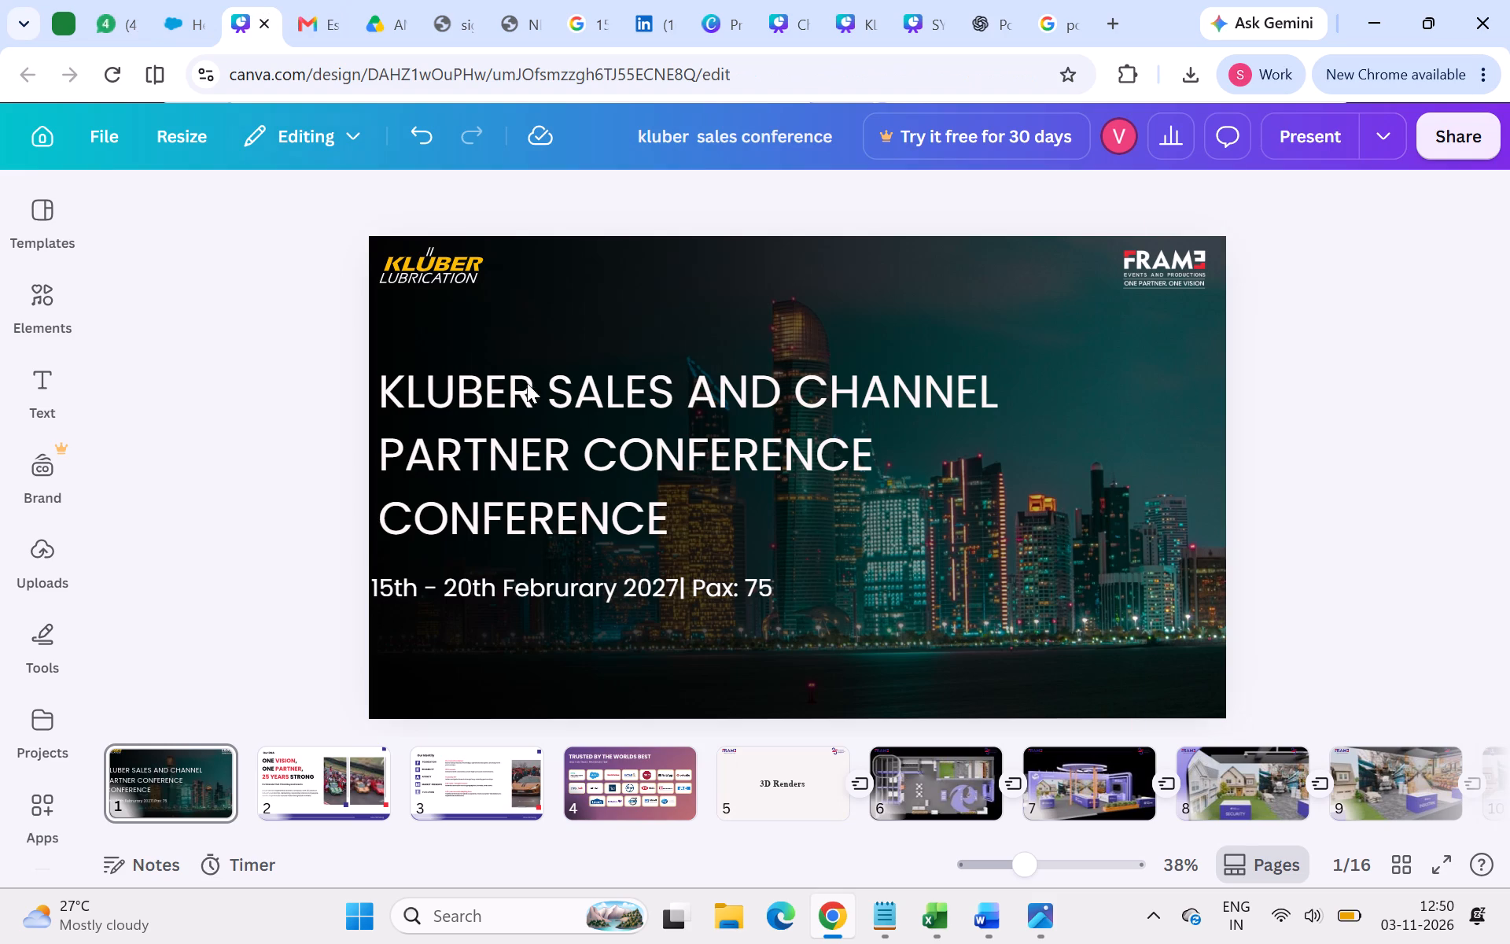
pyautogui.click(560, 589)
pyautogui.click(568, 518)
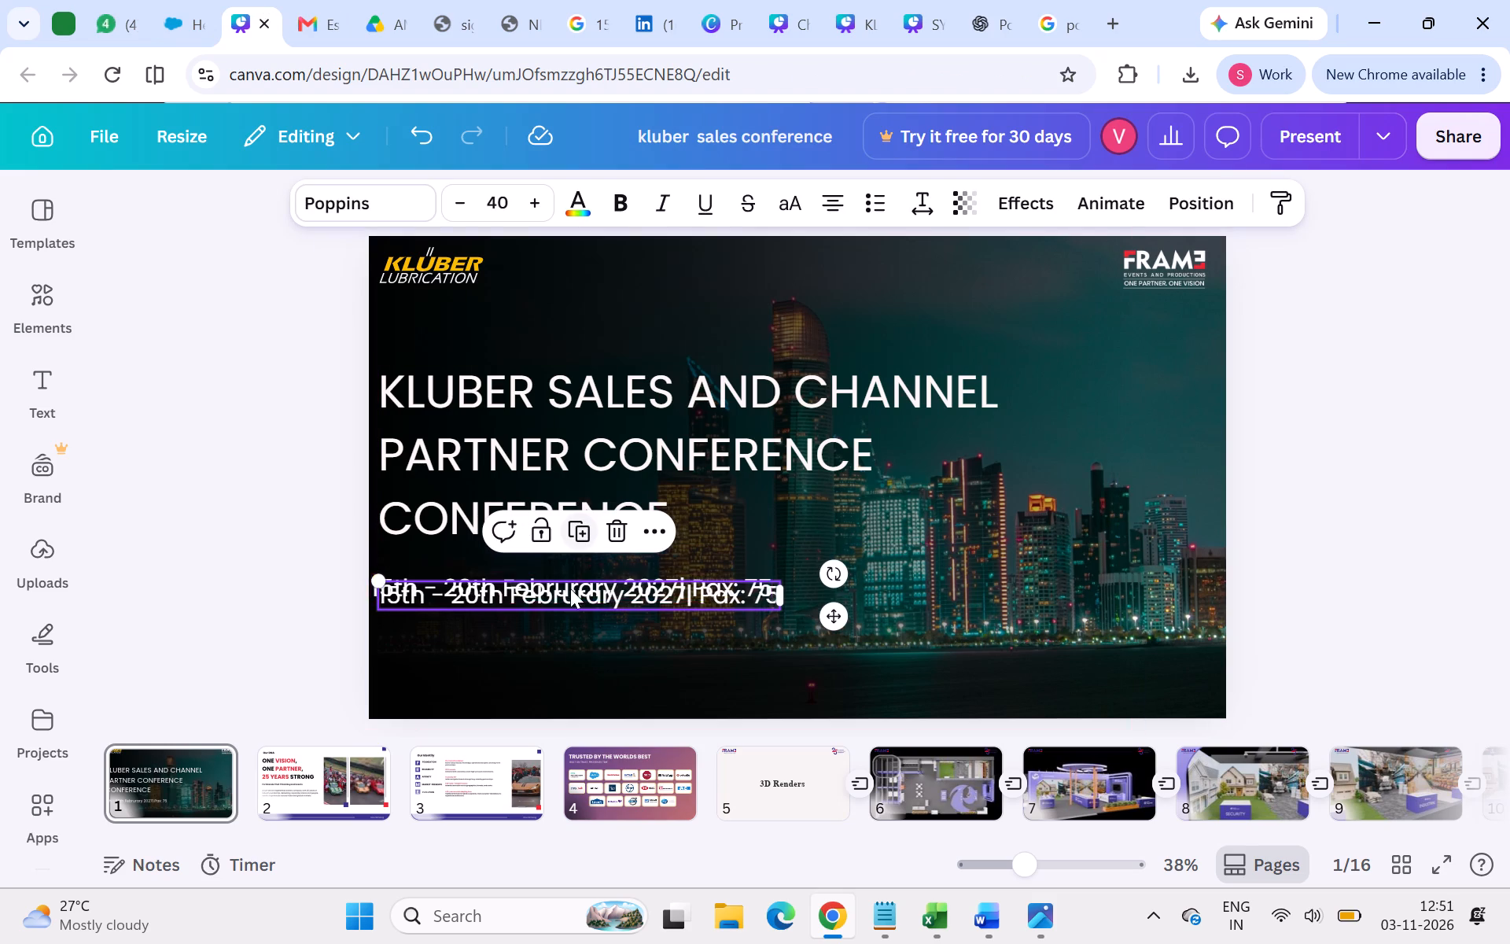
pyautogui.moveTo(582, 588); pyautogui.dragTo(578, 633)
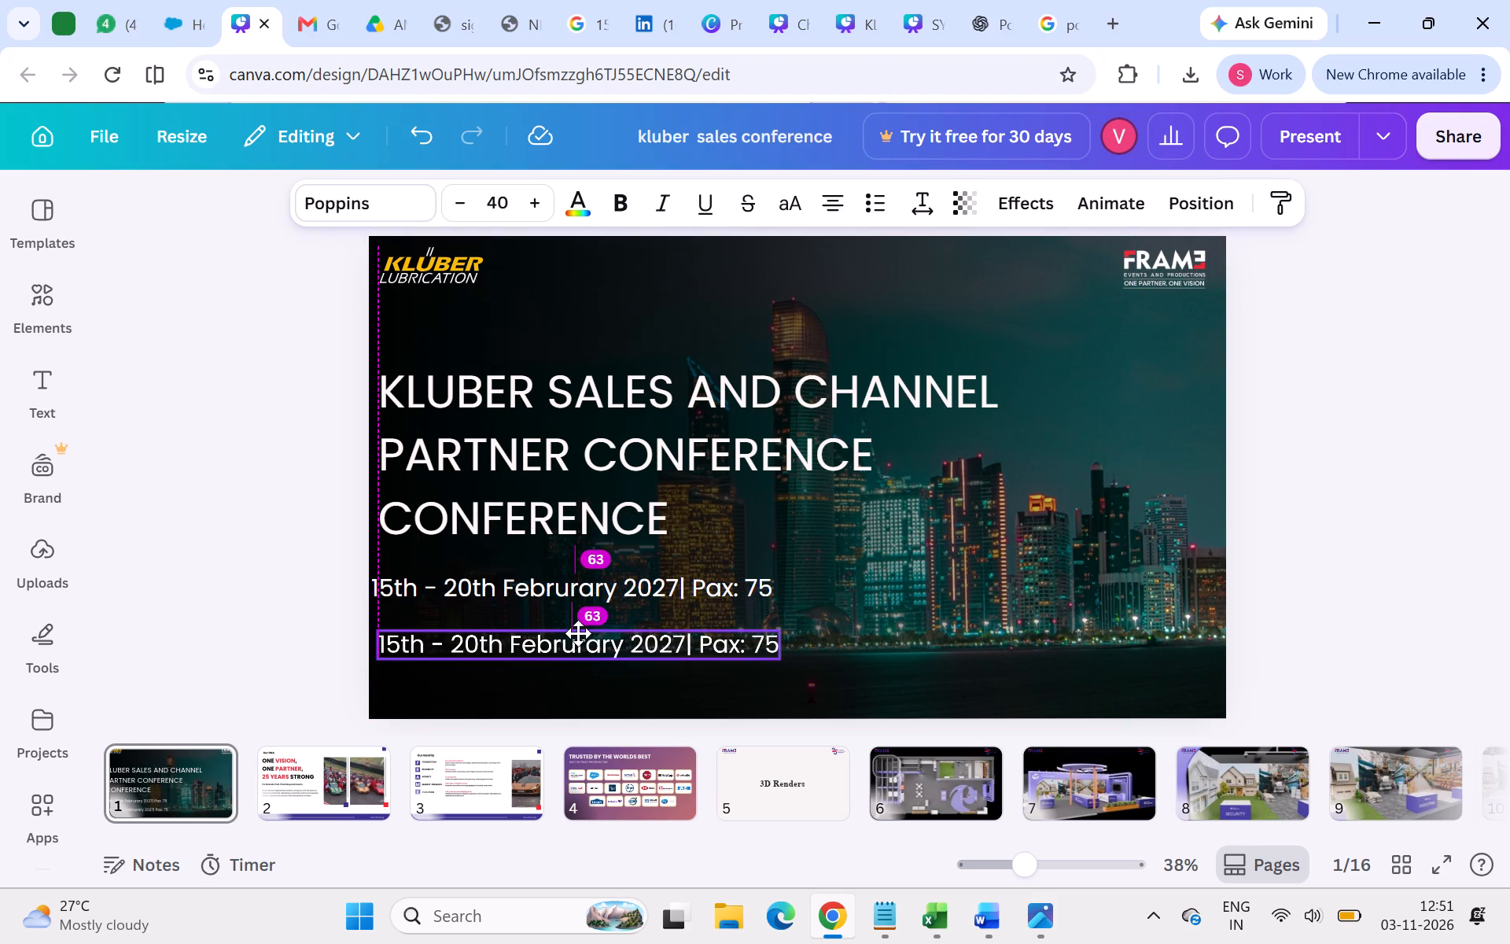
pyautogui.moveTo(578, 633); pyautogui.dragTo(576, 633)
pyautogui.doubleClick(571, 642)
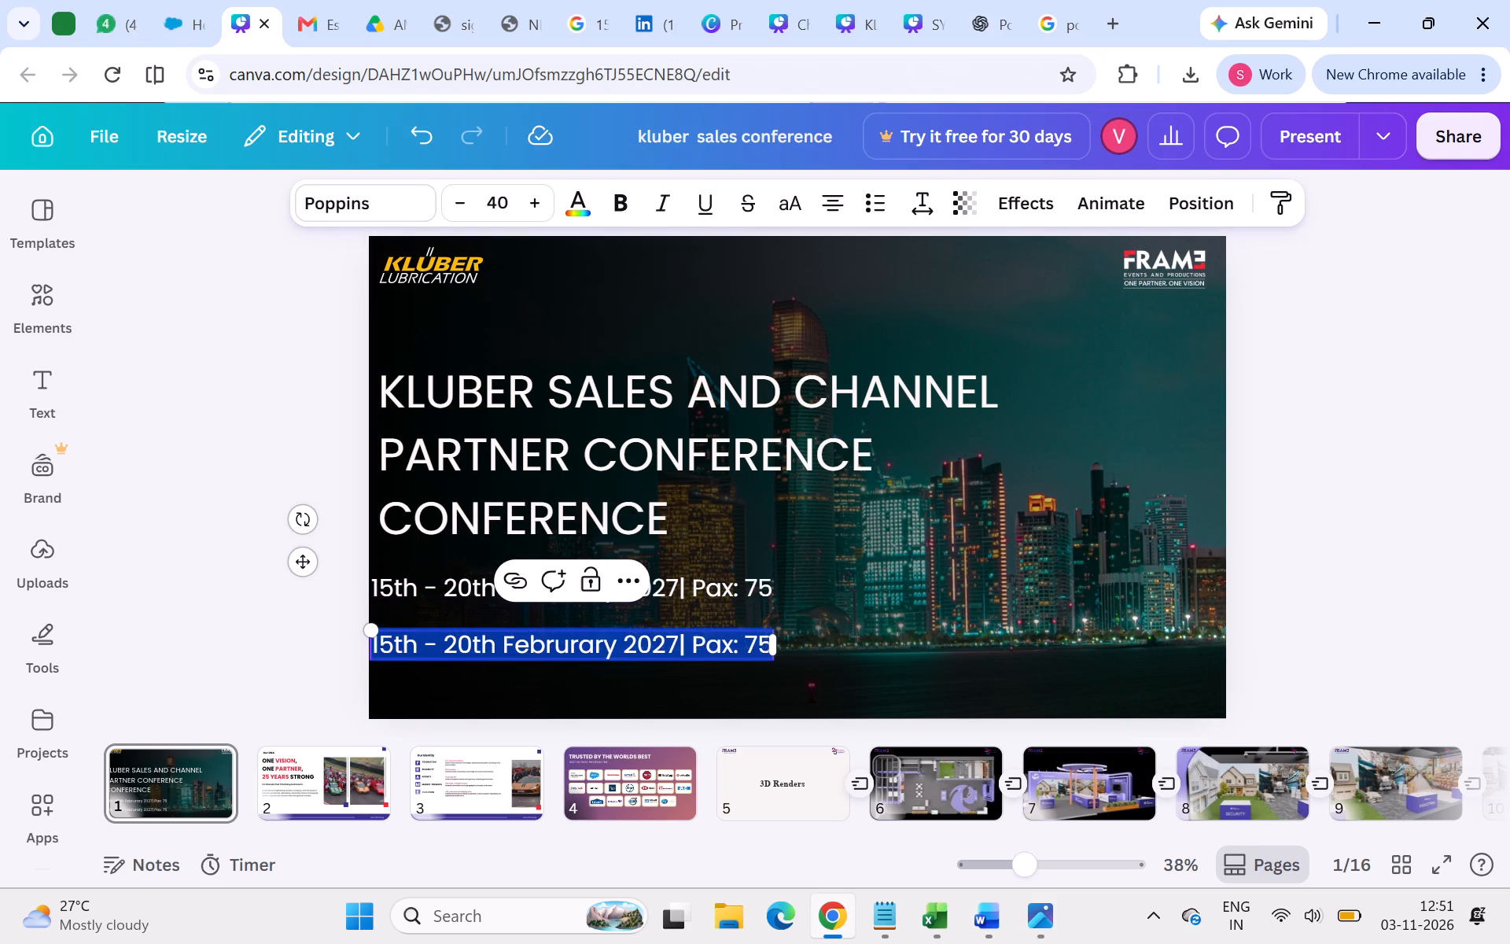
pyautogui.hotkey('ctrl', 'v')
# Fit the destinations text on one line at size 38.4, about 1,280 by 61, starting near the slide's left edge beneath the date line.
pyautogui.moveTo(779, 662); pyautogui.dragTo(937, 647)
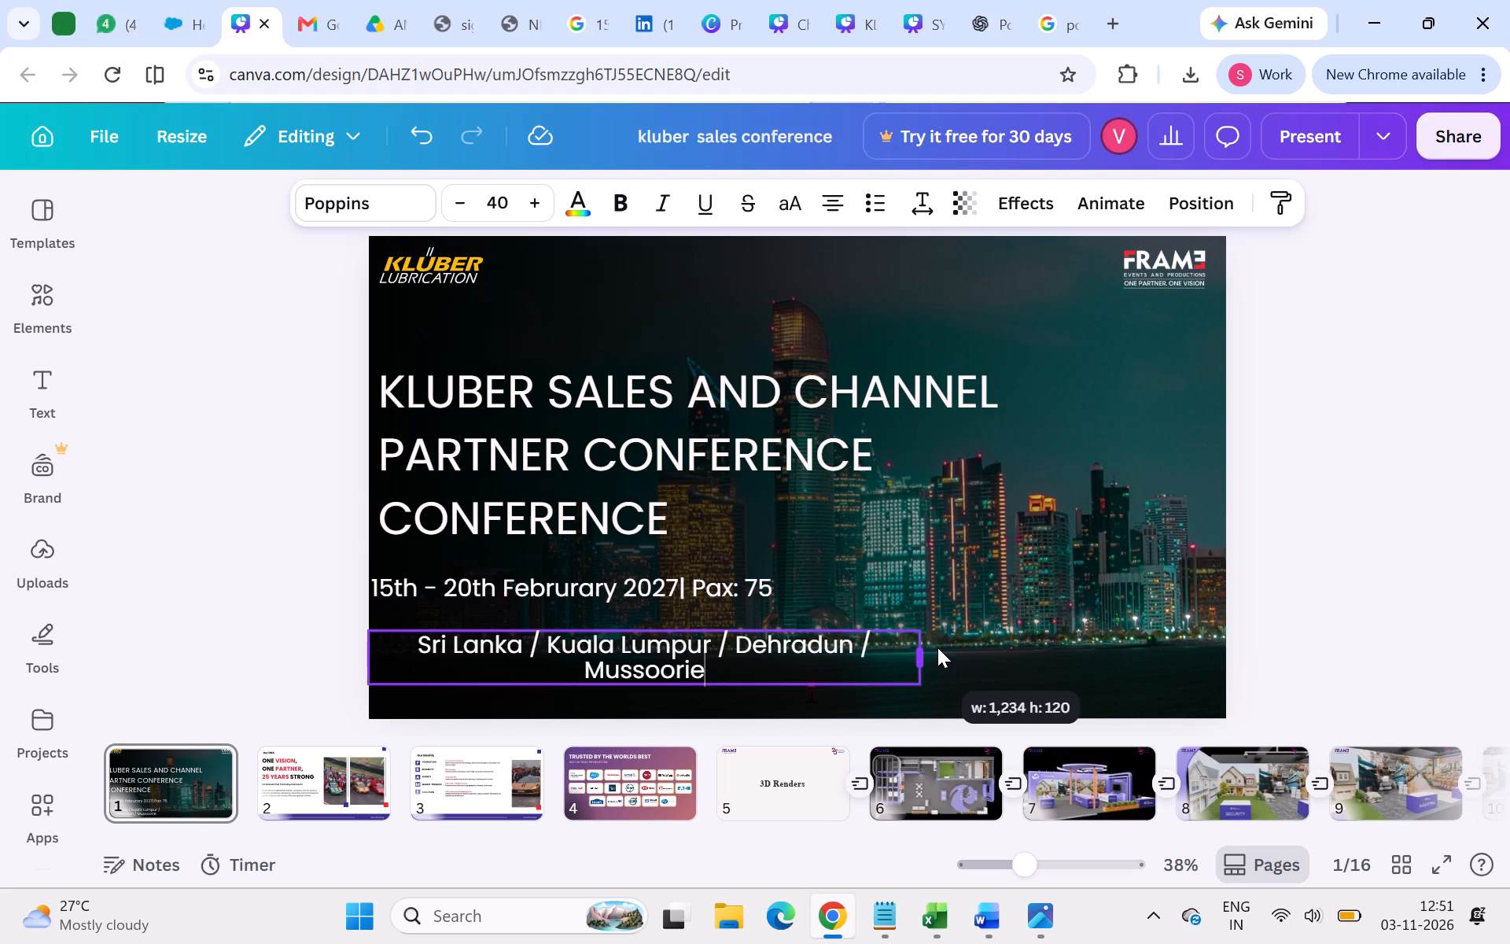
pyautogui.moveTo(937, 647); pyautogui.dragTo(1018, 640)
pyautogui.click(1385, 570)
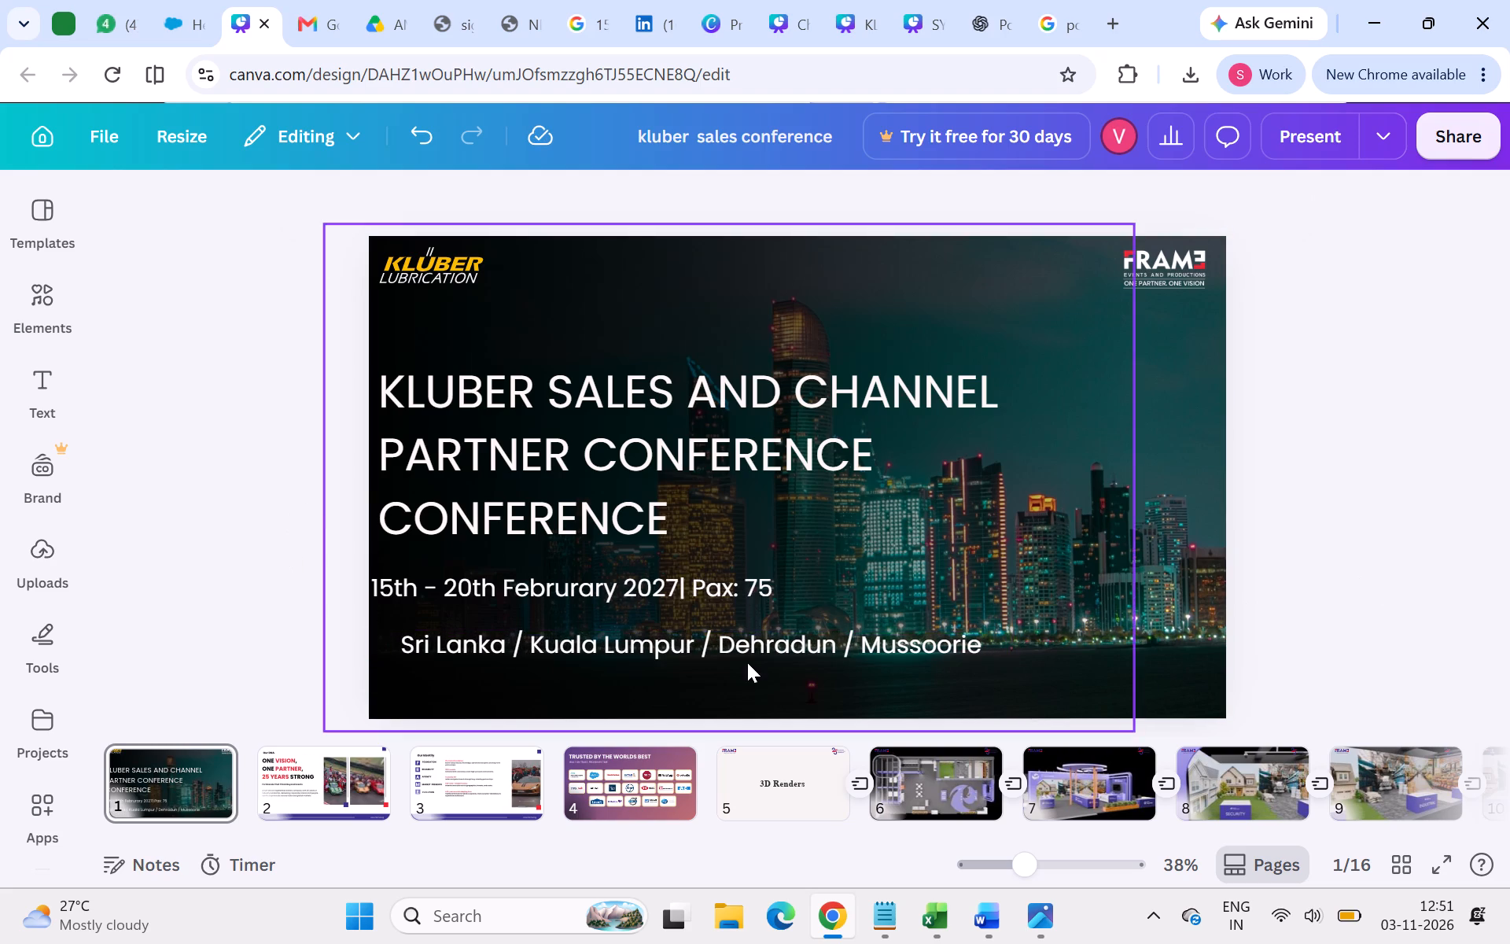
pyautogui.moveTo(756, 656); pyautogui.dragTo(731, 649)
pyautogui.moveTo(344, 624); pyautogui.dragTo(384, 628)
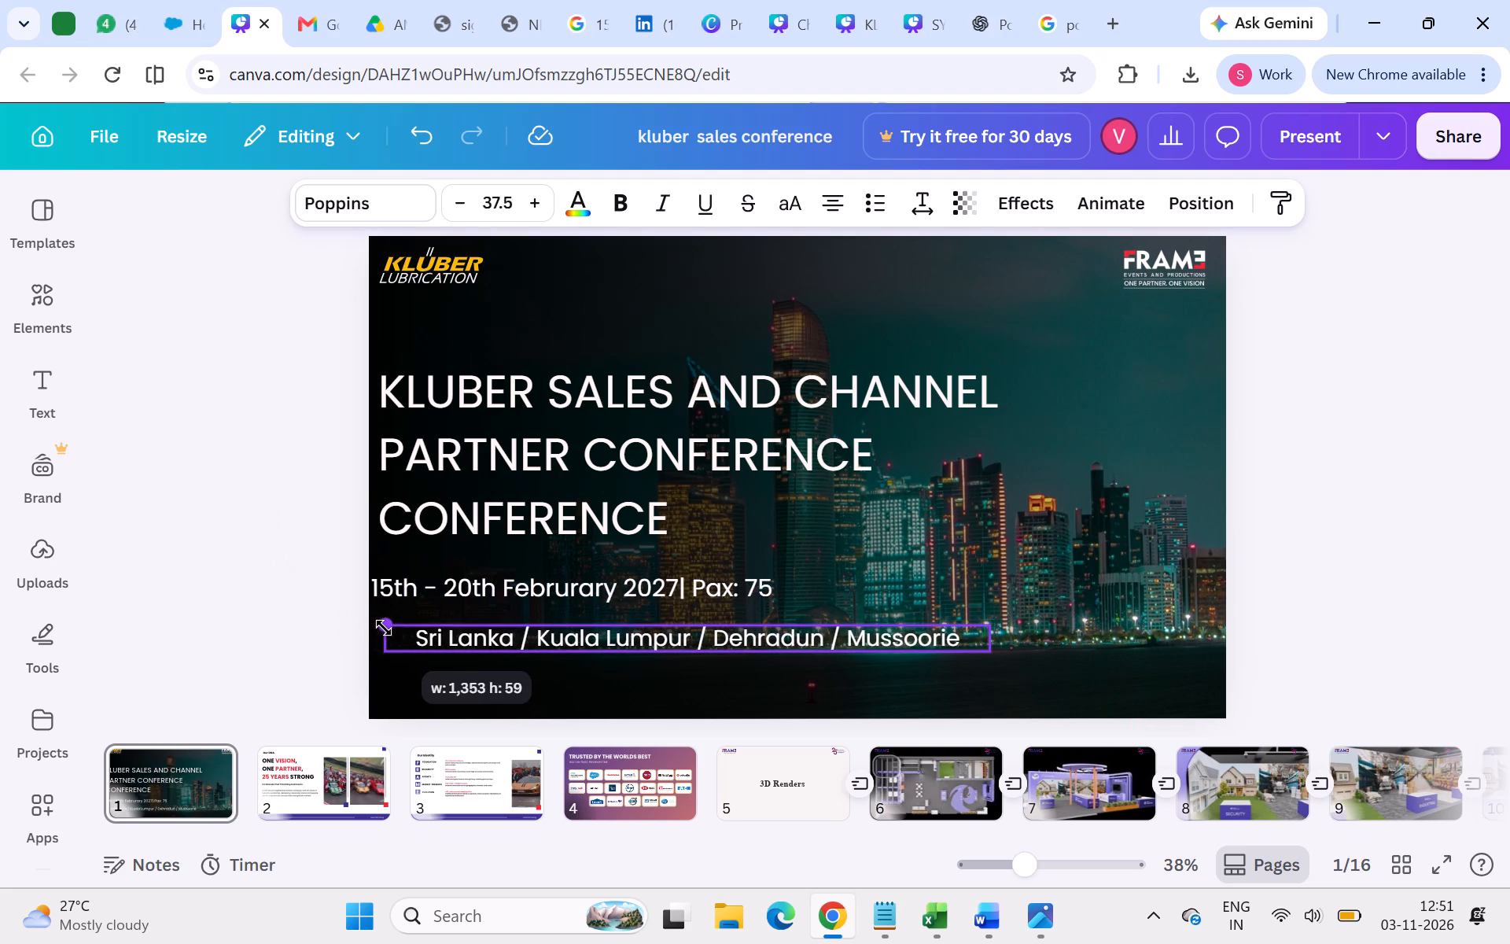
pyautogui.moveTo(384, 628); pyautogui.dragTo(372, 628)
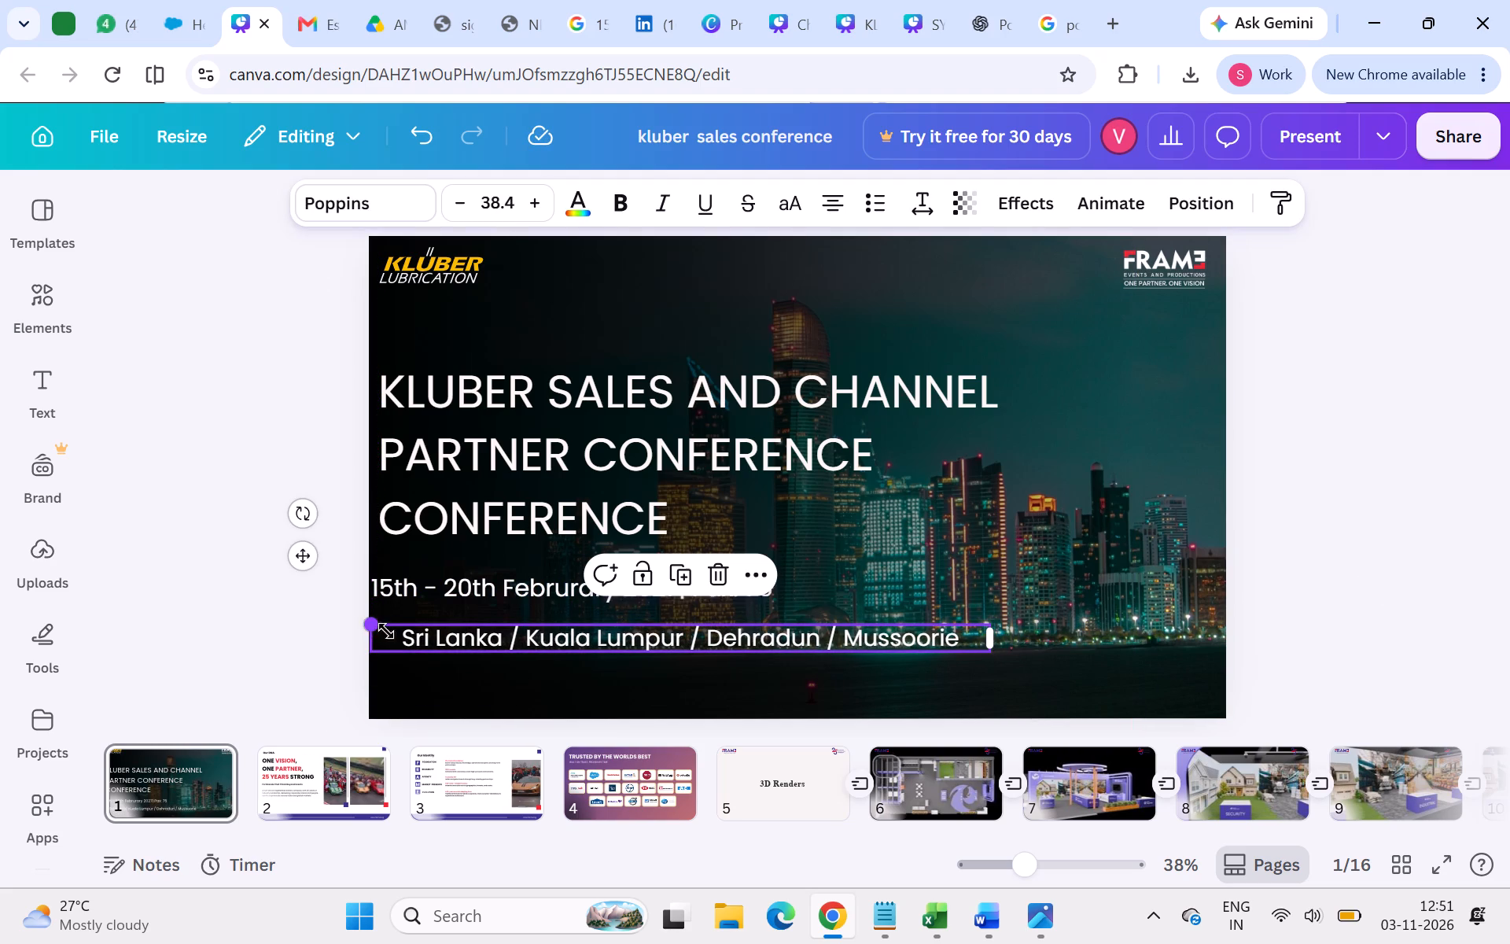
pyautogui.moveTo(995, 633); pyautogui.dragTo(950, 632)
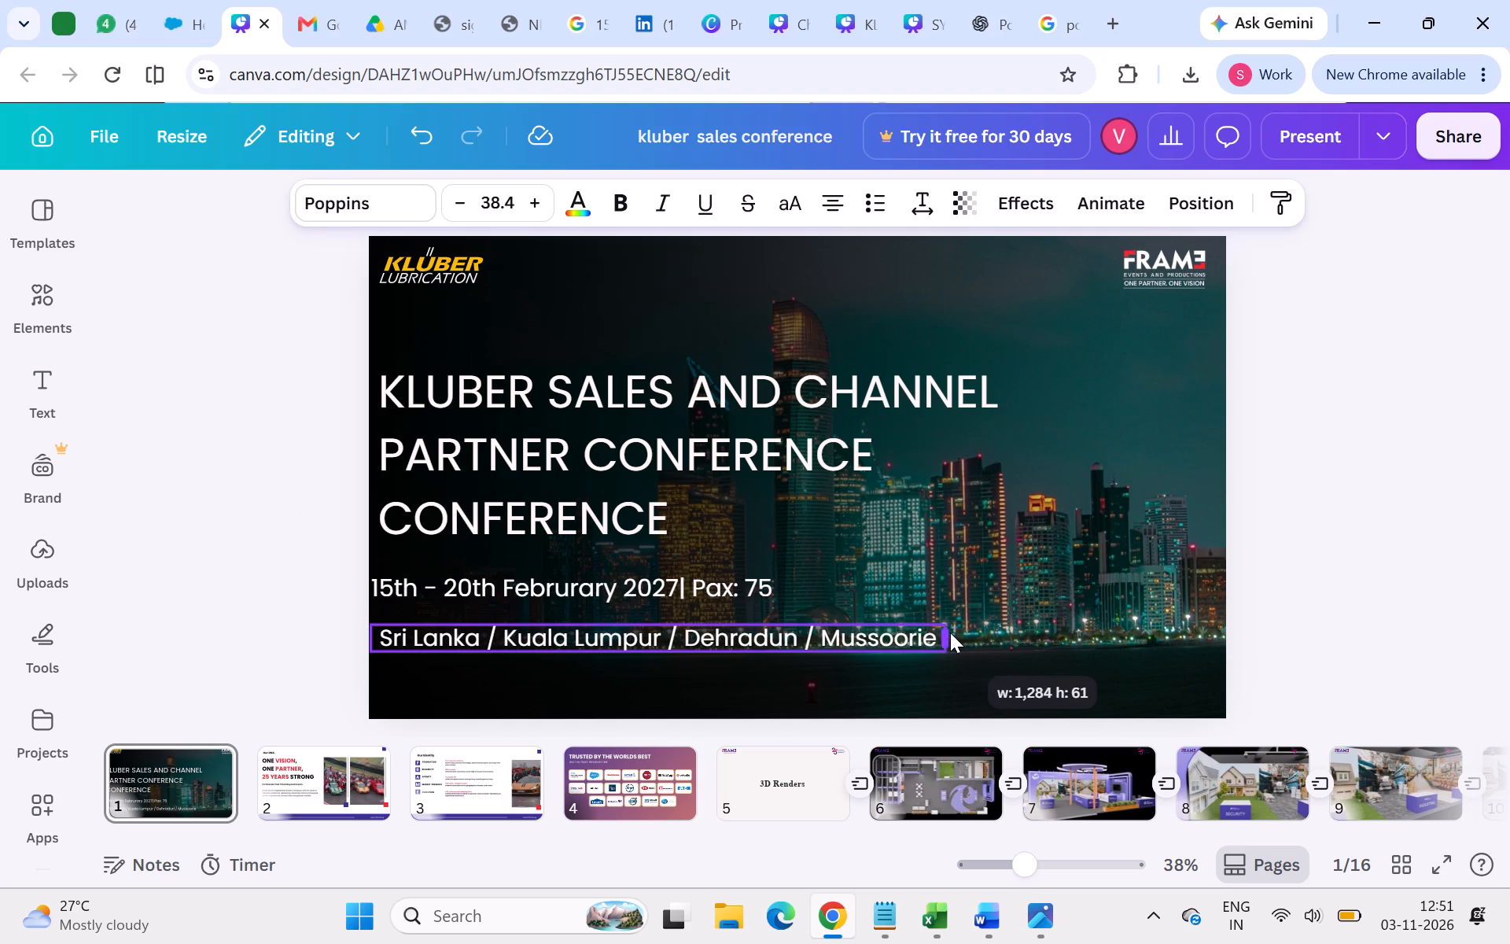
pyautogui.moveTo(950, 632); pyautogui.dragTo(945, 637)
pyautogui.click(1290, 591)
pyautogui.moveTo(562, 647); pyautogui.dragTo(557, 645)
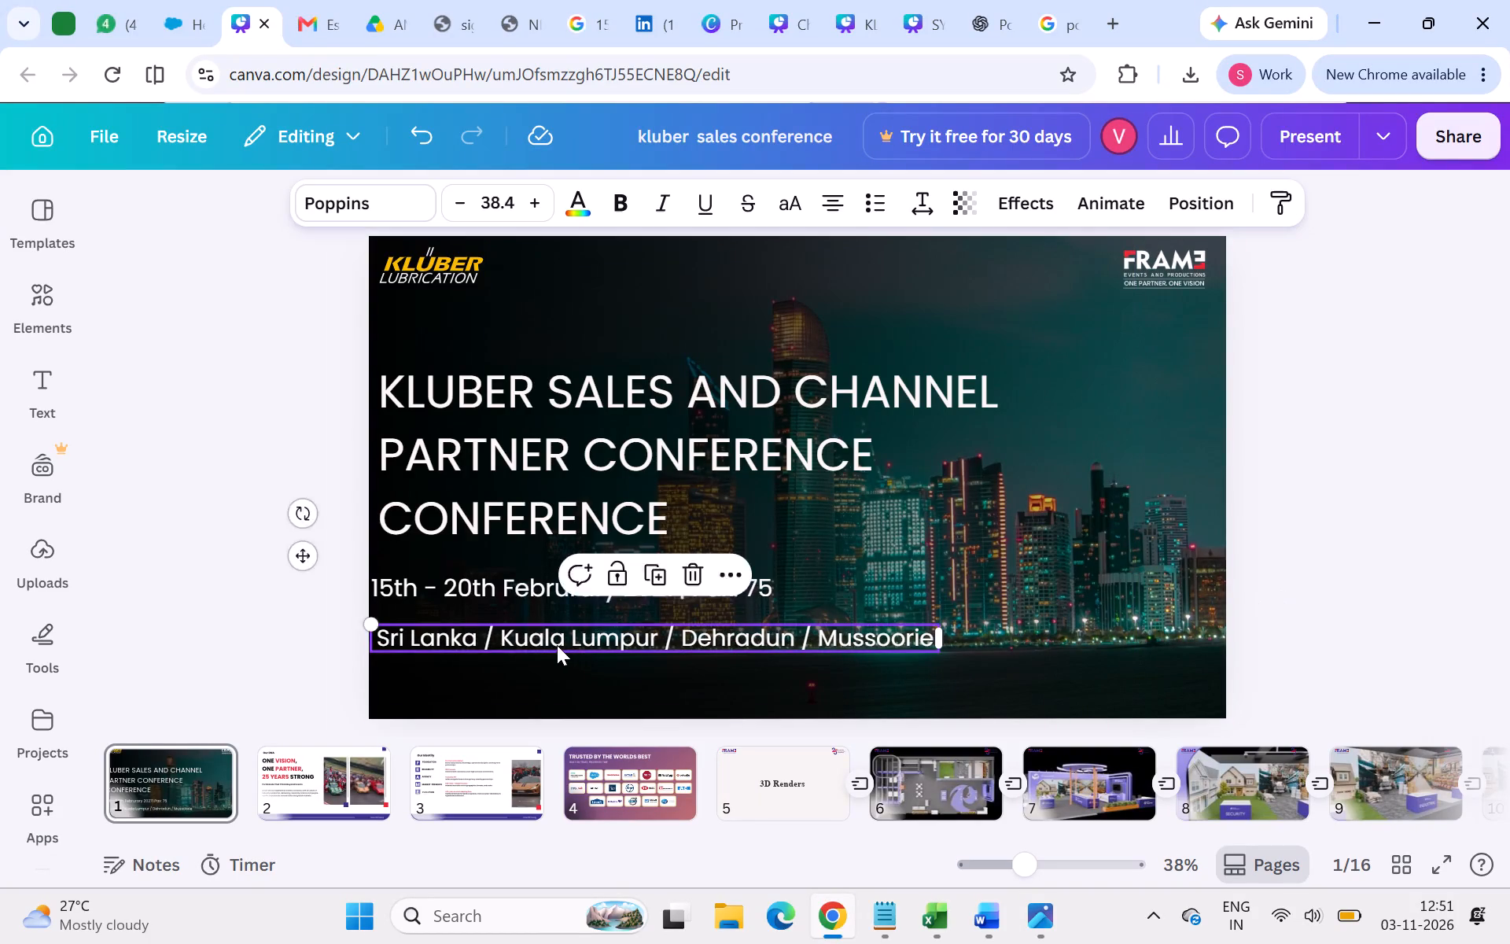
# Position the Sri Lanka / Kuala Lumpur / Dehradun / Mussoorie line just below the date line on the cover.
pyautogui.moveTo(557, 645); pyautogui.dragTo(552, 648)
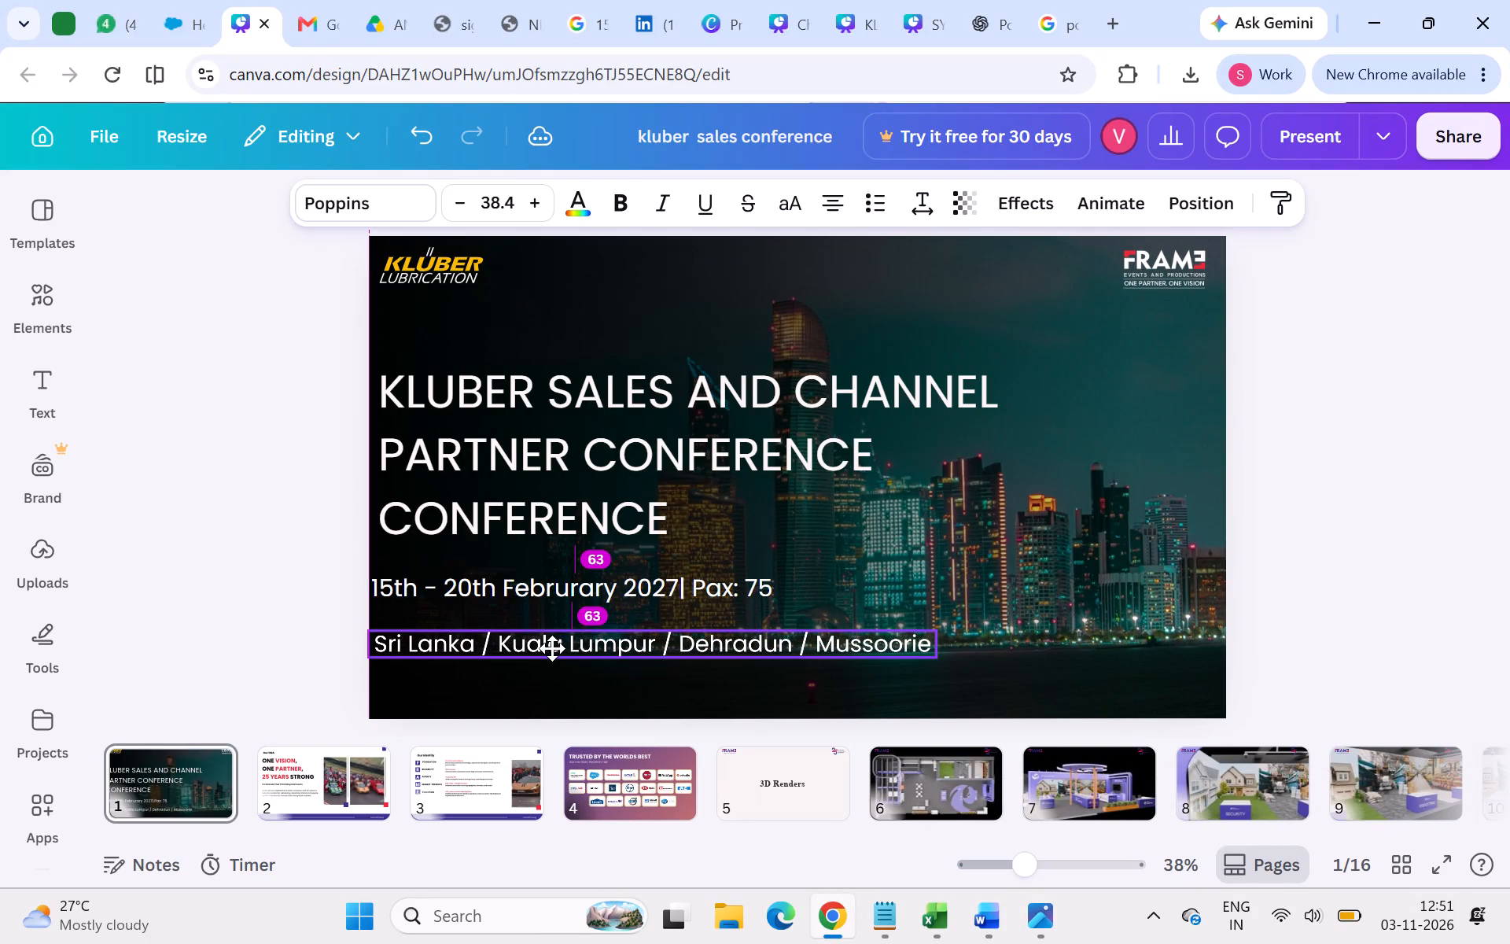
pyautogui.moveTo(552, 648); pyautogui.dragTo(553, 645)
pyautogui.click(1313, 581)
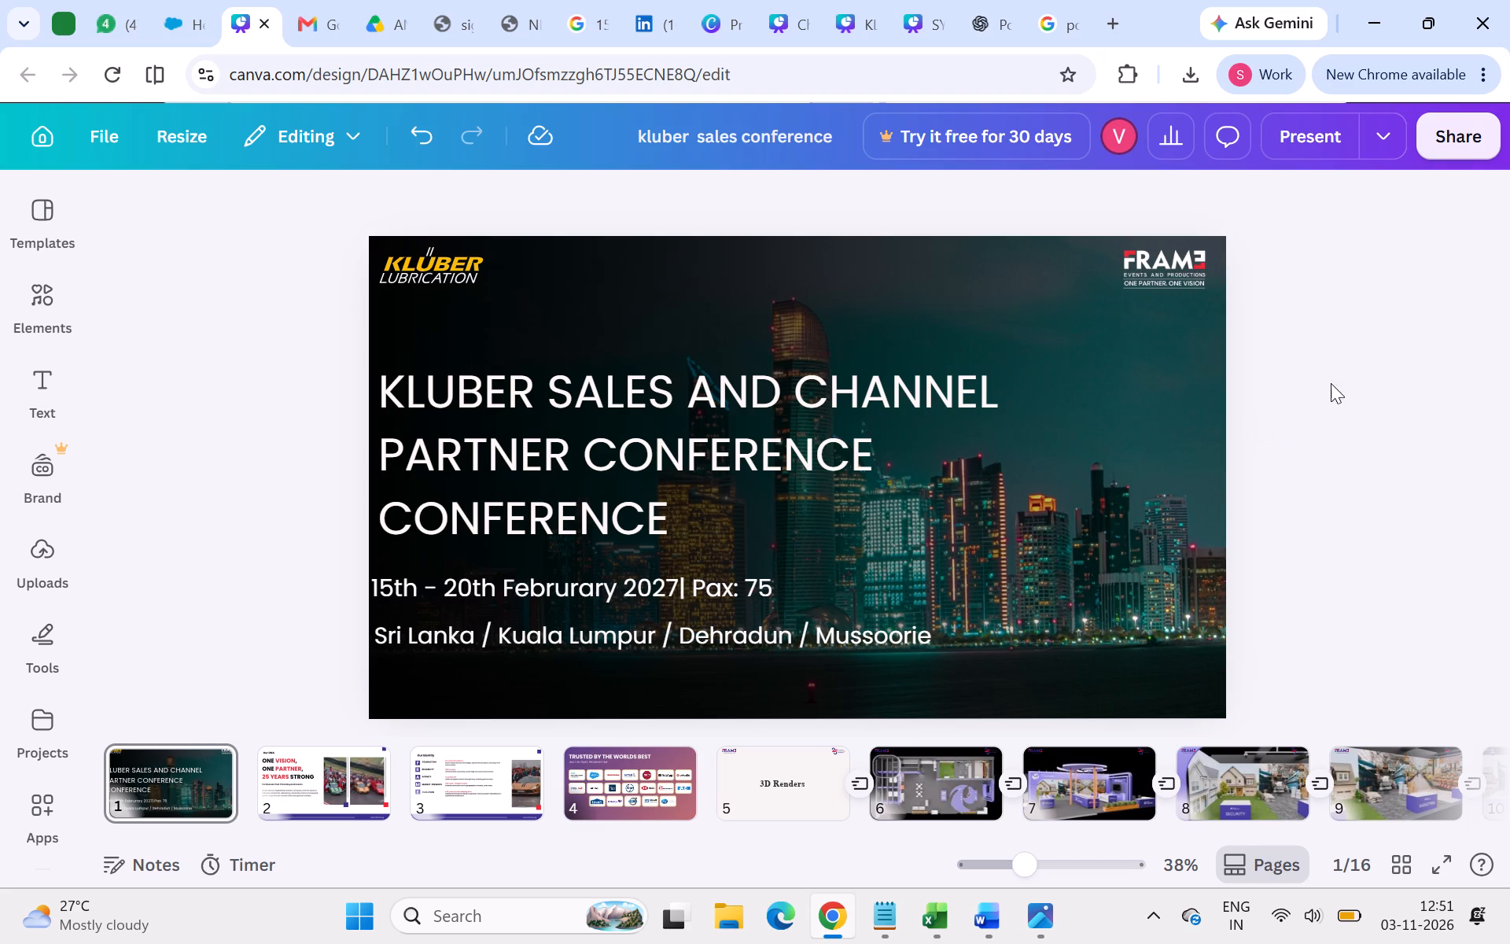
# Replace the 3D Renders heading on slide 5 with SRILANKA.
pyautogui.click(1367, 351)
pyautogui.click(355, 798)
pyautogui.click(470, 781)
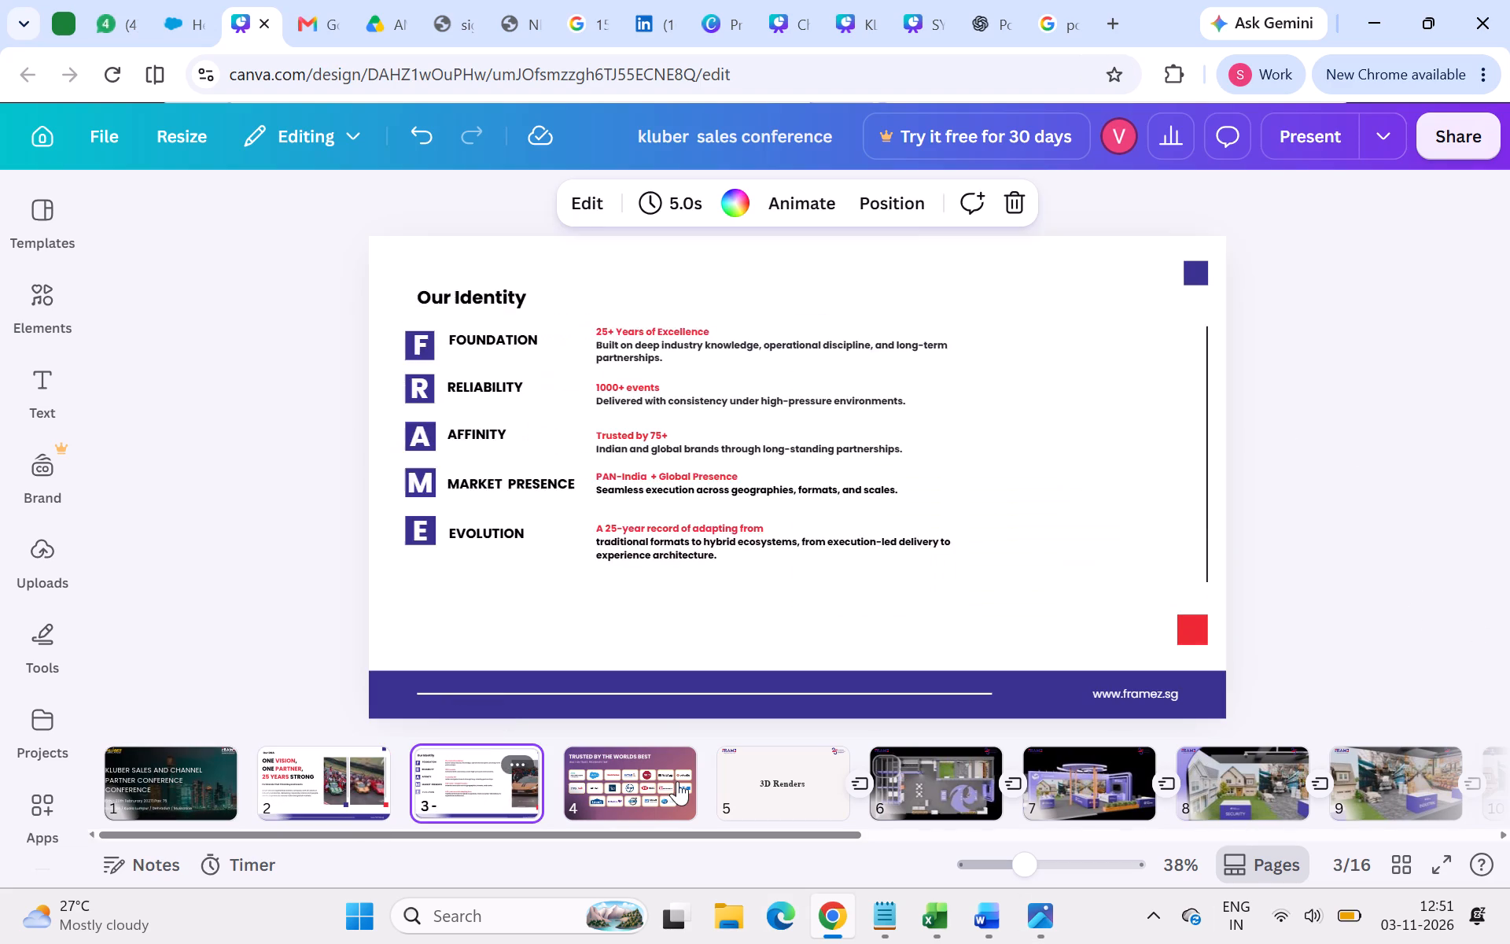
pyautogui.click(677, 781)
pyautogui.click(536, 795)
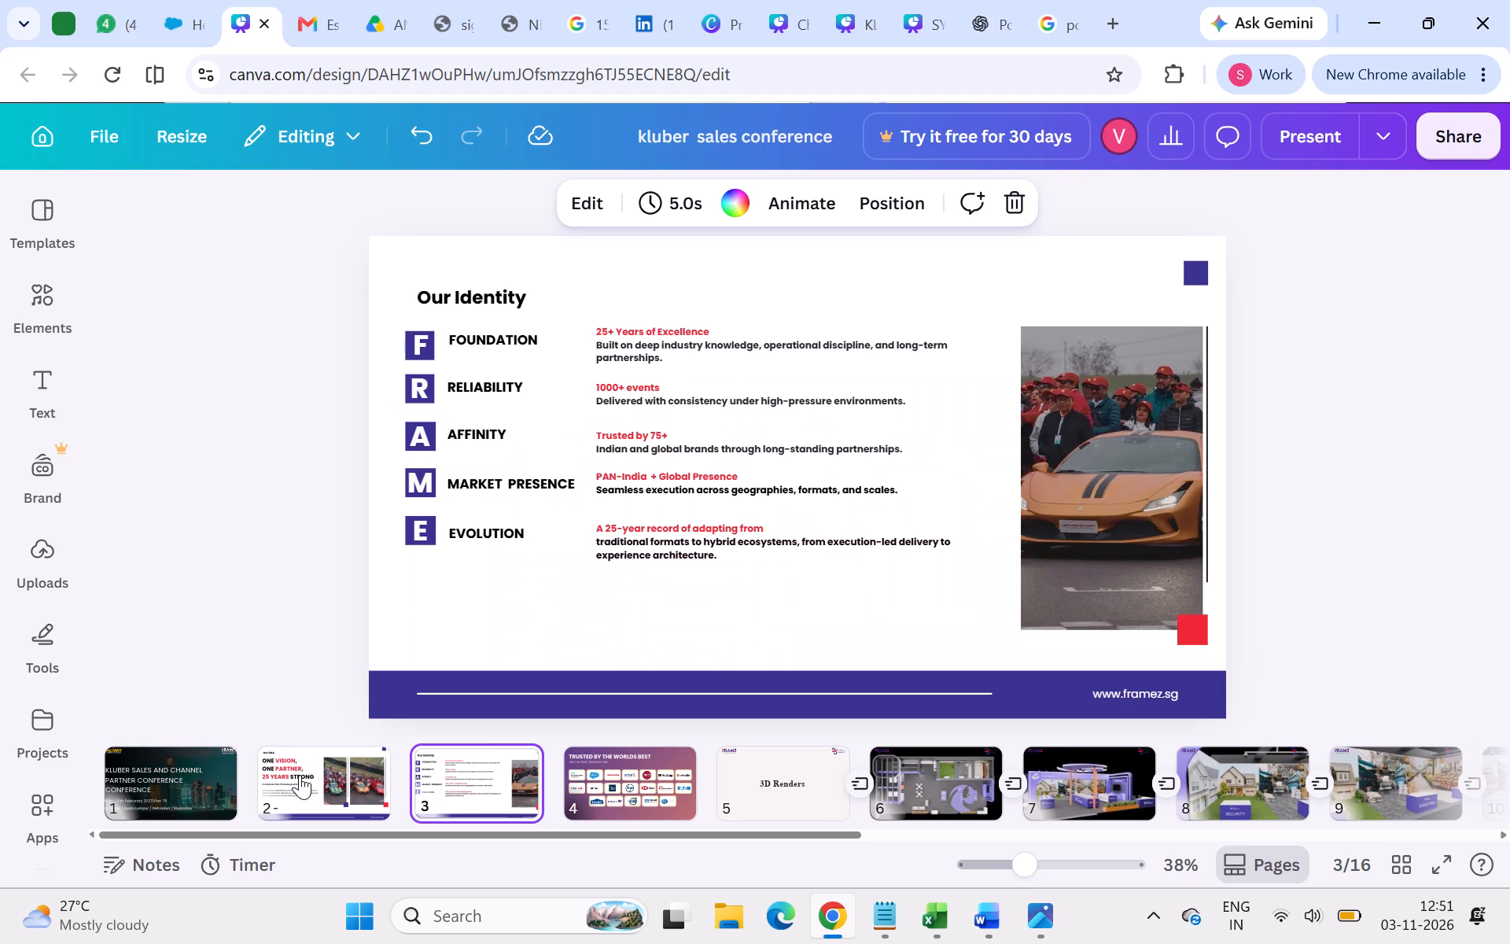
pyautogui.click(300, 775)
pyautogui.click(778, 777)
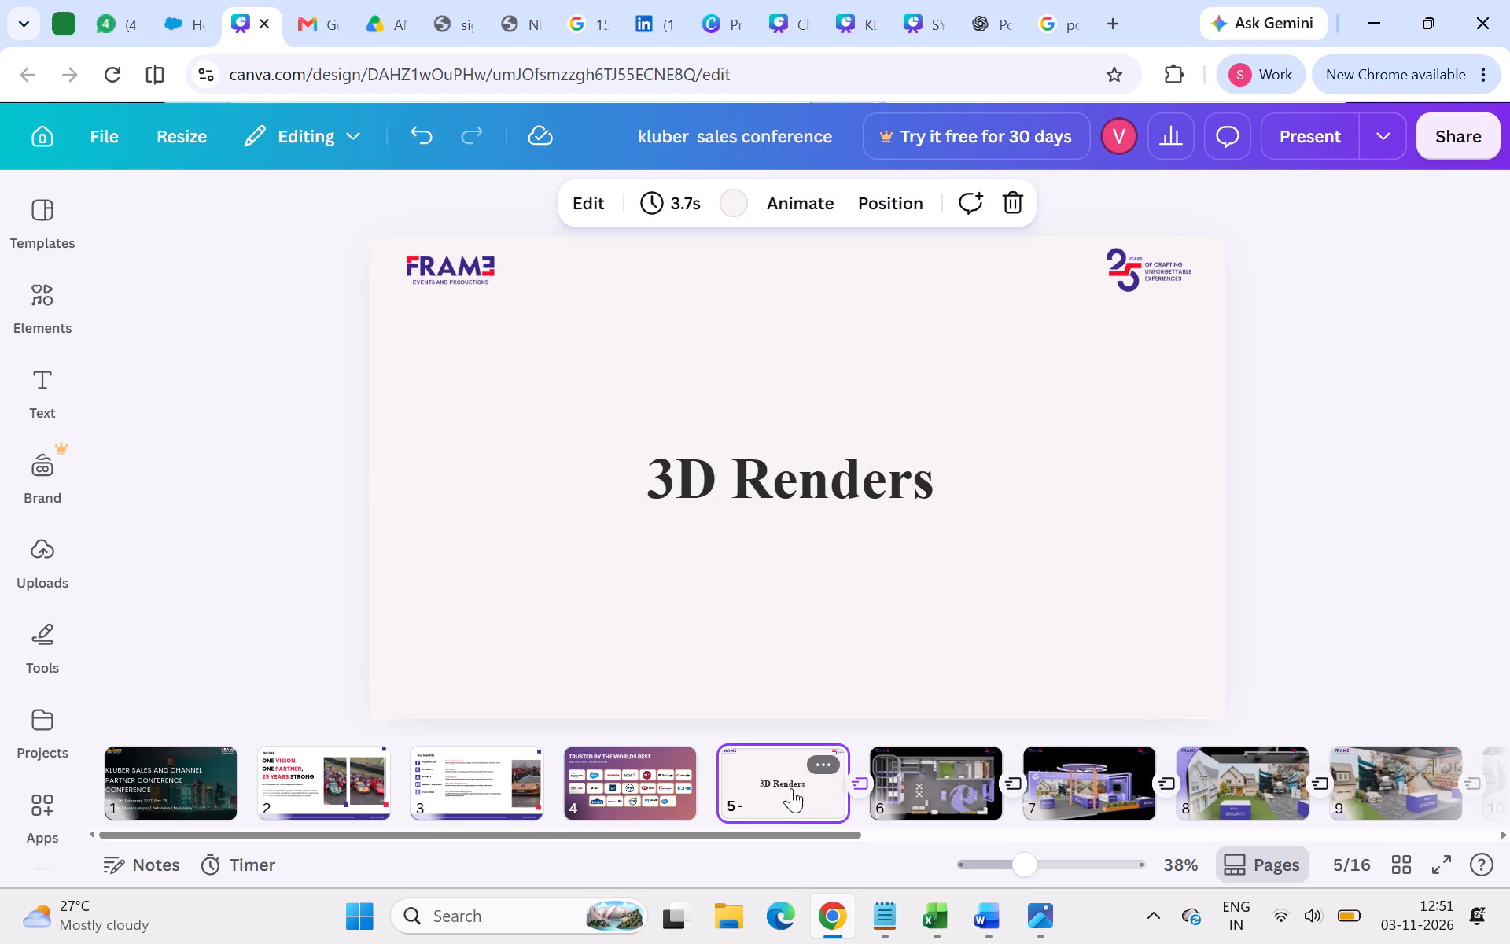
pyautogui.click(752, 501)
pyautogui.click(753, 500)
pyautogui.doubleClick(754, 505)
pyautogui.tripleClick(755, 503)
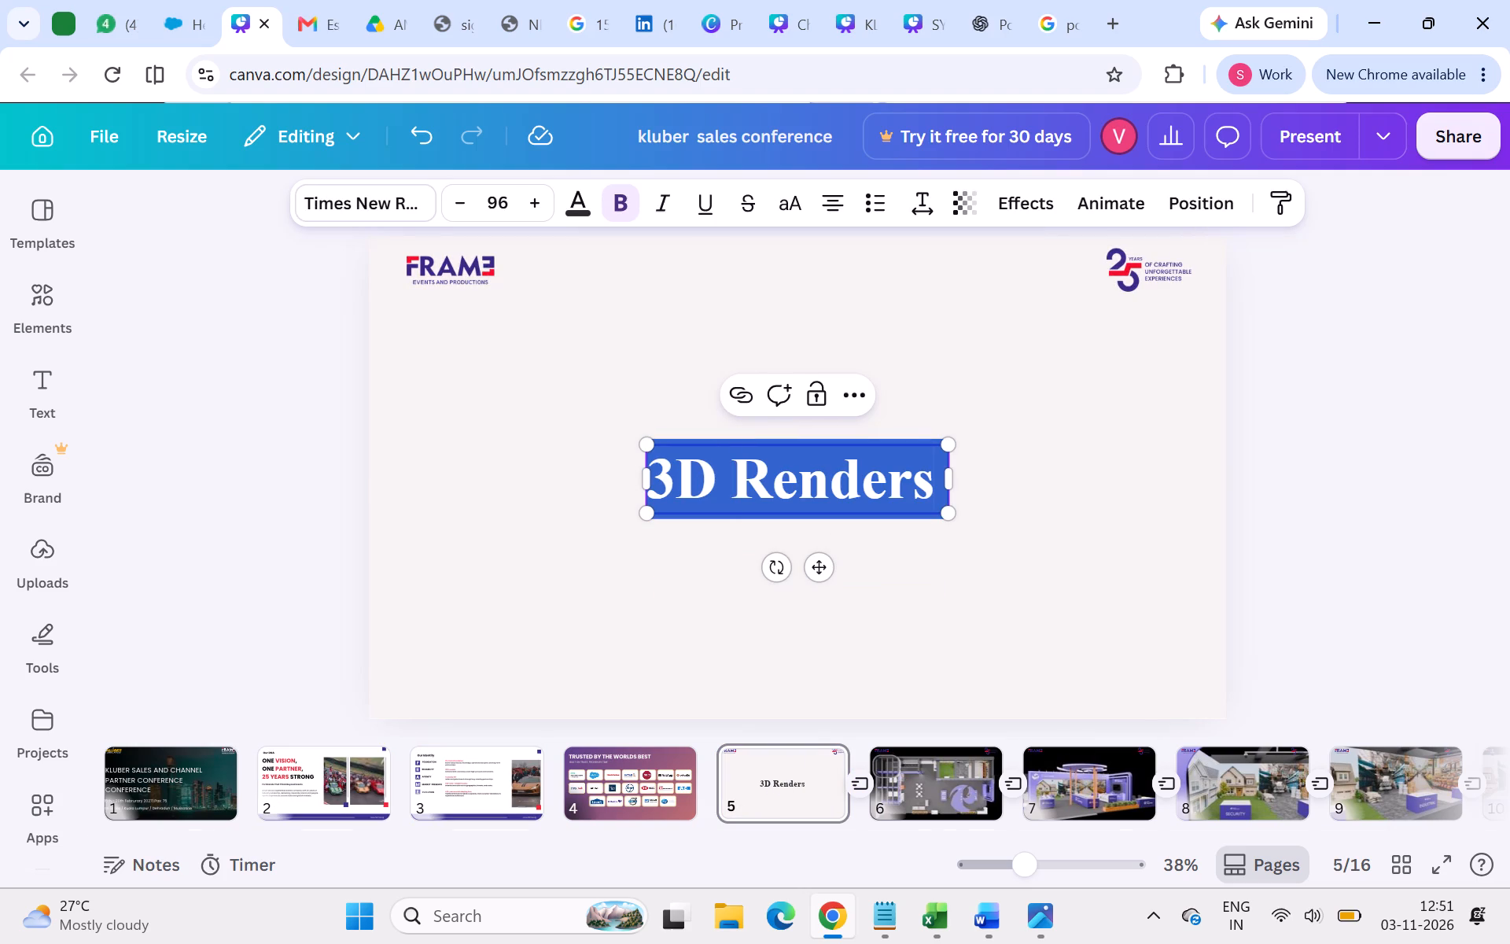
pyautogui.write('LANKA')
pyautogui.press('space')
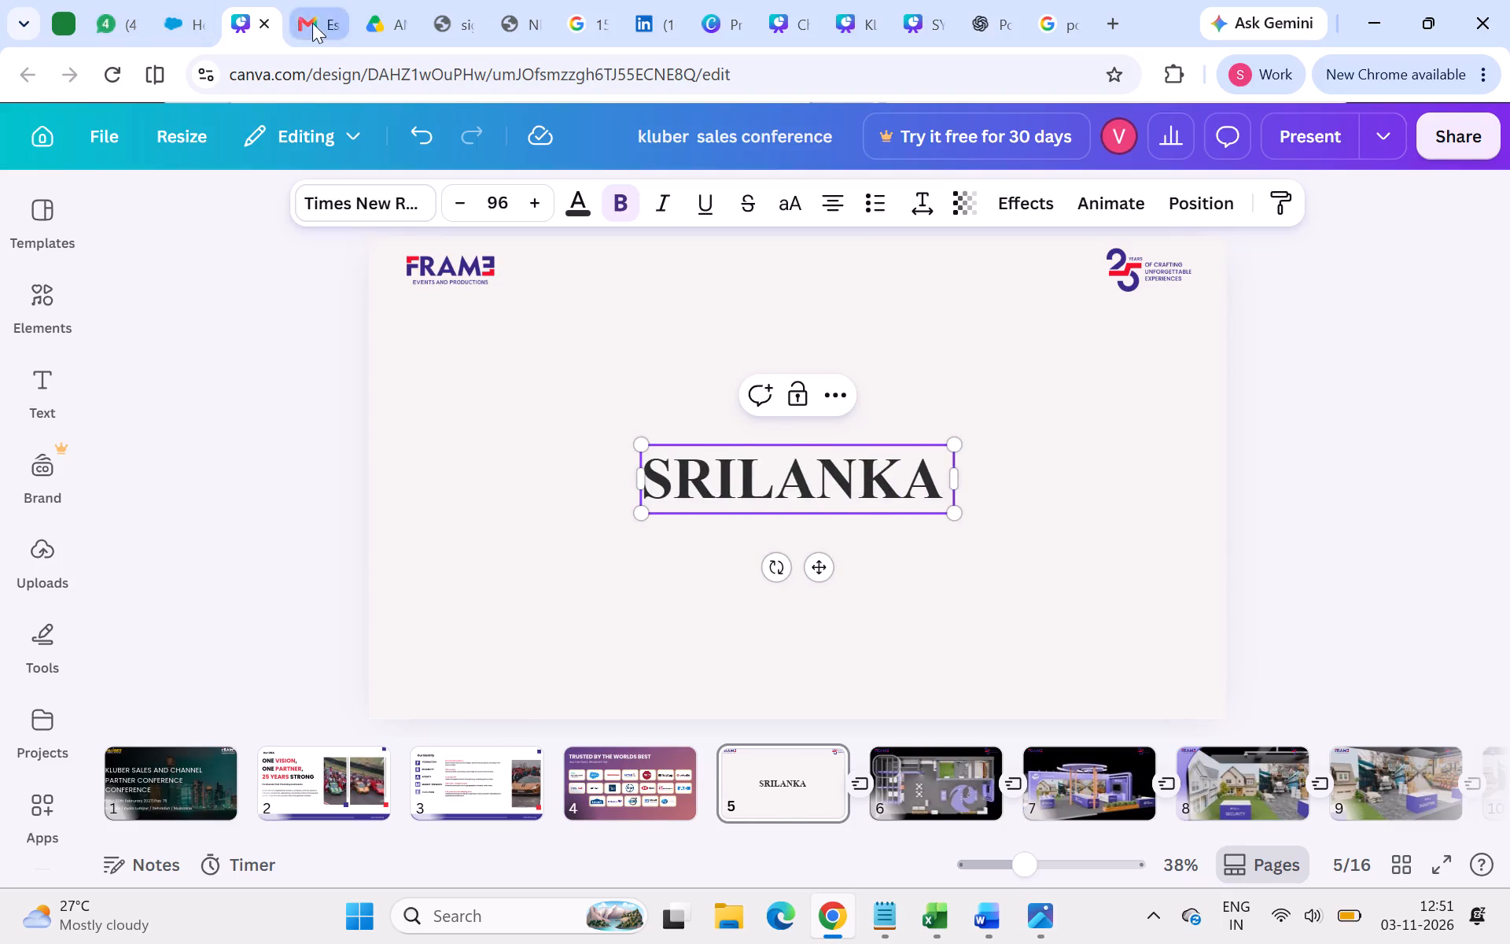
# Switch to the client's email in Gmail and examine the day-wise itinerary and meals table.
pyautogui.click(312, 23)
pyautogui.scroll(-4, 636, 739)
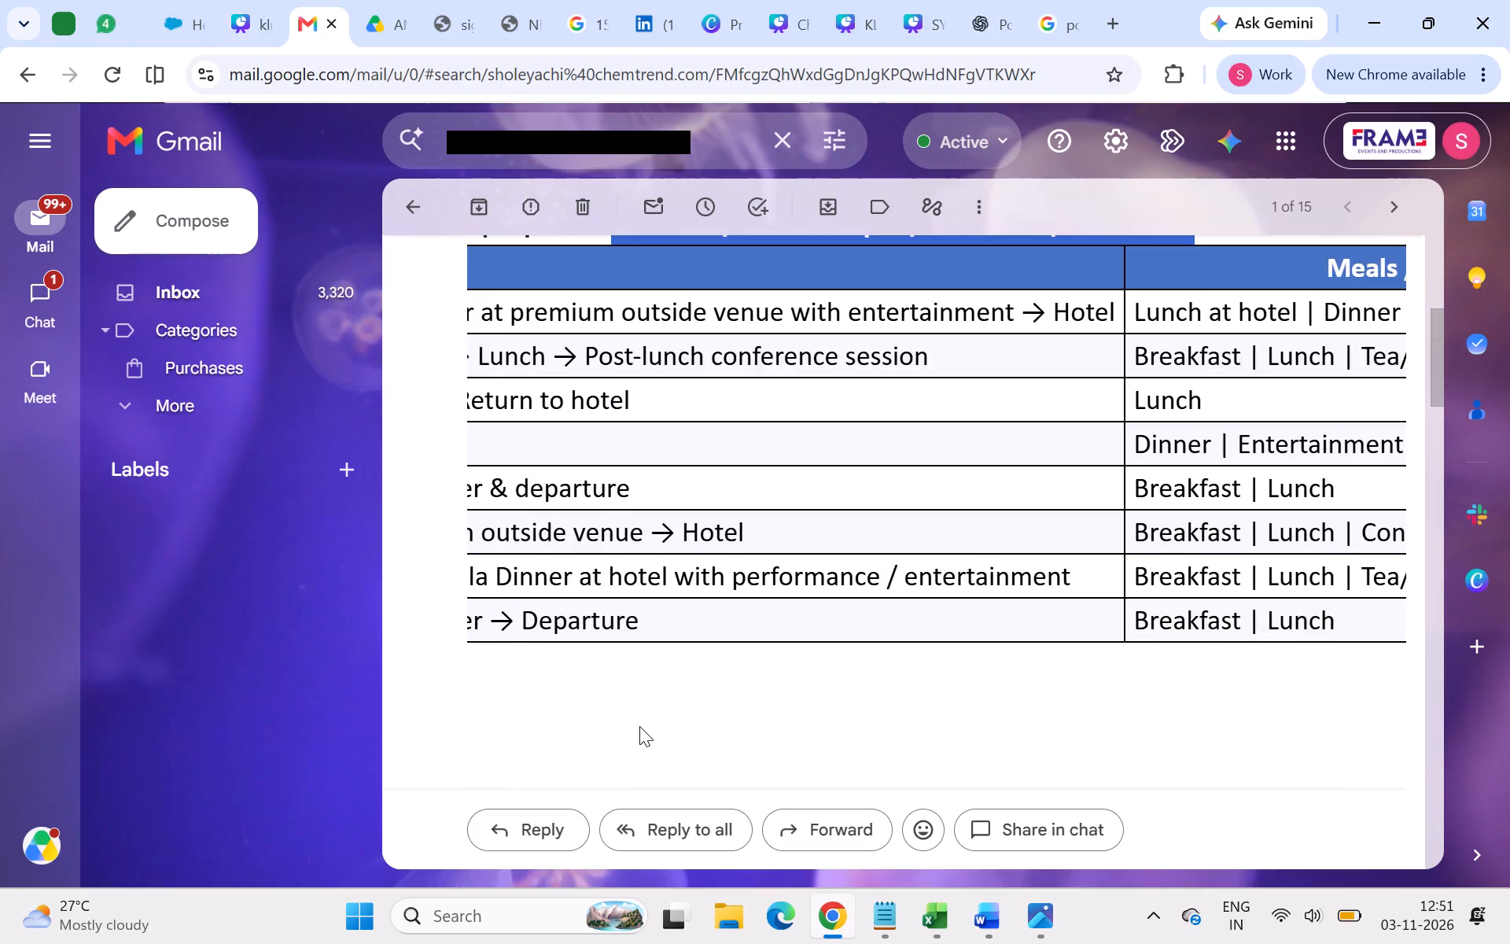
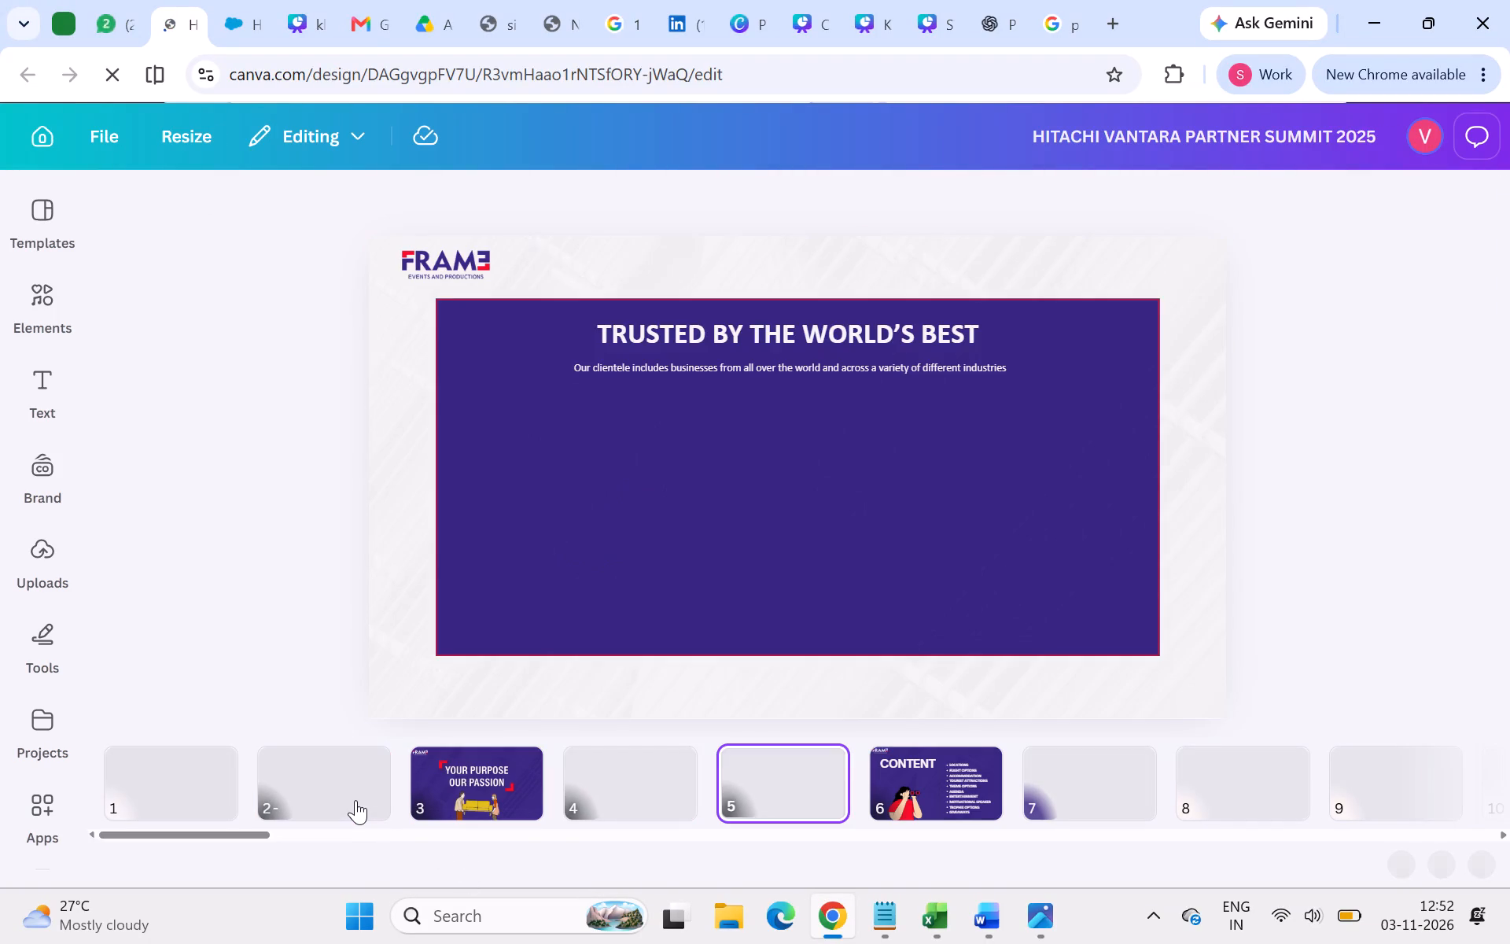
# Browse the Hitachi Vantara Partner Summit 2025 deck from the Content slide through the Sri Lanka divider to the Onward Flight slide.
pyautogui.press('Right')
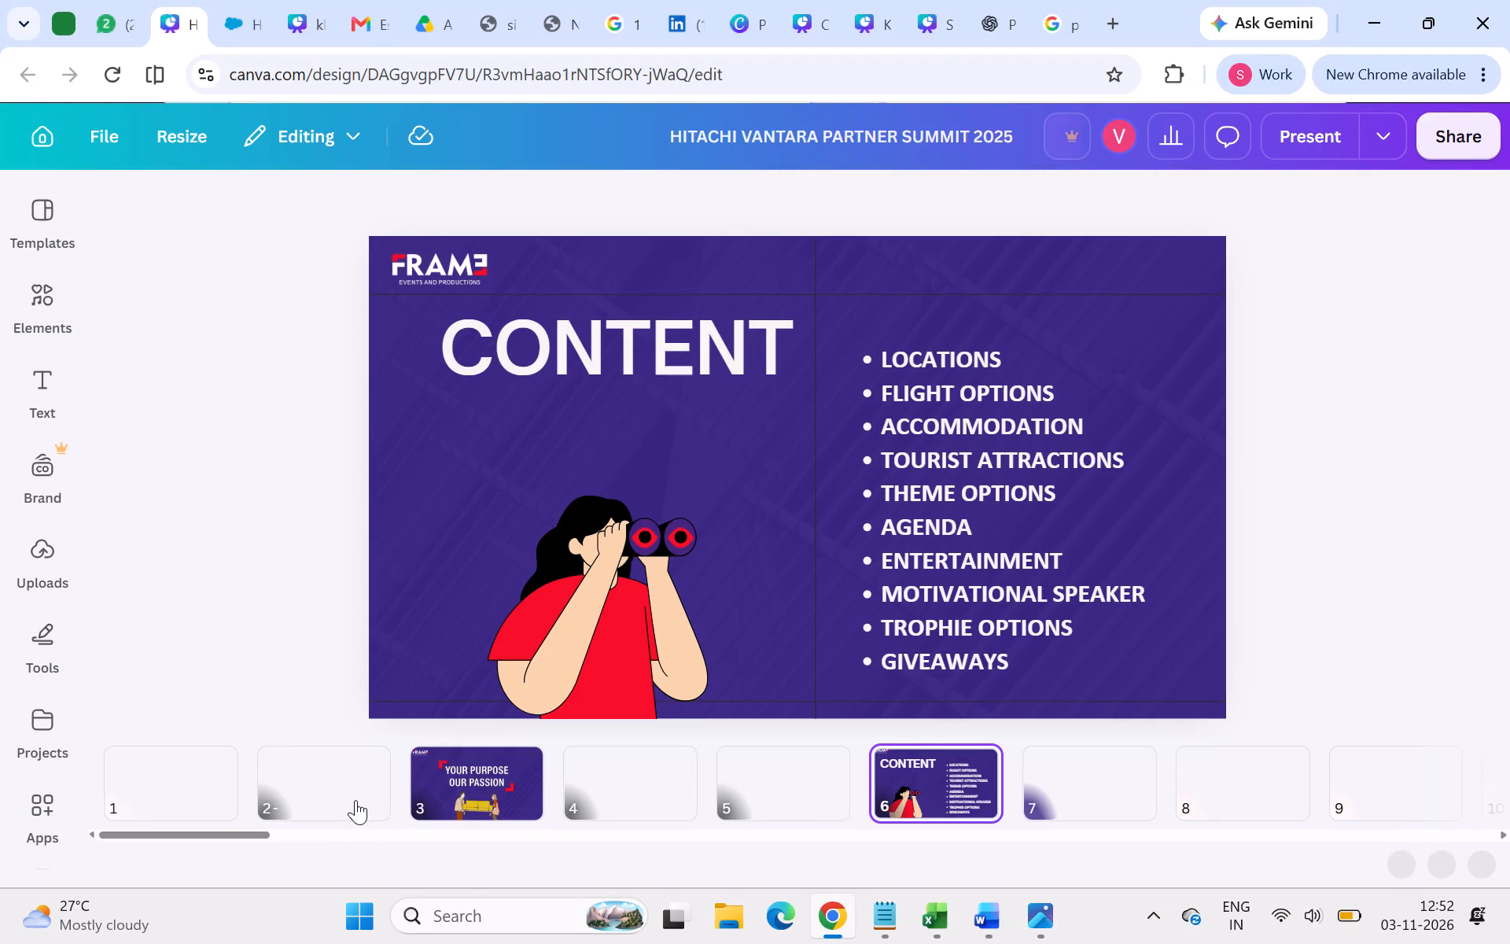
pyautogui.press('Right')
pyautogui.press('Right')
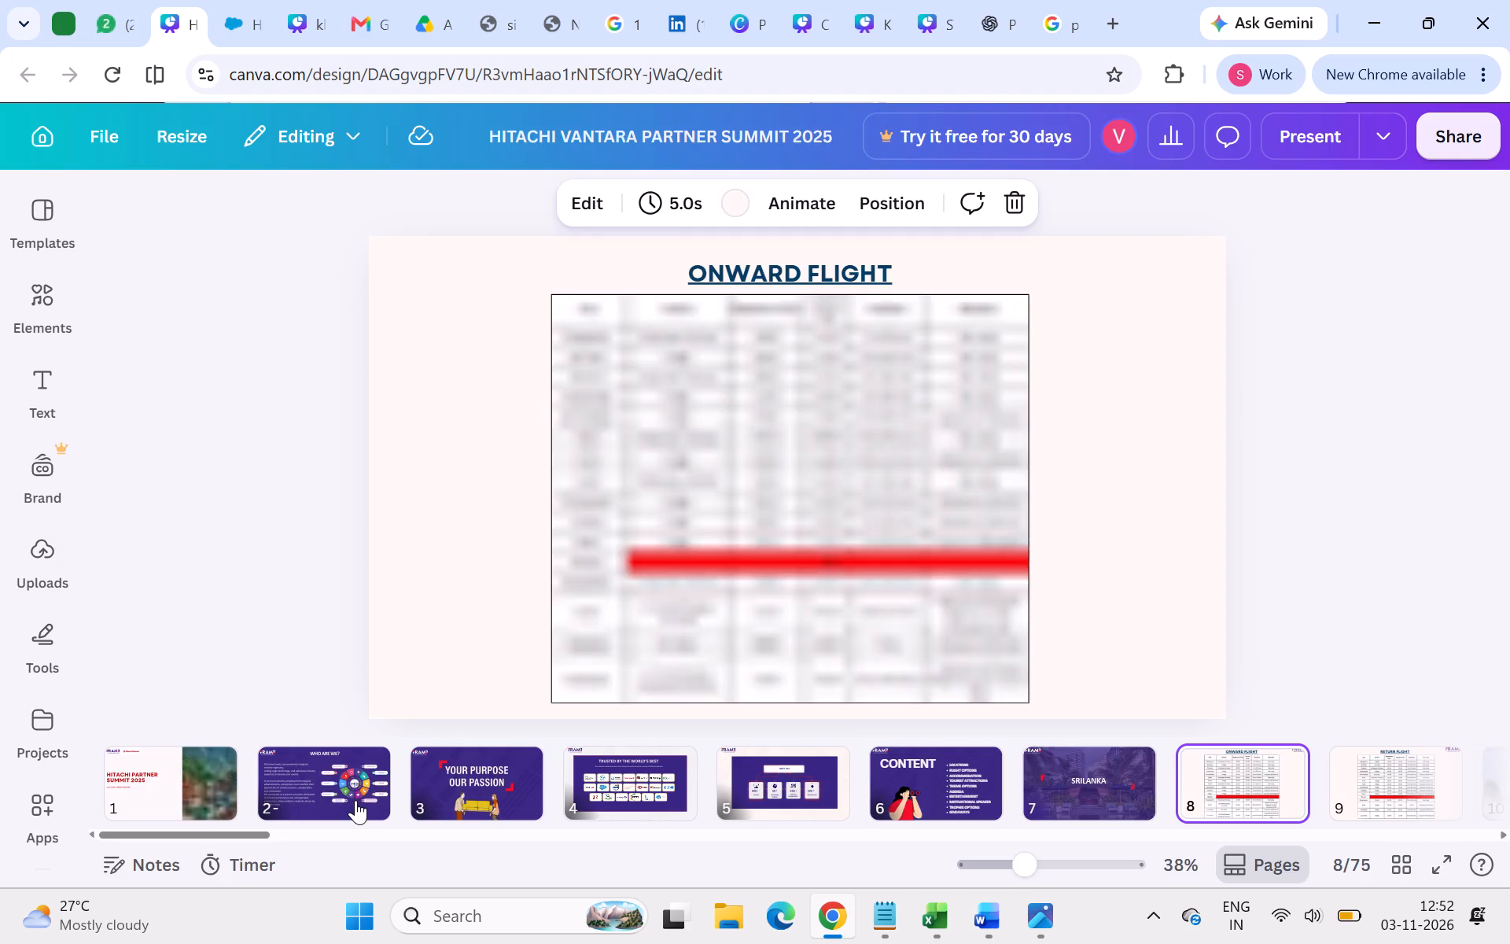
# Look through the Hitachi Vantara deck's Sri Lanka flight, hotel and tourist attraction pages, continuing to the Rishikesh divider.
pyautogui.hscroll(-4, 355, 800)
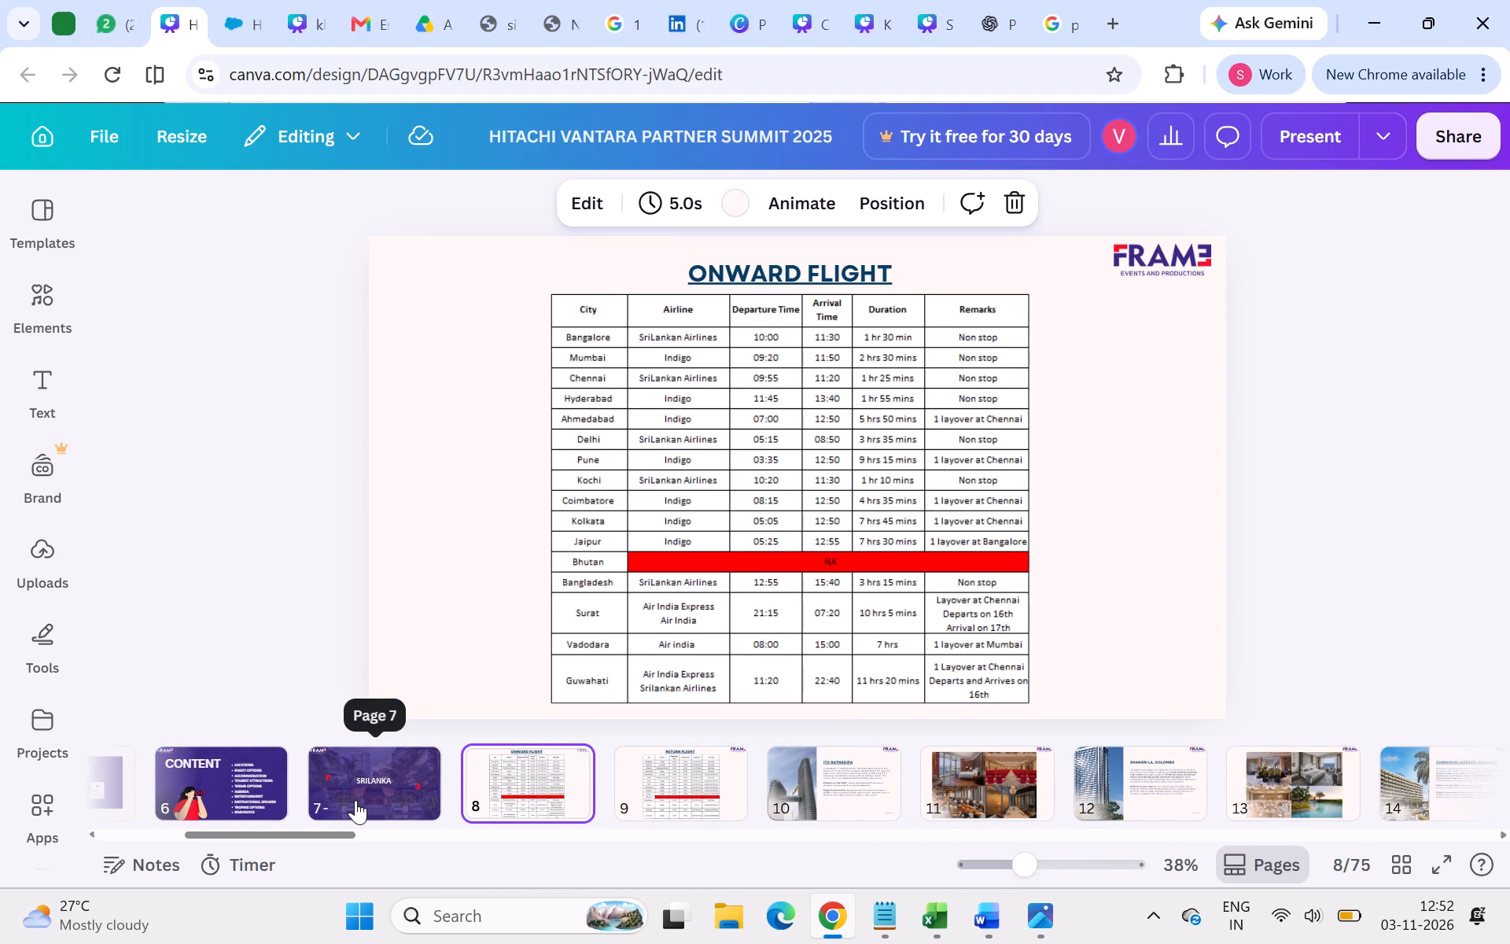
pyautogui.press('Right')
pyautogui.press('Right')
pyautogui.press('Right')
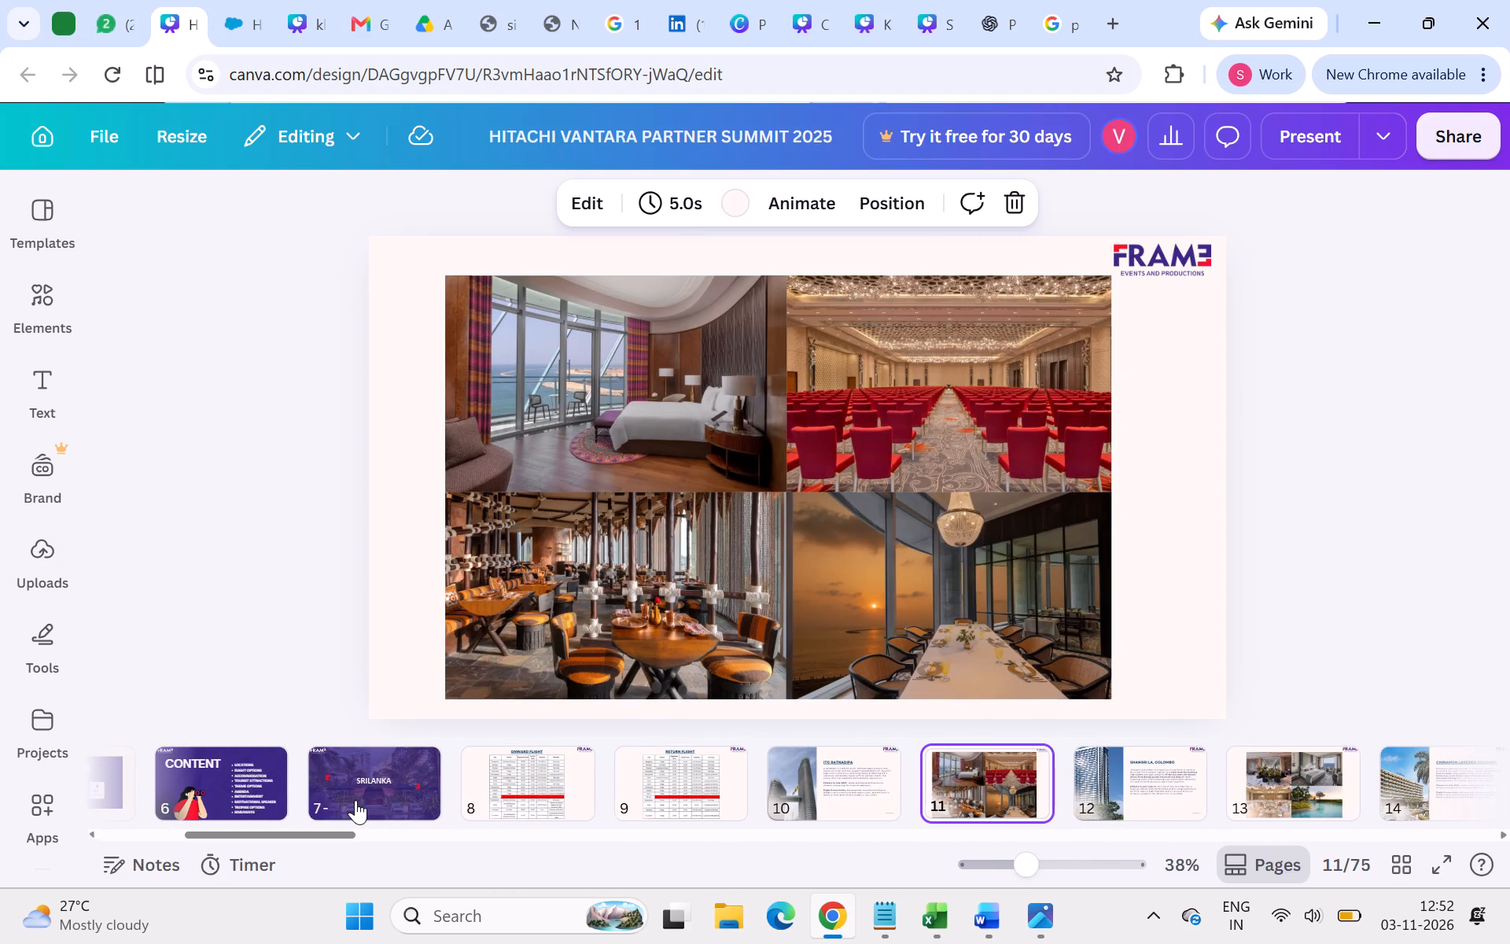
pyautogui.press('Right')
pyautogui.press('Right')
pyautogui.press('Right')
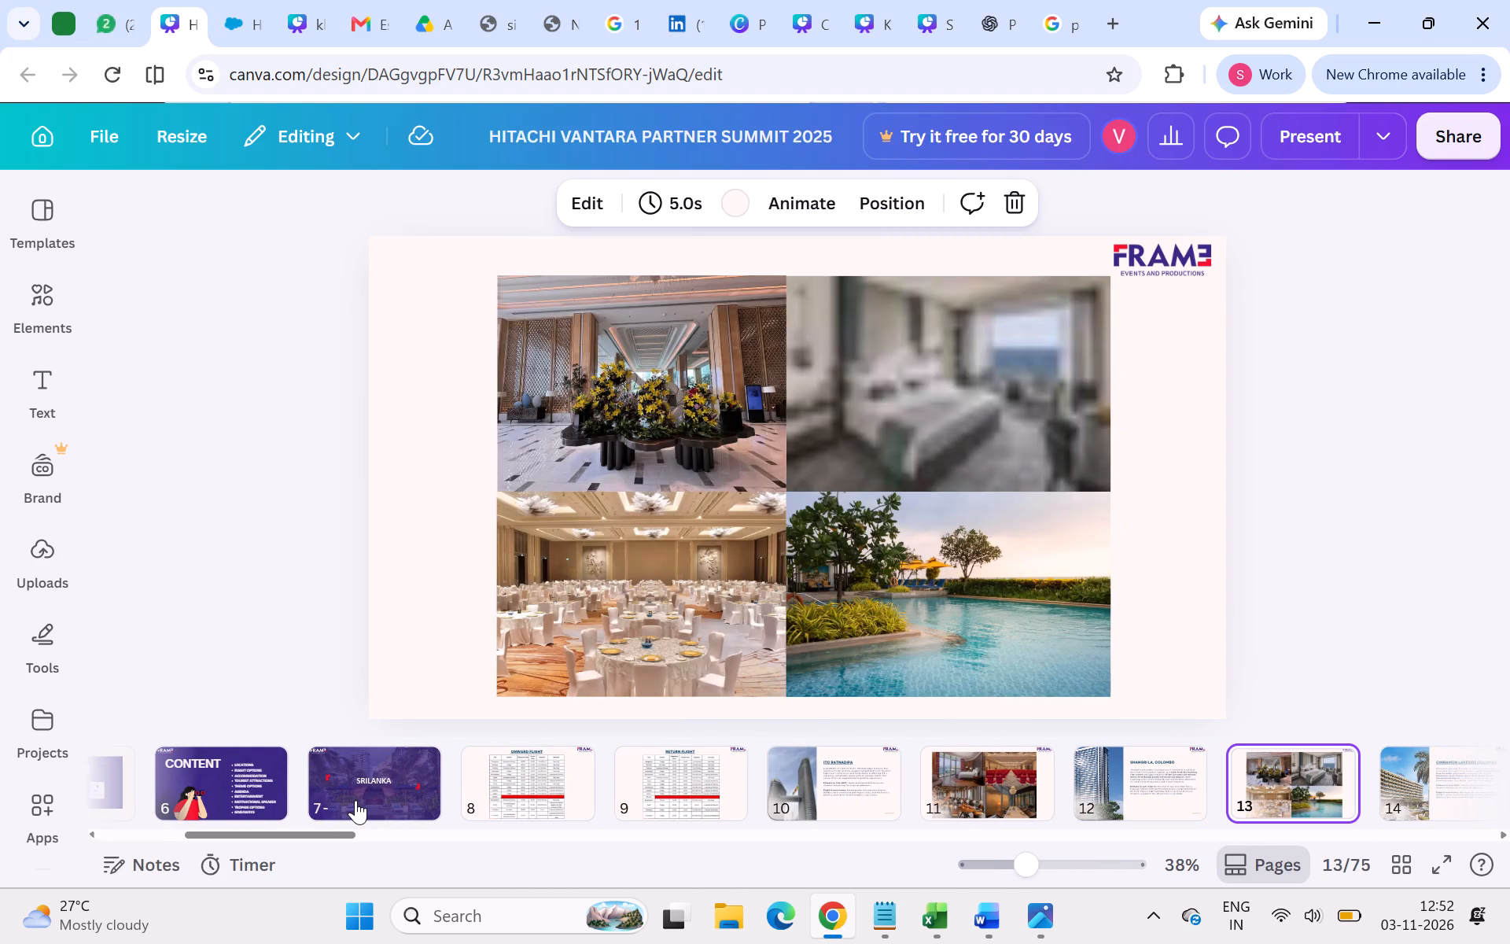
pyautogui.press('Right')
pyautogui.press('Right')
pyautogui.press('Right')
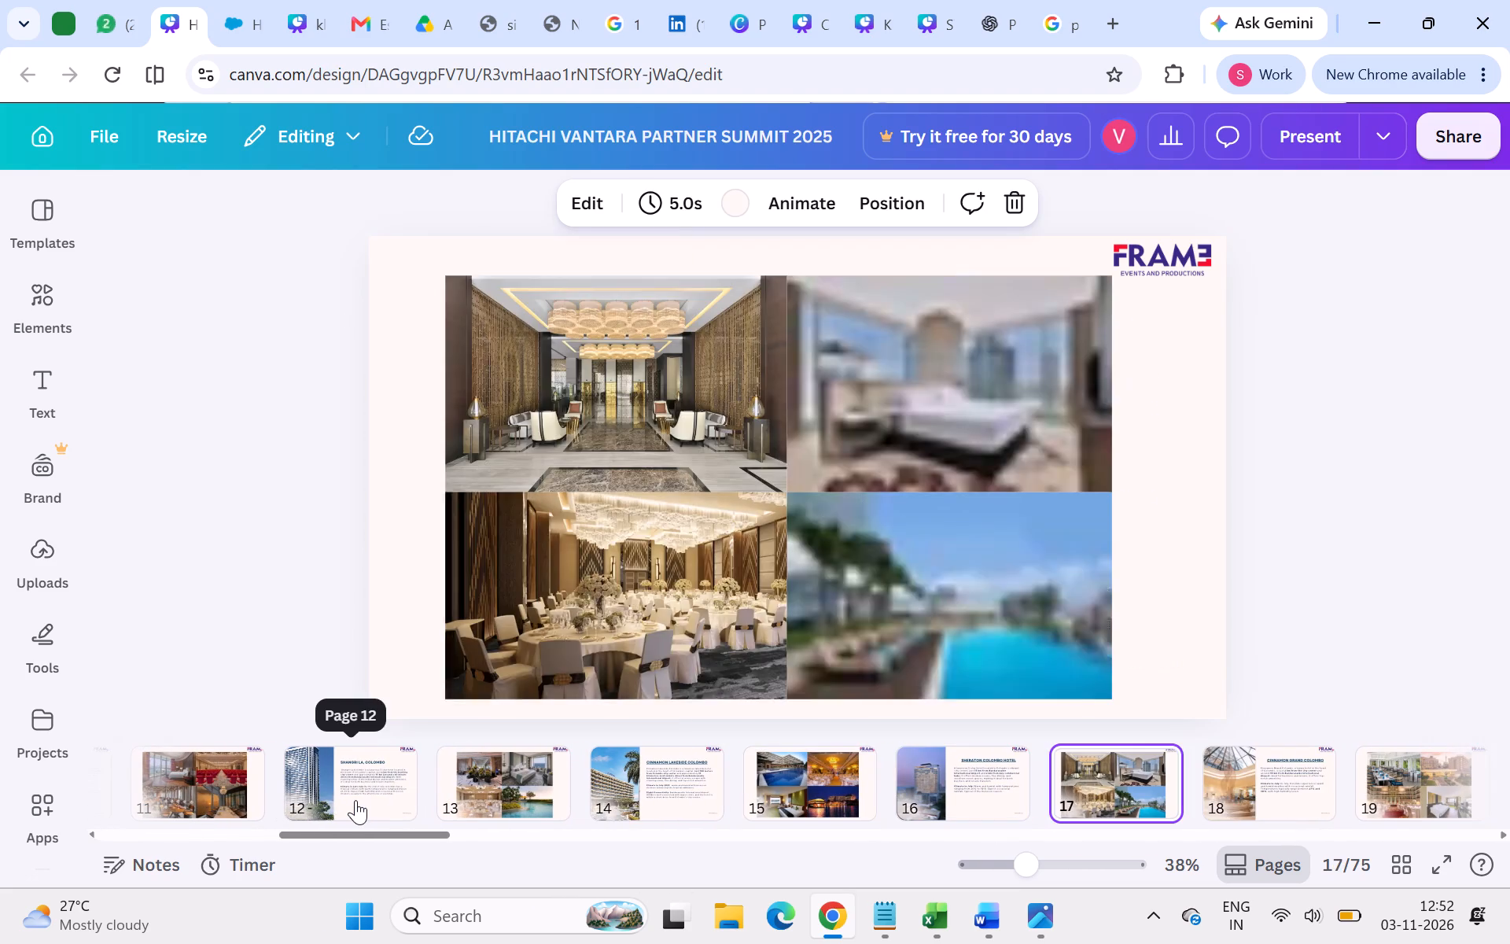
pyautogui.press('Right')
pyautogui.press('Right')
pyautogui.press('Right')
pyautogui.press('Right')
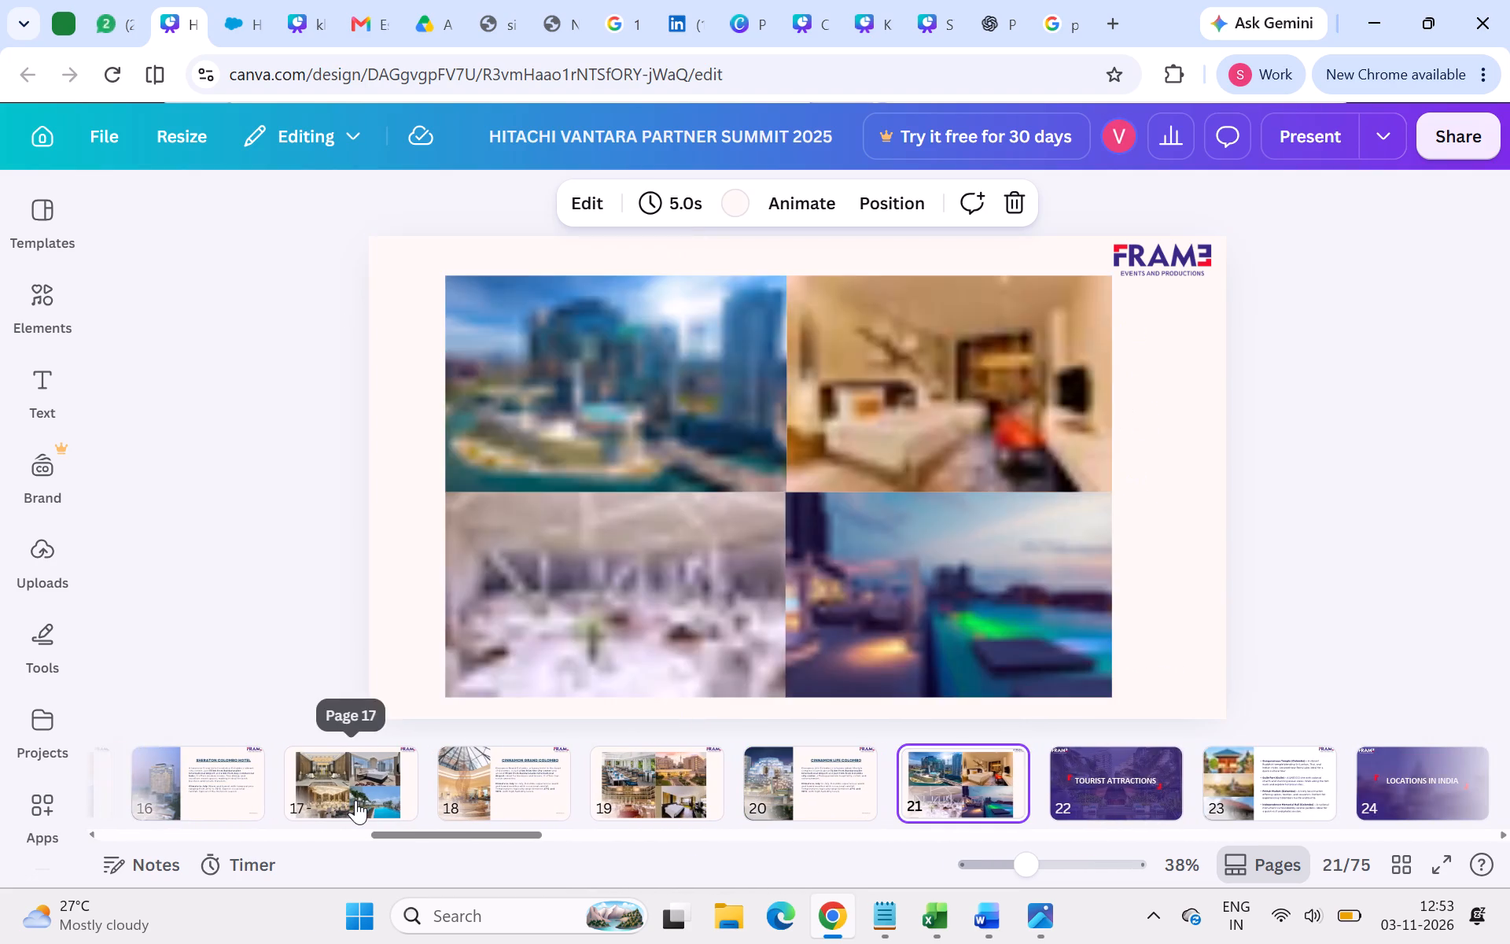
pyautogui.press('Right')
pyautogui.press('Right')
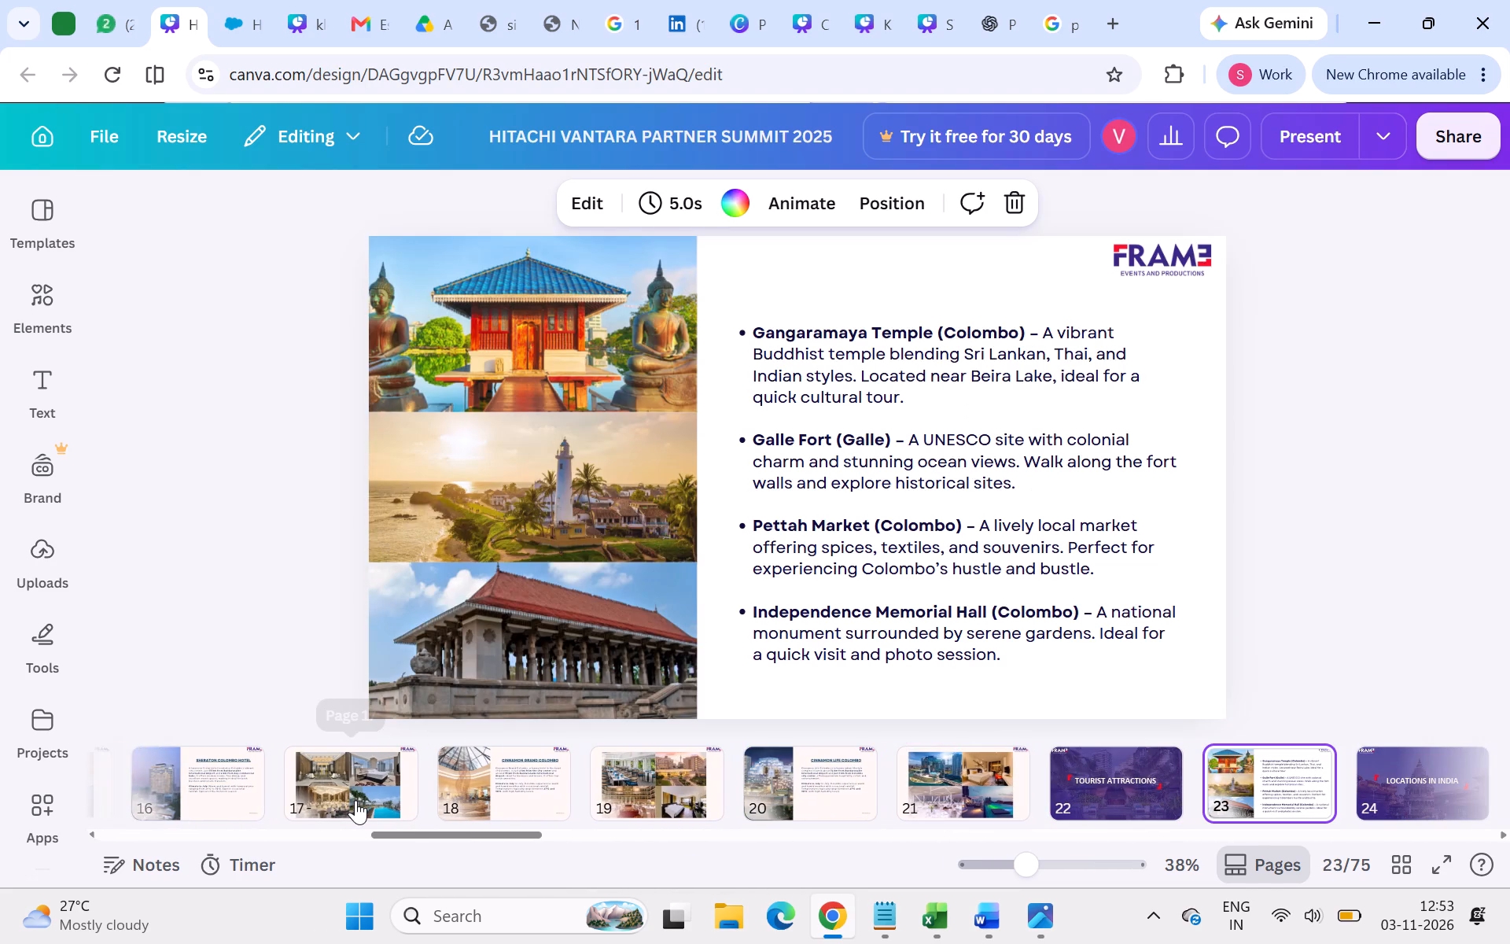
pyautogui.press('Right')
pyautogui.press('Right')
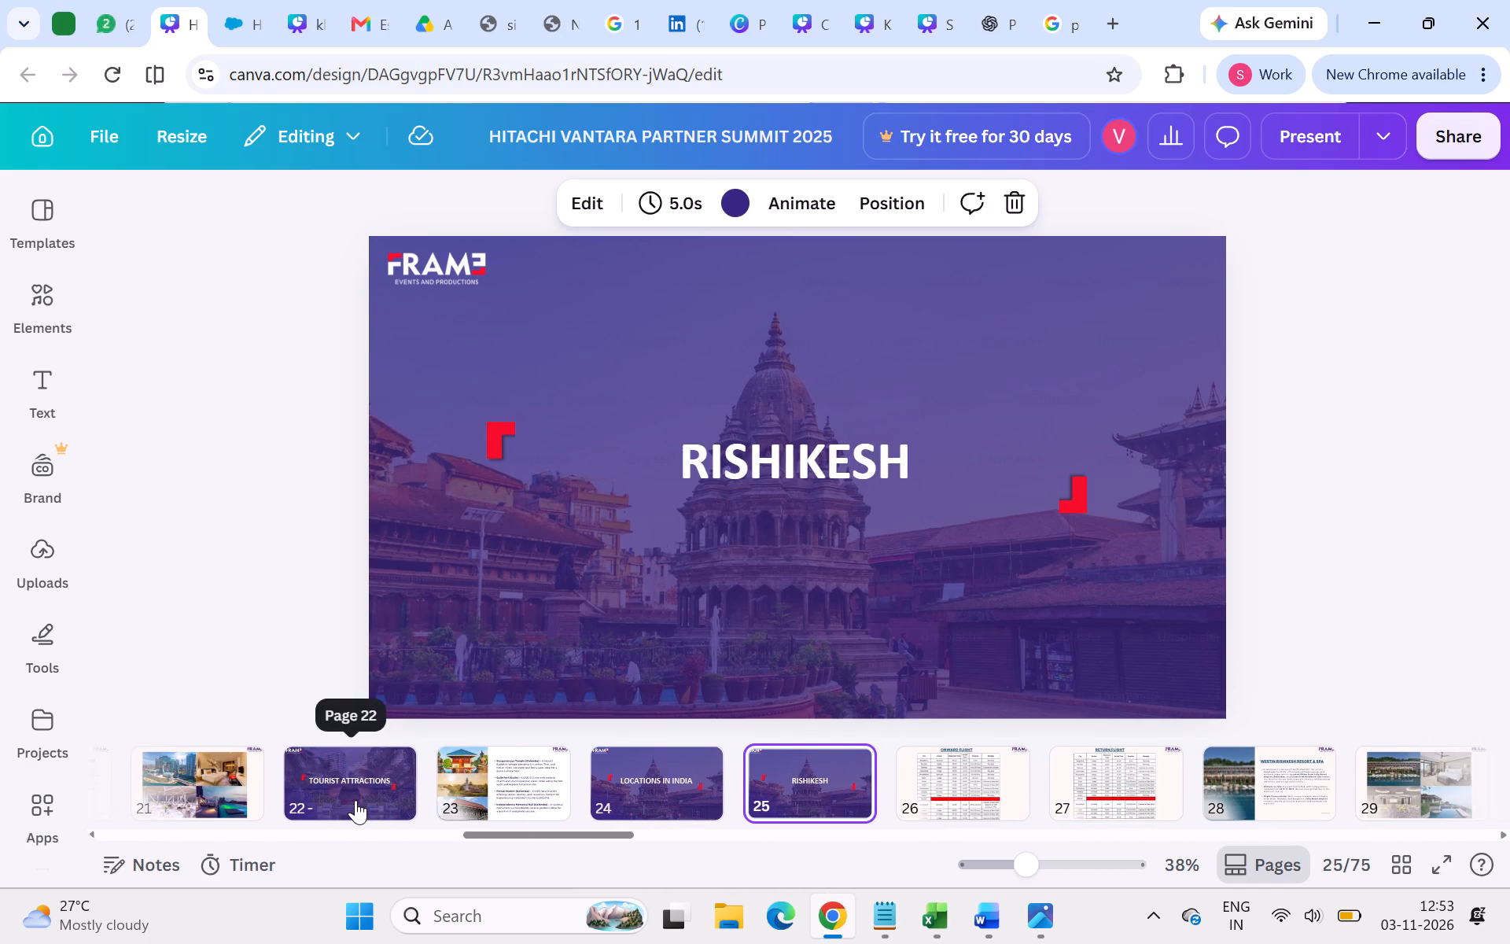
# Review the Colombo hotel pages from page 16 onward and the tourist attractions page 23 again for reusable content.
pyautogui.press('Left')
pyautogui.press('Left')
pyautogui.press('Left')
pyautogui.press('Right')
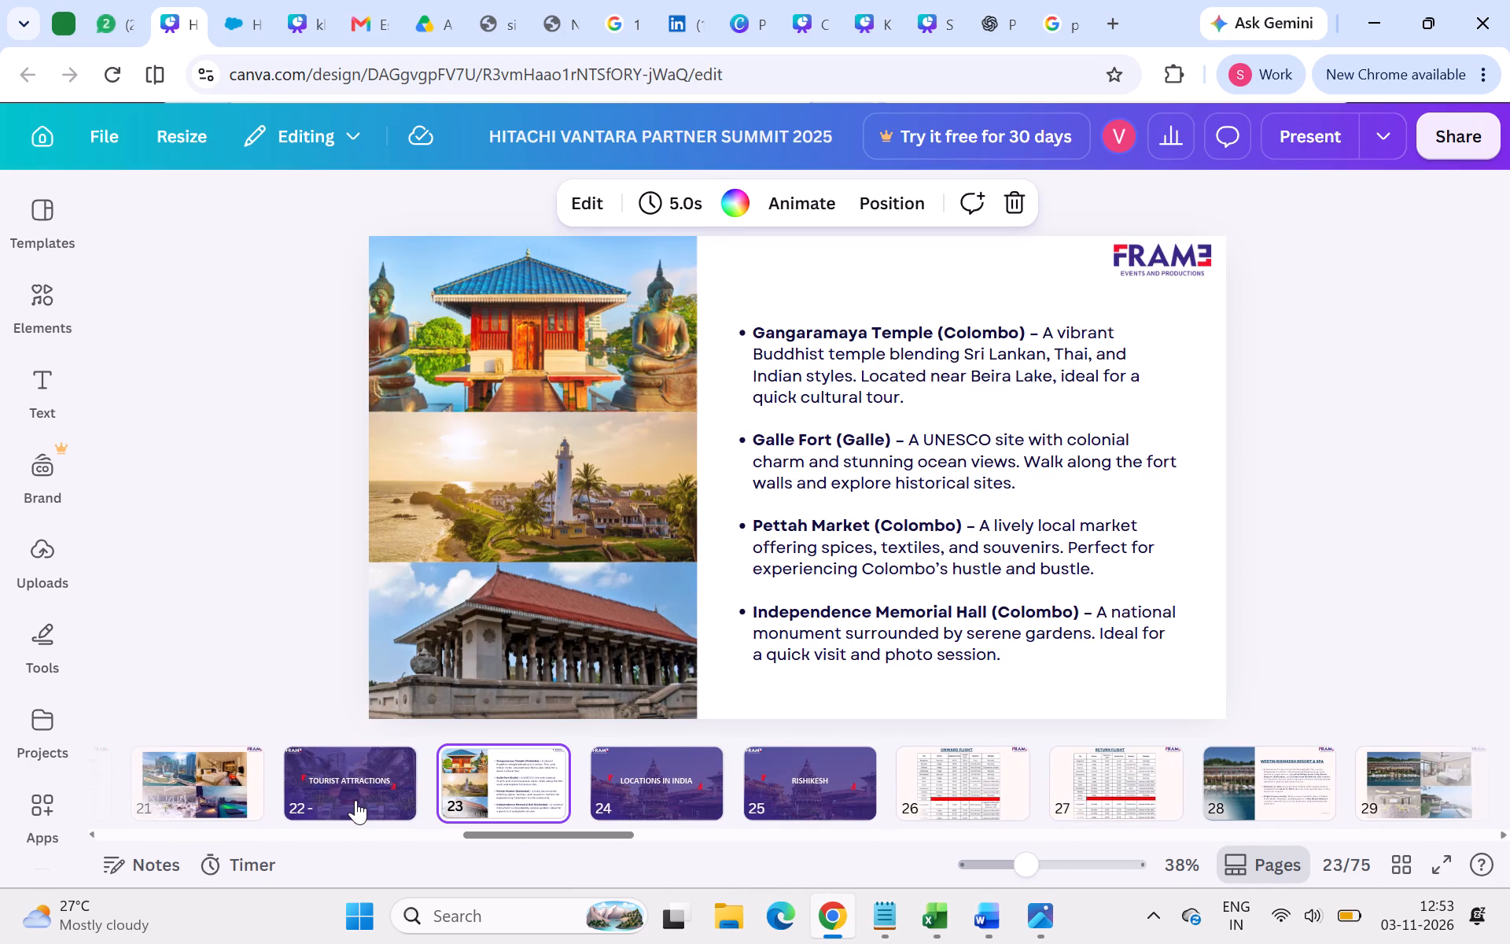
pyautogui.press('Left')
pyautogui.press('Right')
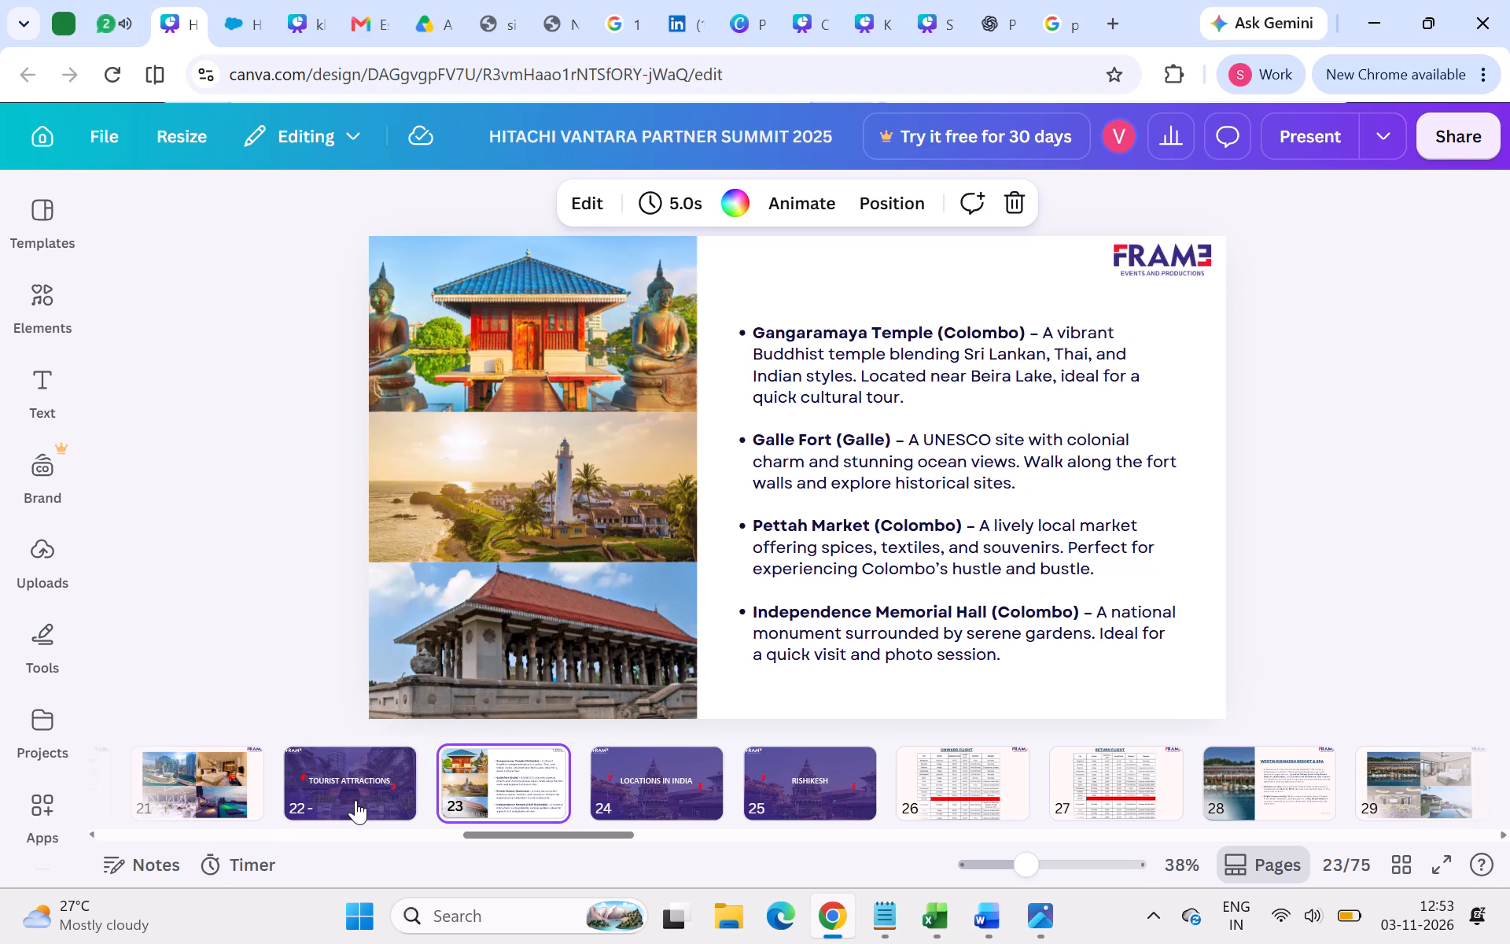
pyautogui.press('Left')
pyautogui.press('Left')
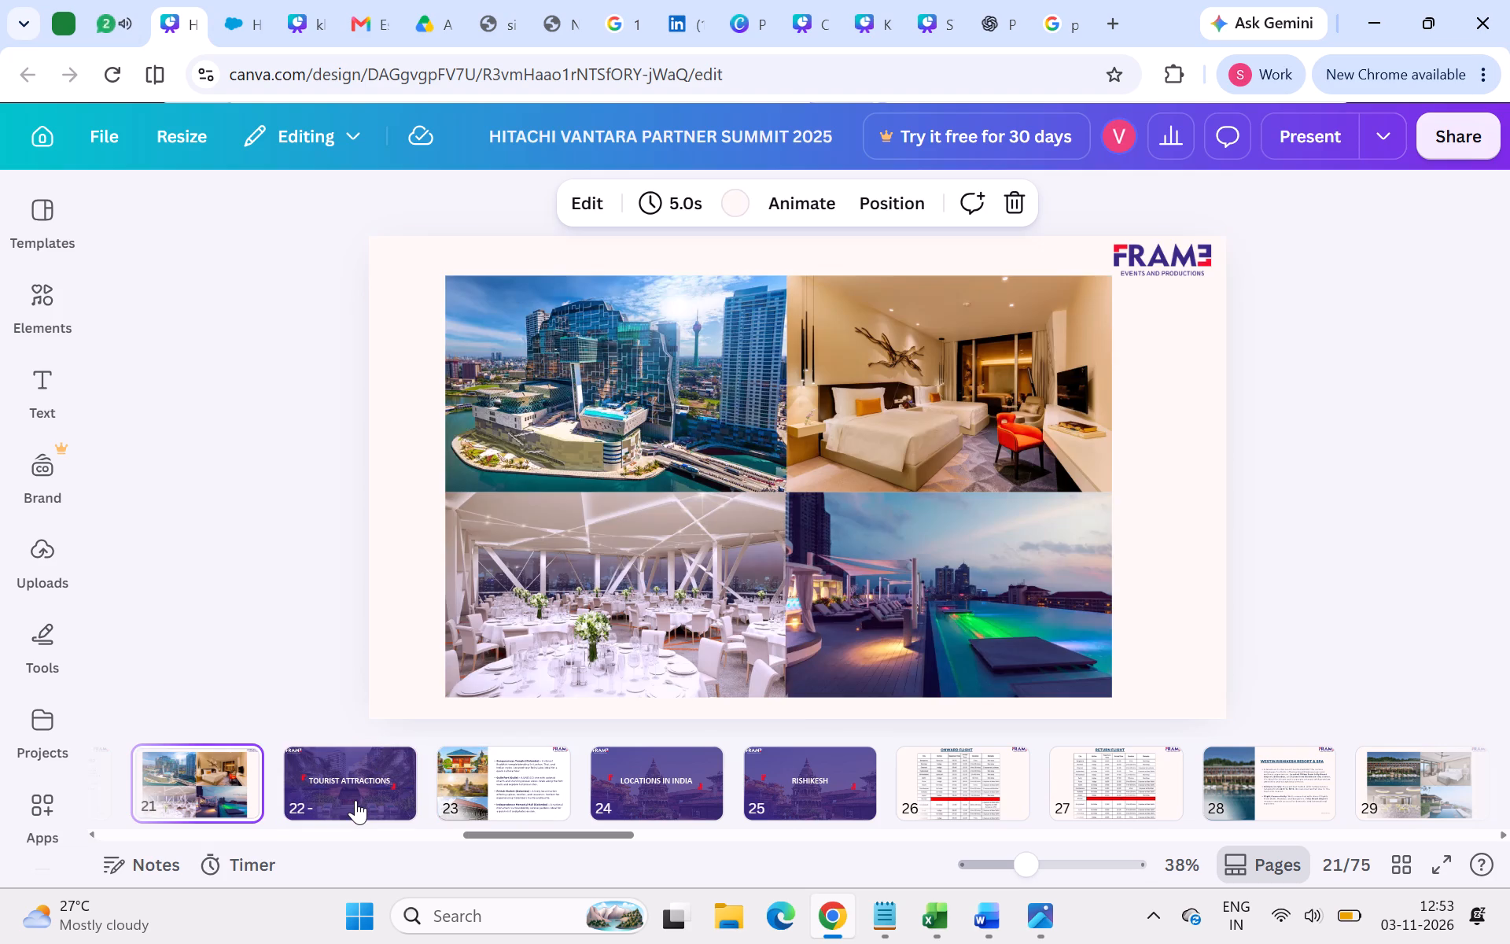
pyautogui.press('Left')
pyautogui.press('Right')
pyautogui.press('Left')
pyautogui.press('Left')
pyautogui.press('Left')
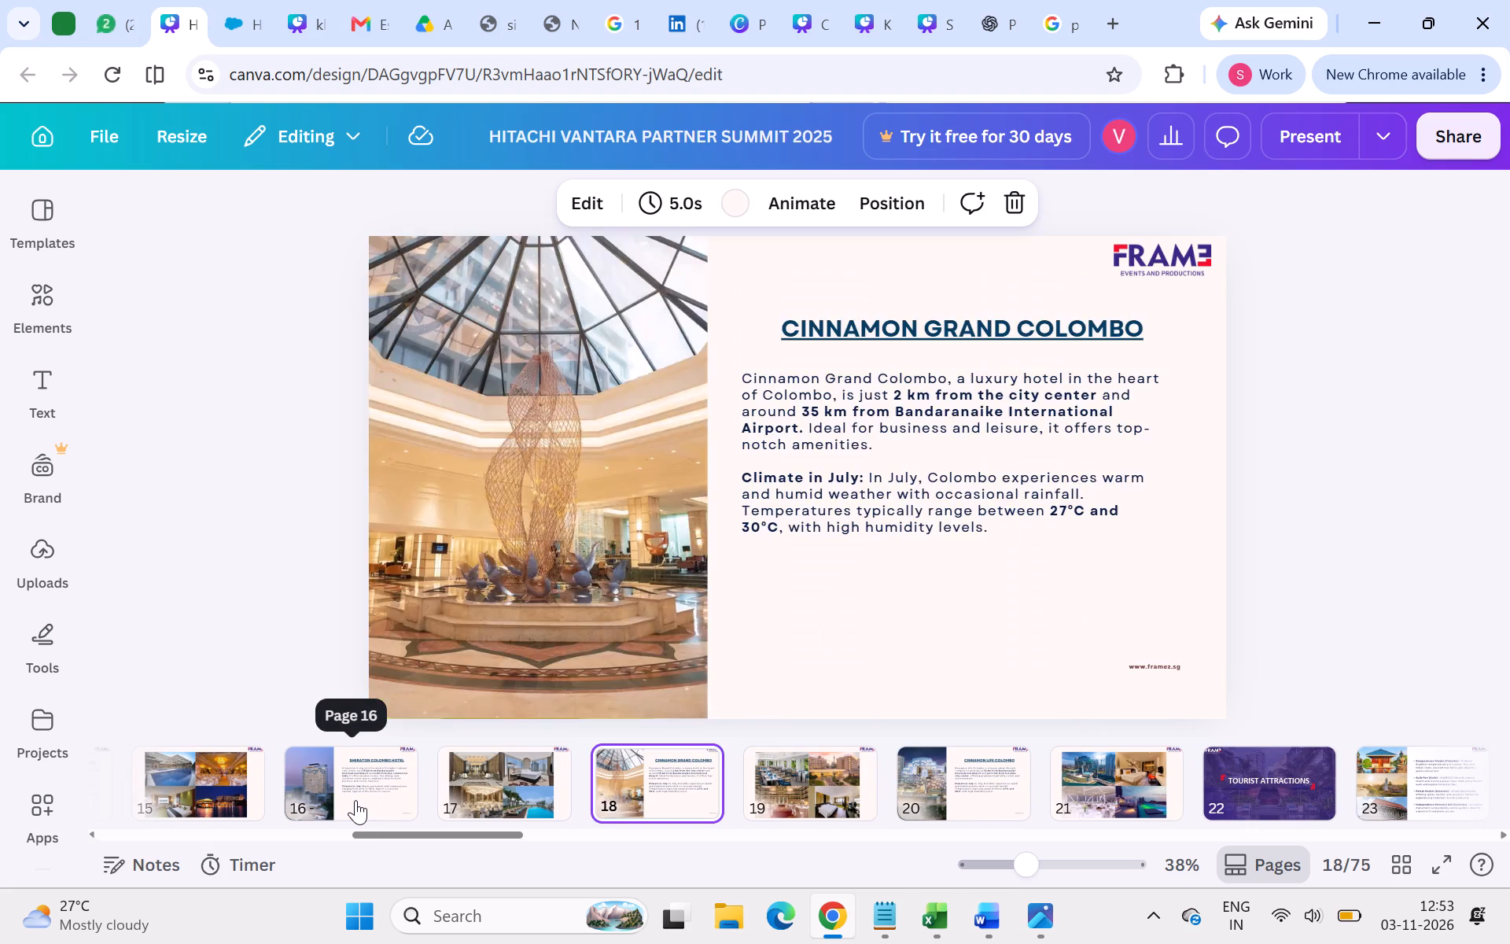
pyautogui.press('Left')
pyautogui.press('Left')
pyautogui.press('Right')
pyautogui.press('Right')
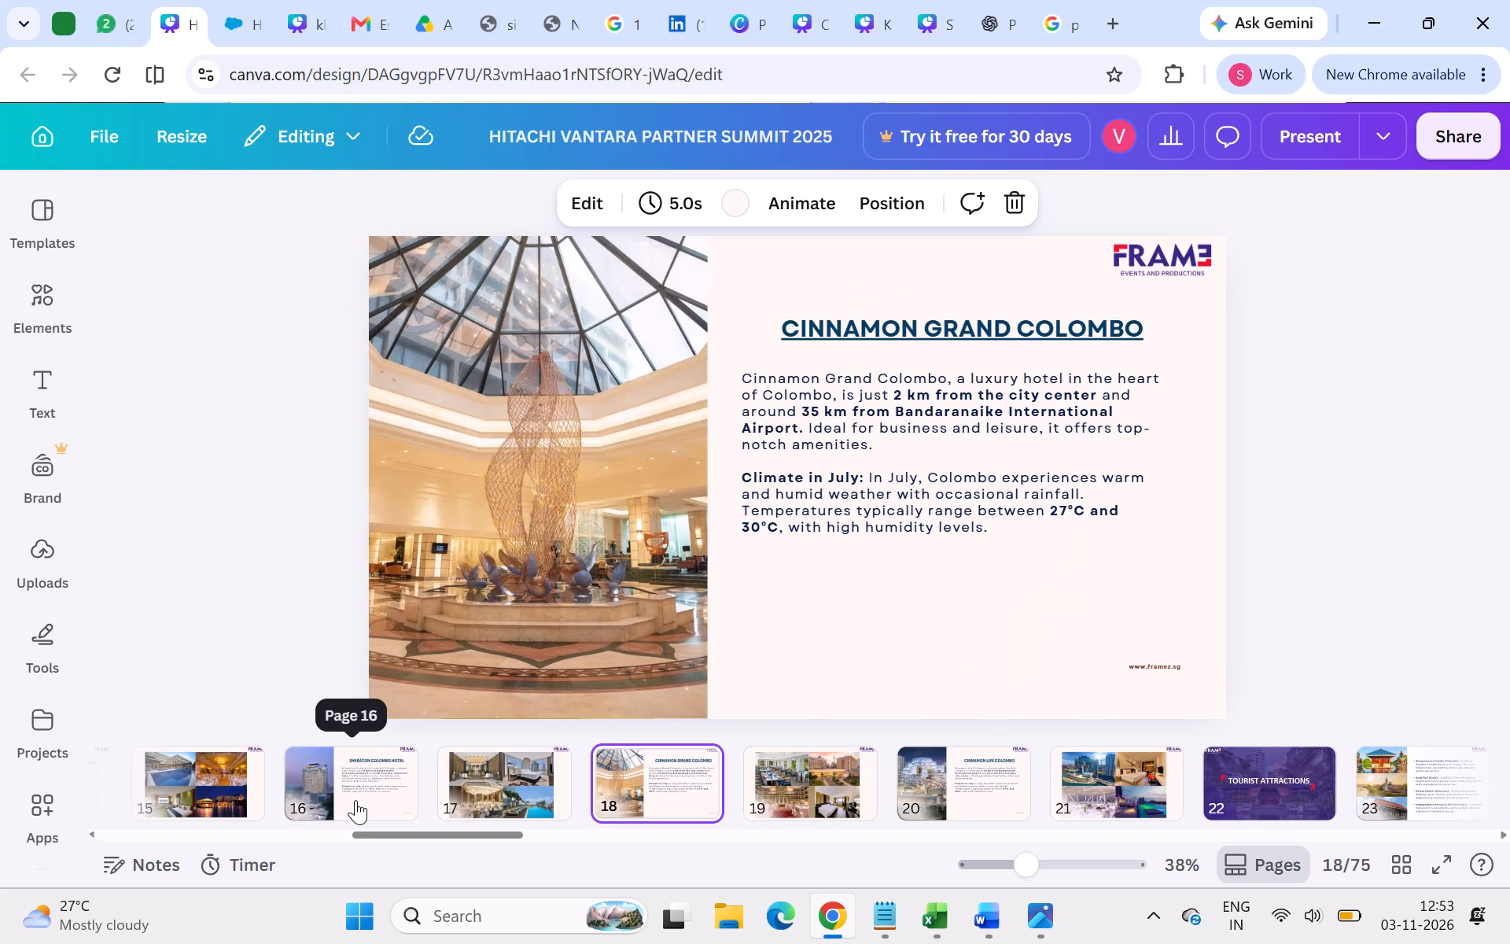
pyautogui.press('Right')
pyautogui.press('Right')
pyautogui.press('Right')
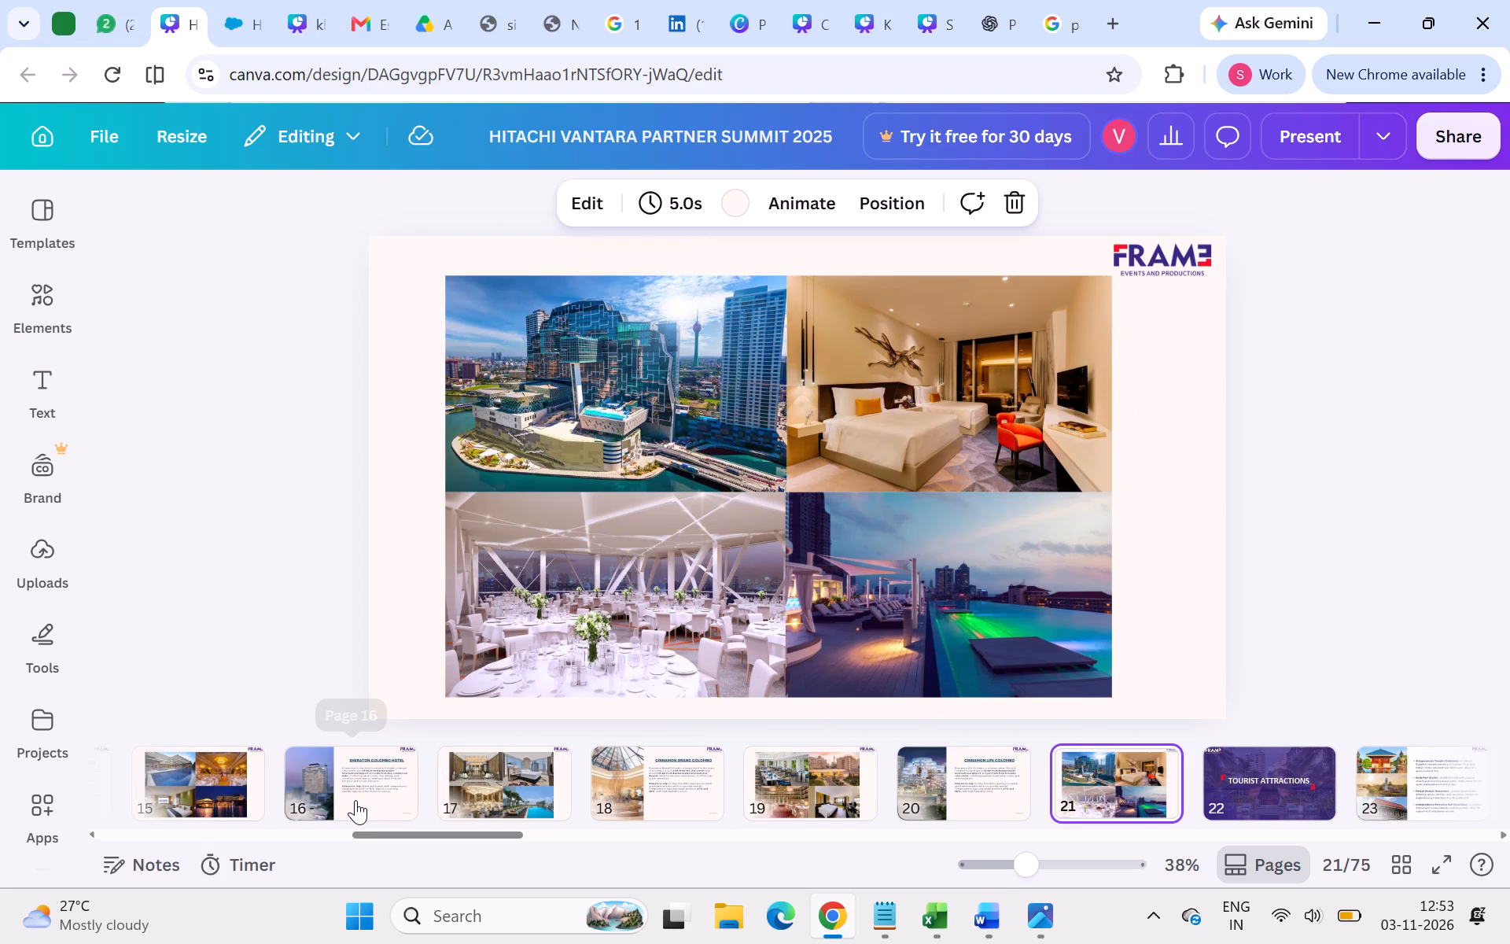
pyautogui.press('Right')
pyautogui.press('Left')
pyautogui.press('Right')
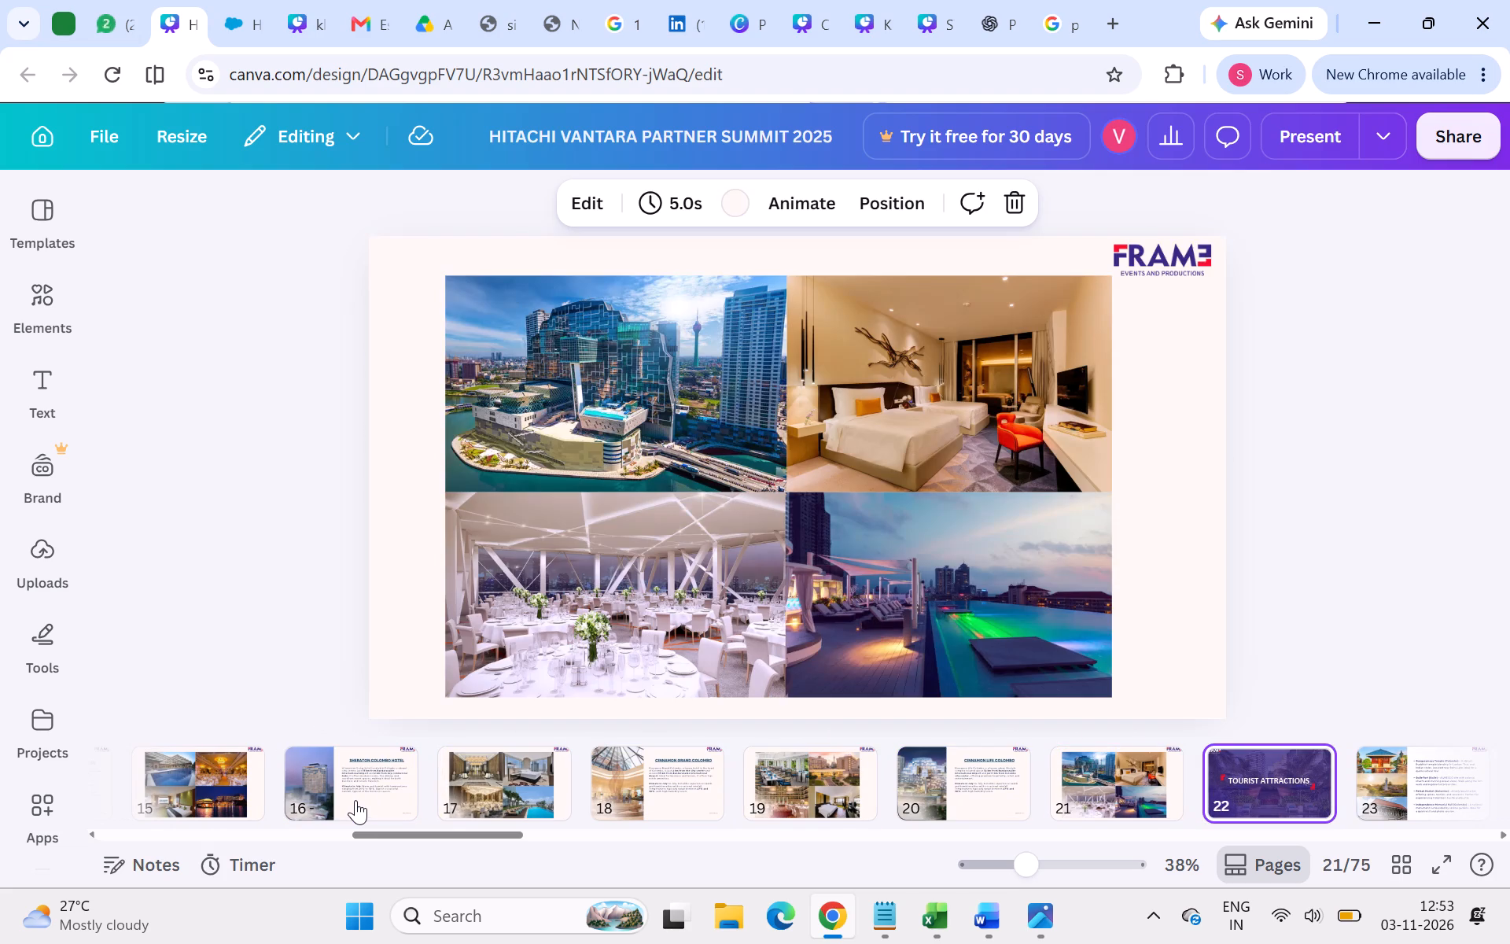
pyautogui.press('Right')
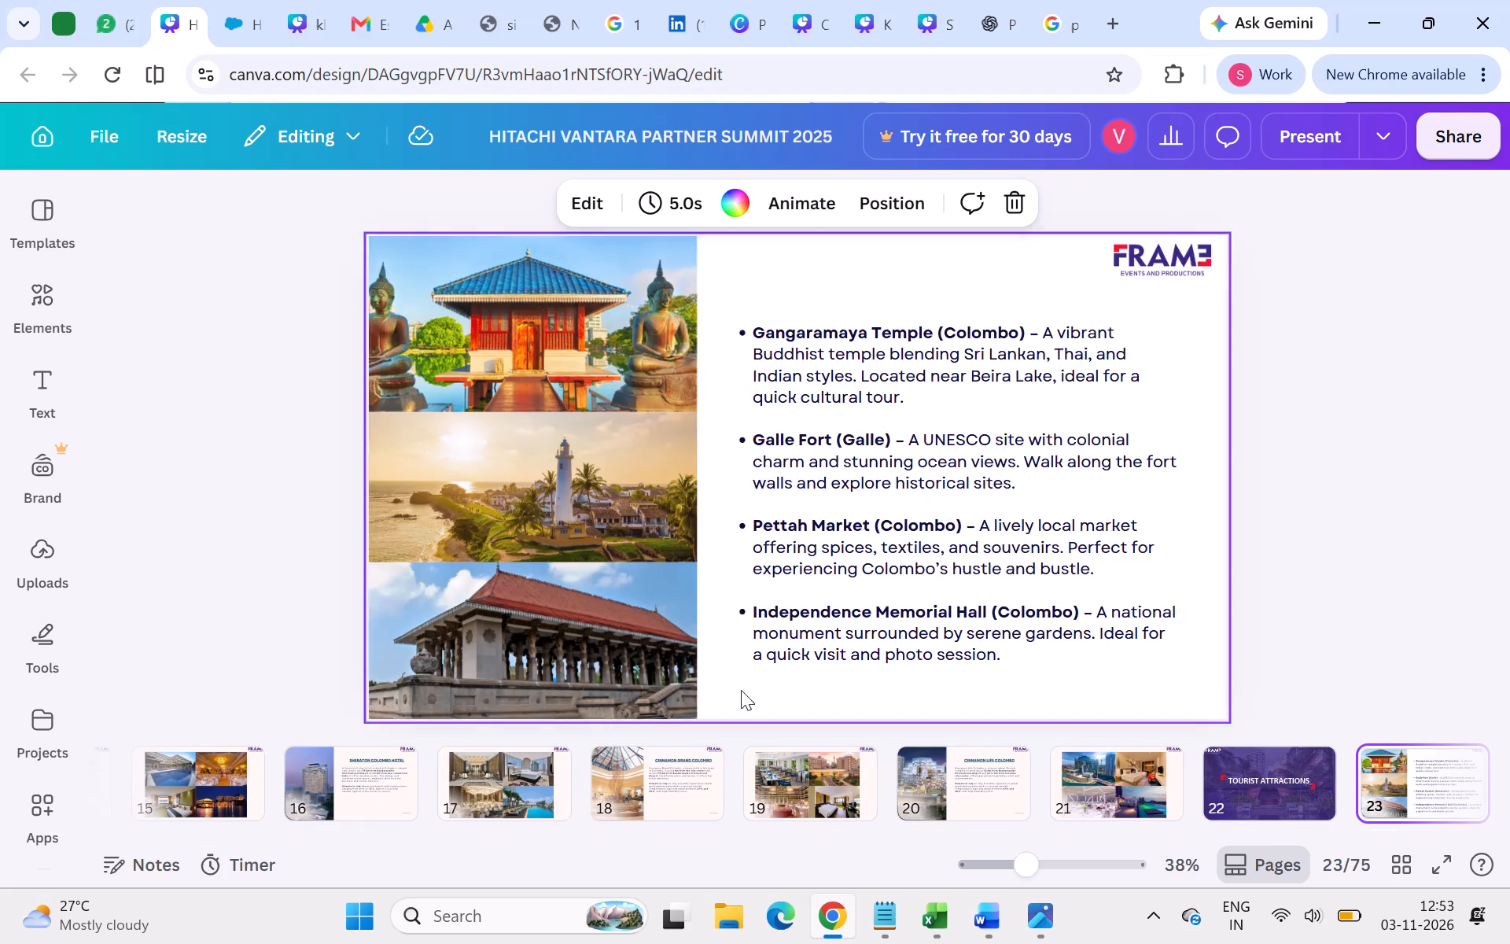
# Copy page 23, the Colombo and Galle tourist attractions page, from the Hitachi Vantara deck.
pyautogui.click(718, 718)
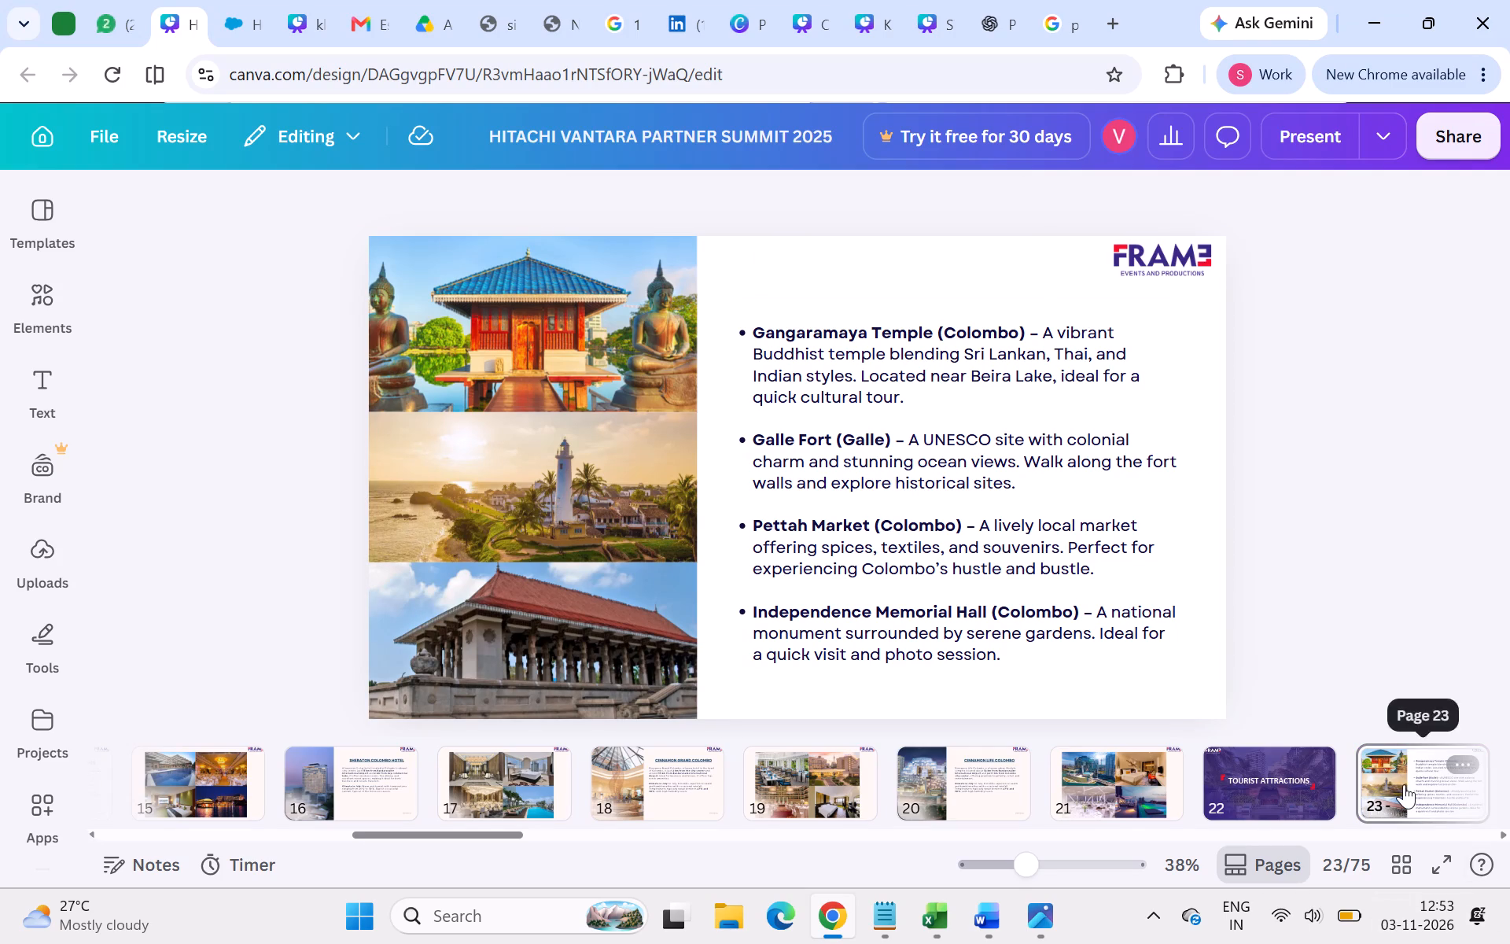
pyautogui.click(1404, 784)
pyautogui.hotkey('ctrl', 'c')
# Look through the Locations in India pages, from Rishikesh to the Dehradun divider and its flight tables.
pyautogui.hscroll(-4, 1381, 790)
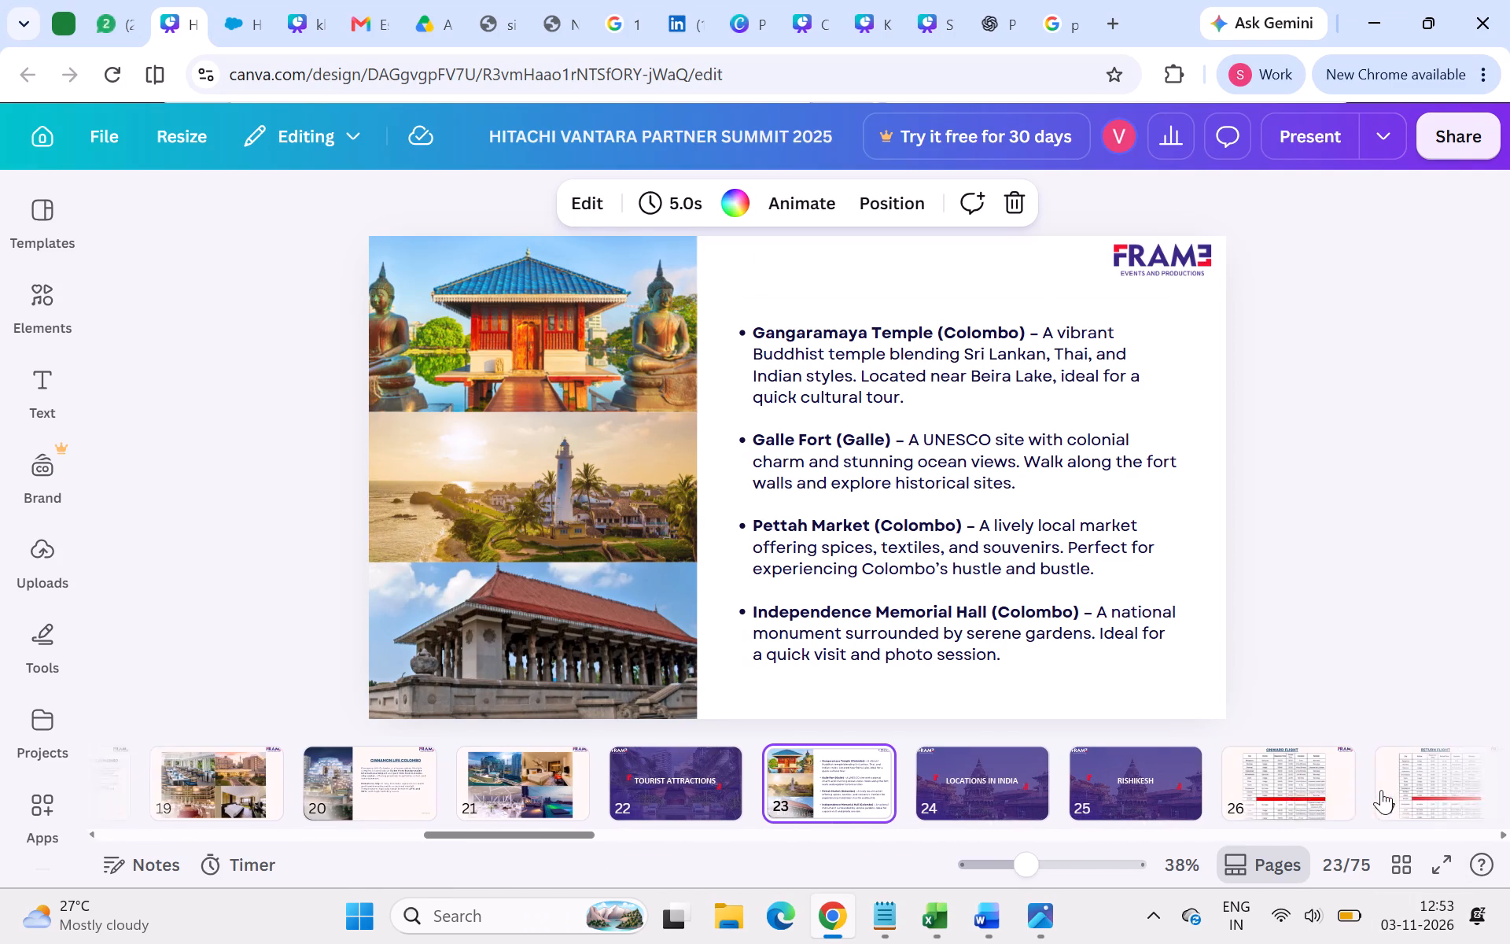
pyautogui.hscroll(-3, 1381, 790)
pyautogui.press('pagedown')
pyautogui.press('pagedown')
pyautogui.press('pagedown')
pyautogui.press('pagedown')
pyautogui.press('pagedown')
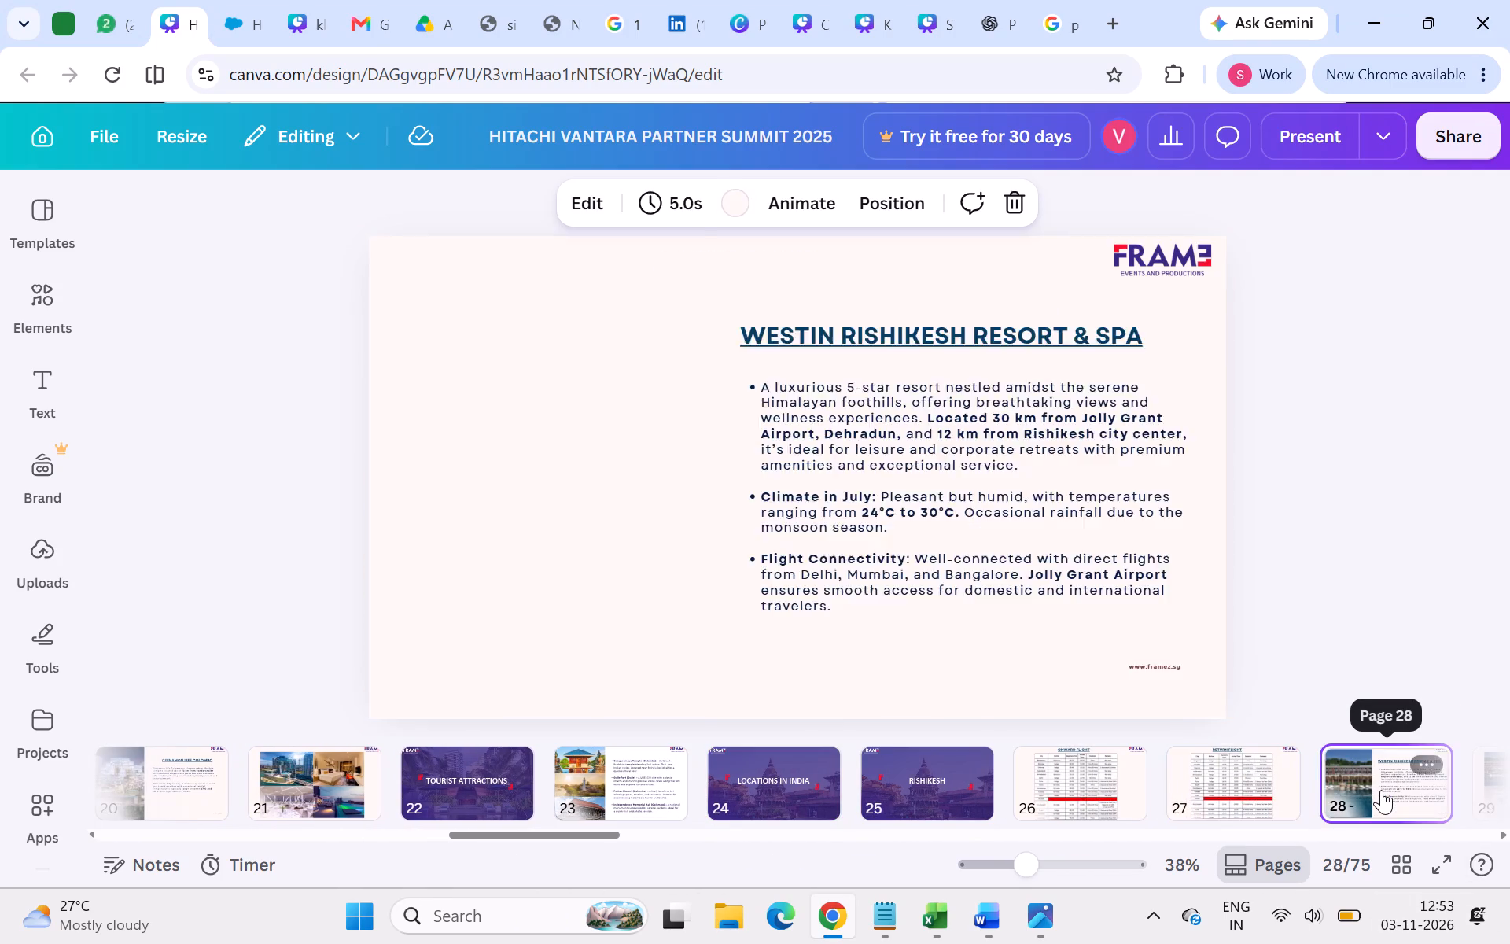
pyautogui.press('pagedown')
pyautogui.press('pagedown')
pyautogui.press('pagedown')
pyautogui.press('pagedown')
pyautogui.press('pagedown')
pyautogui.press('pagedown')
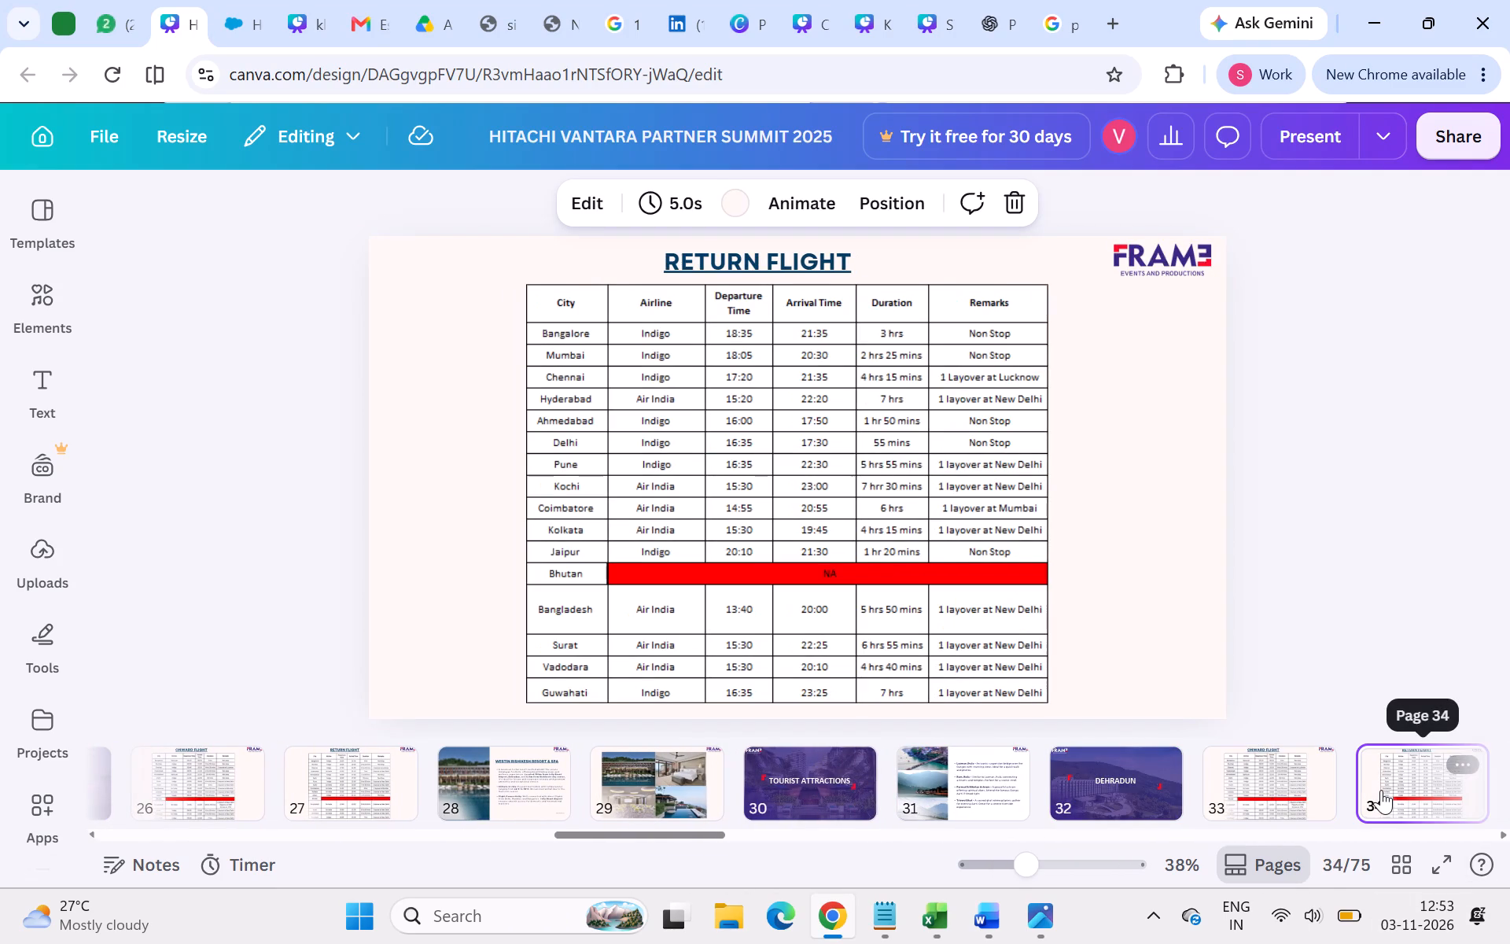
pyautogui.press('Left')
pyautogui.press('Left')
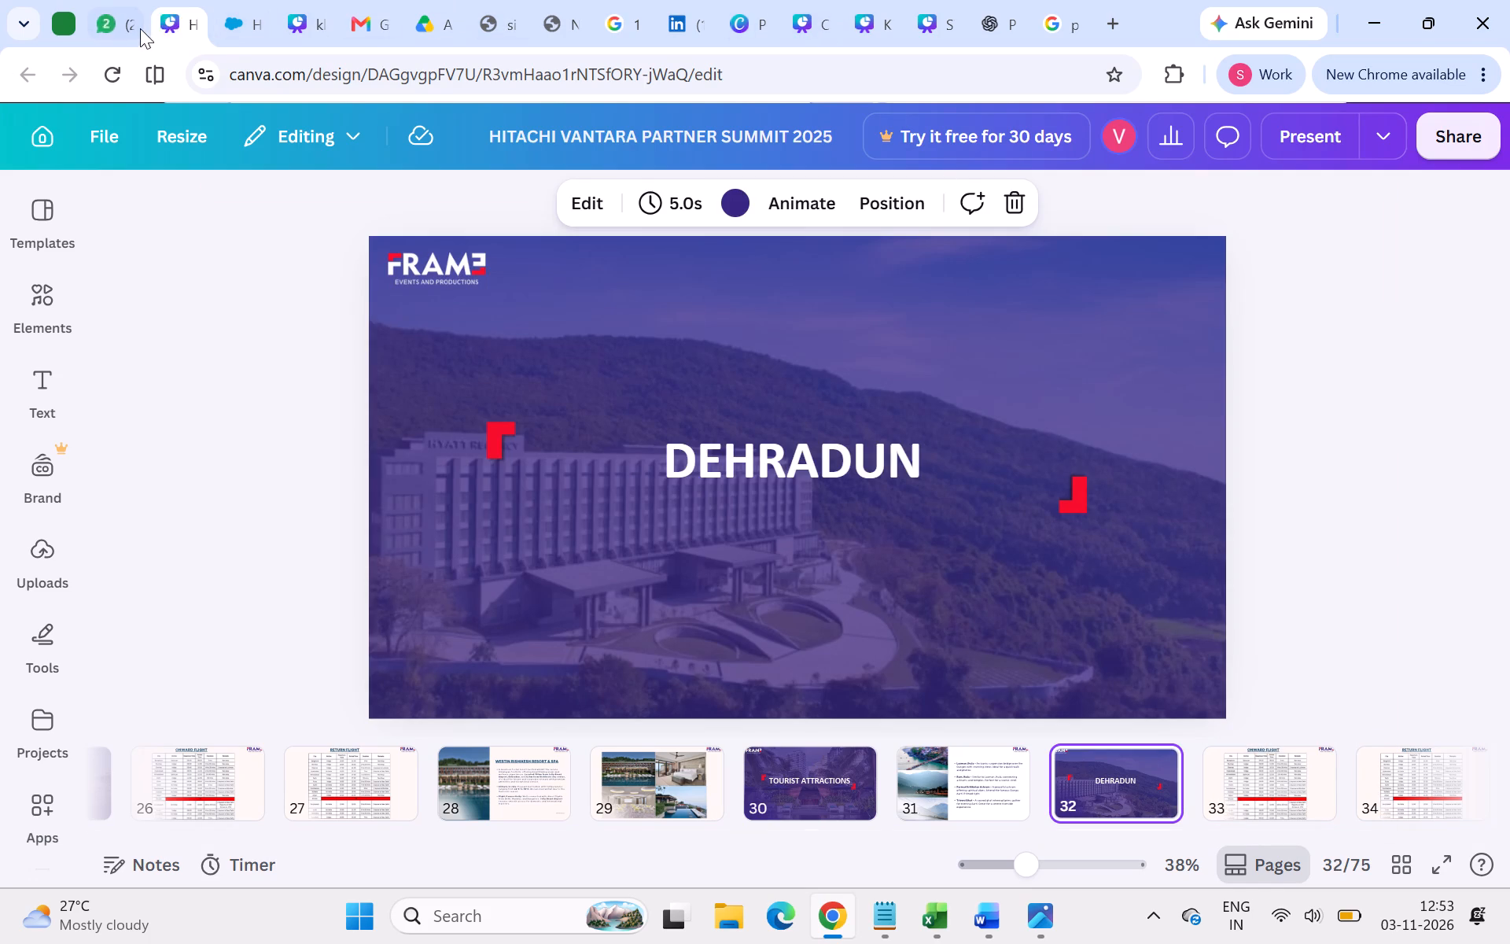
# Switch to the kluber sales conference design and delete the full-slide floor plan image from page 6.
pyautogui.click(312, 26)
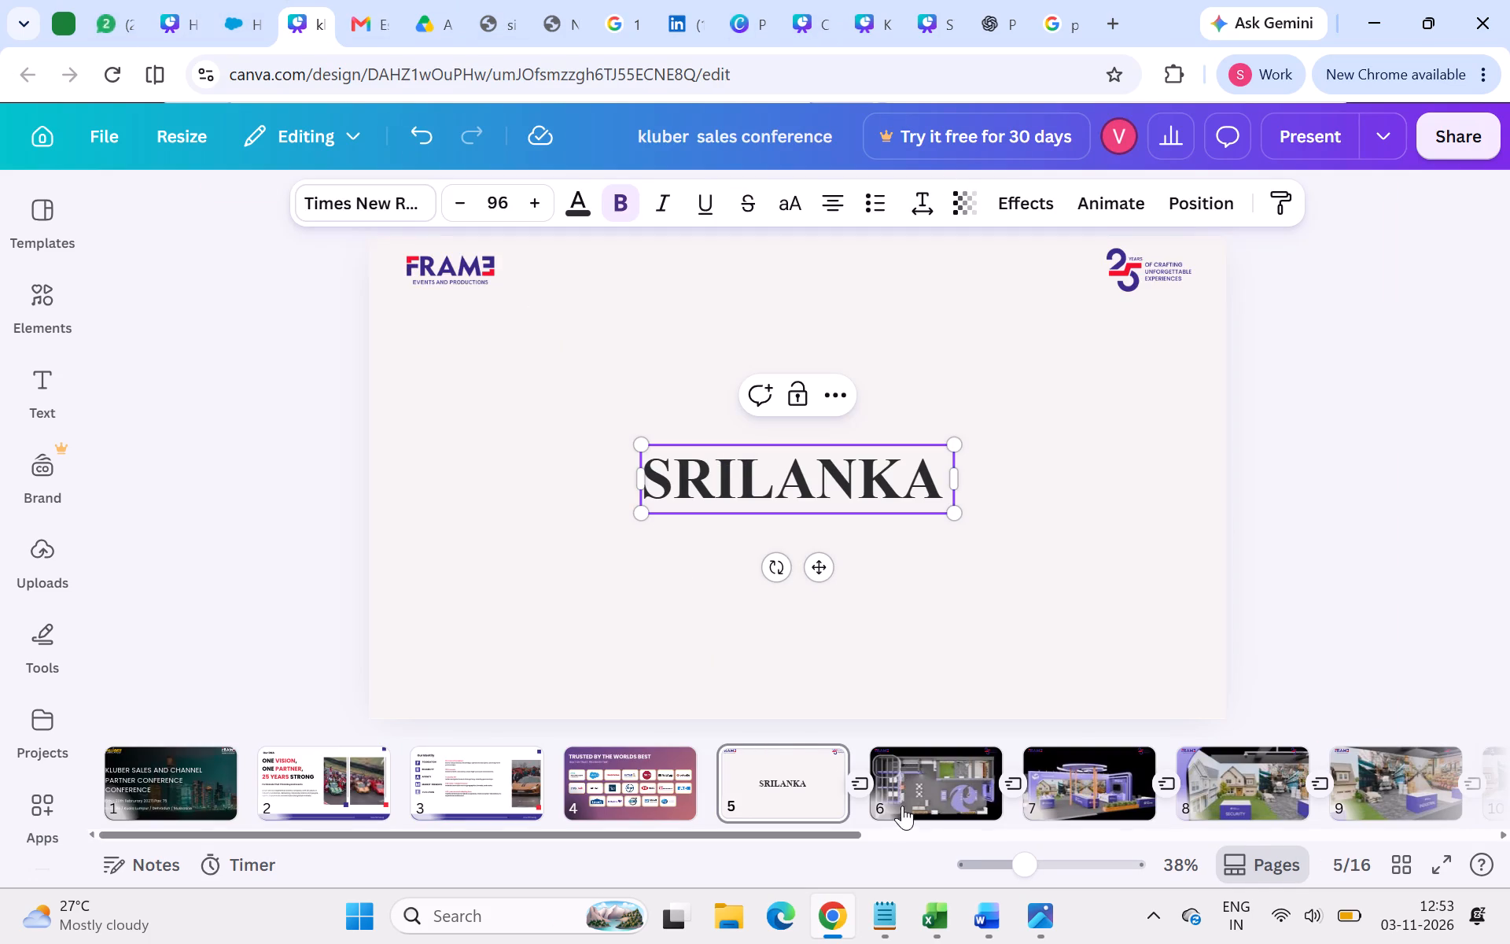
pyautogui.click(906, 787)
pyautogui.click(790, 426)
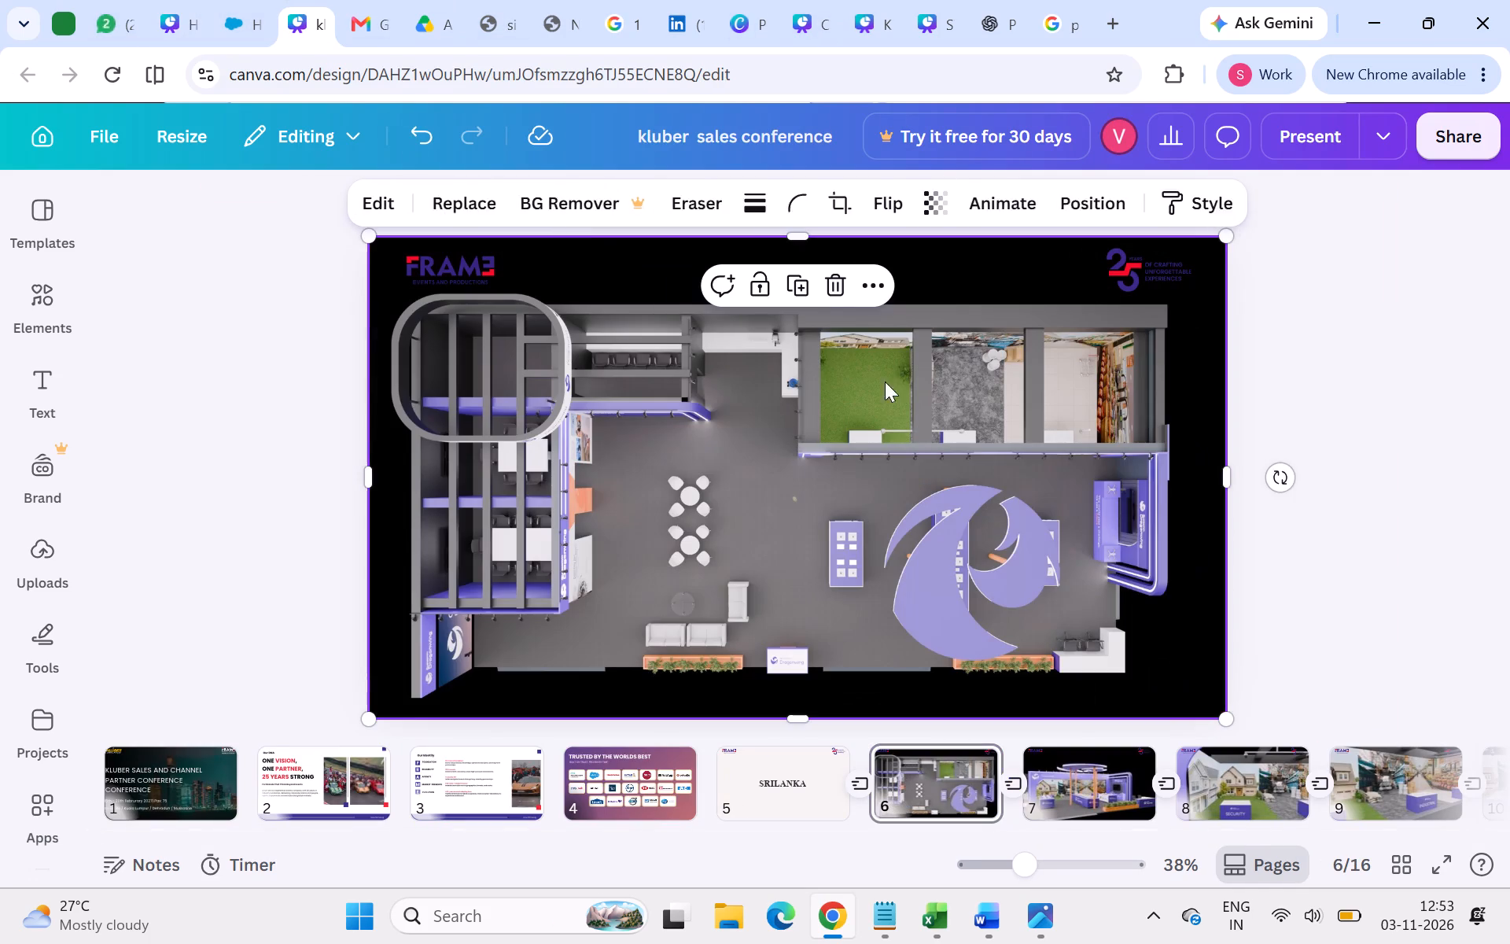
pyautogui.click(830, 281)
# Paste the copied Sri Lanka attractions page after the blank page 6, and delete the surplus duplicate of it.
pyautogui.hotkey('ctrl', 'v')
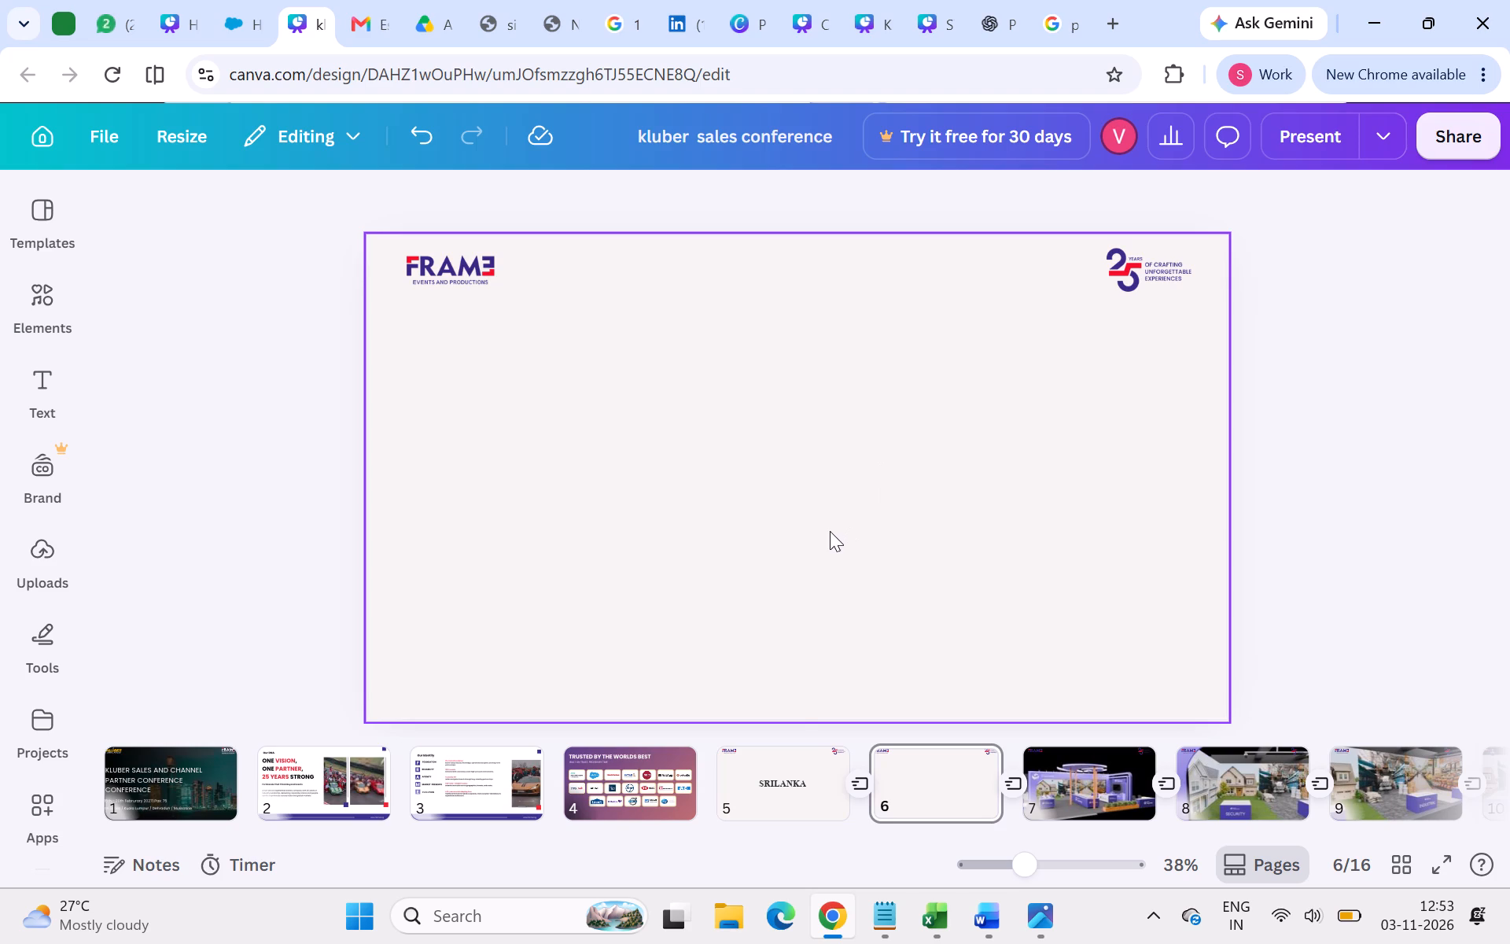
pyautogui.click(1007, 802)
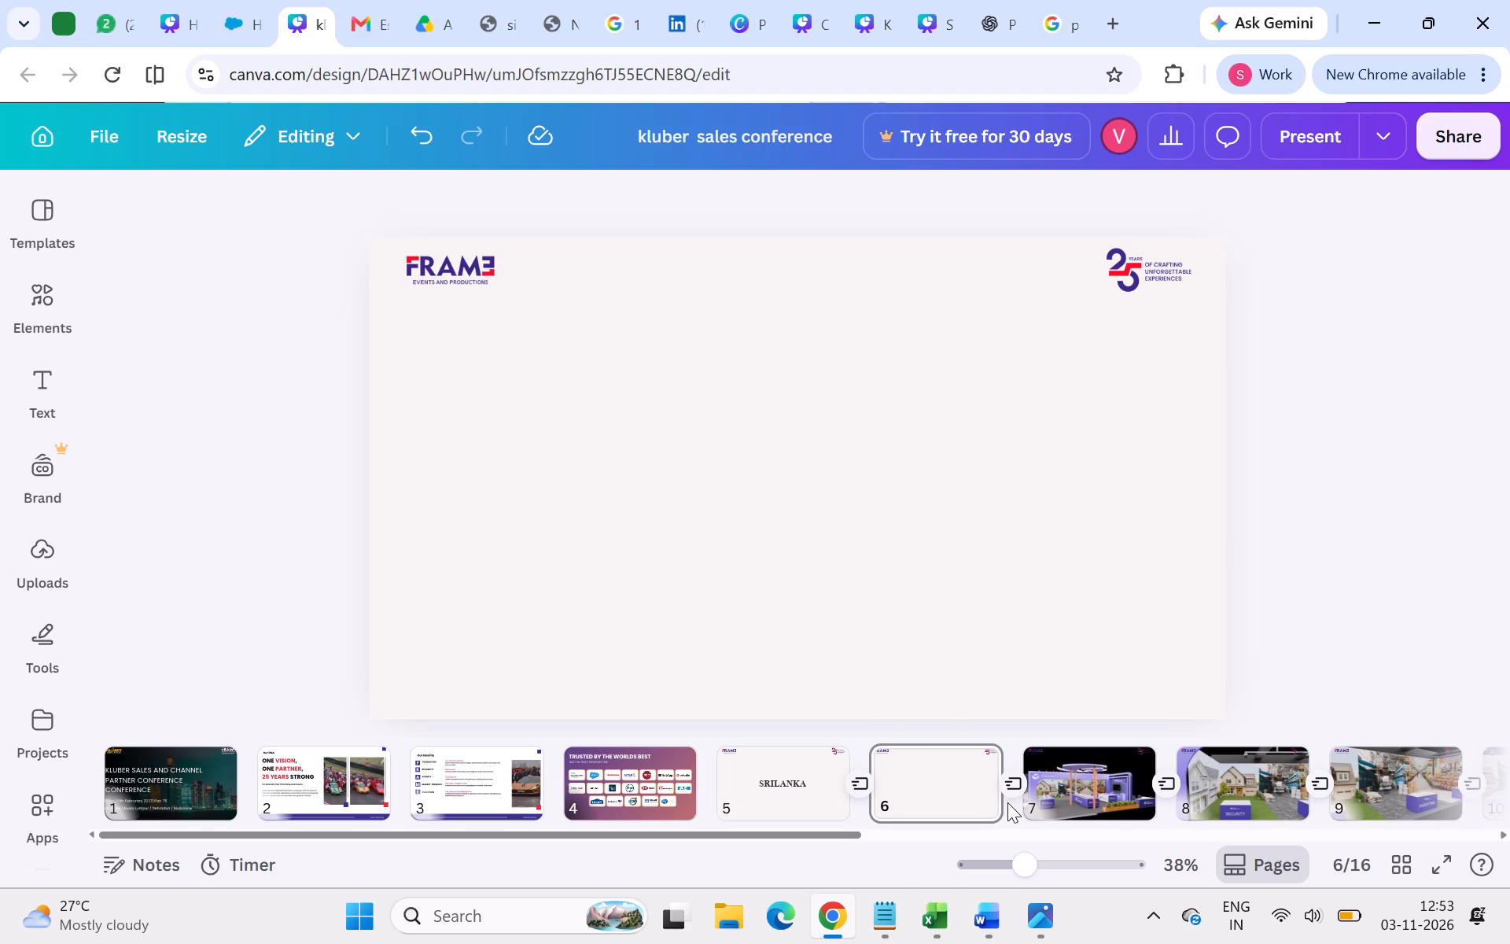
pyautogui.hotkey('ctrl', 'v')
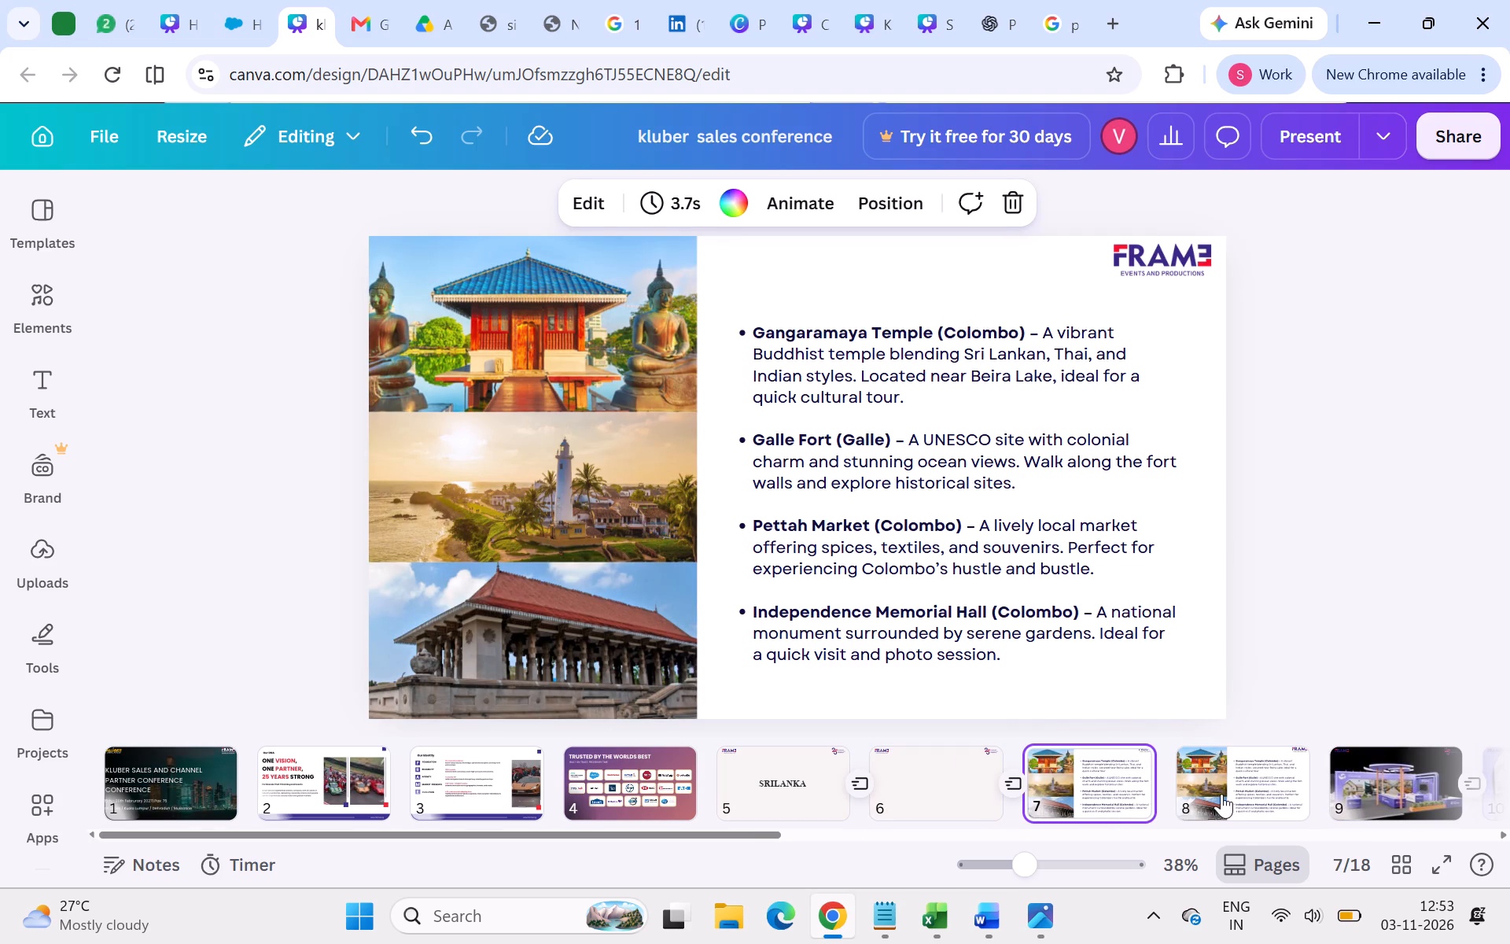
pyautogui.click(1224, 789)
pyautogui.rightClick(1224, 785)
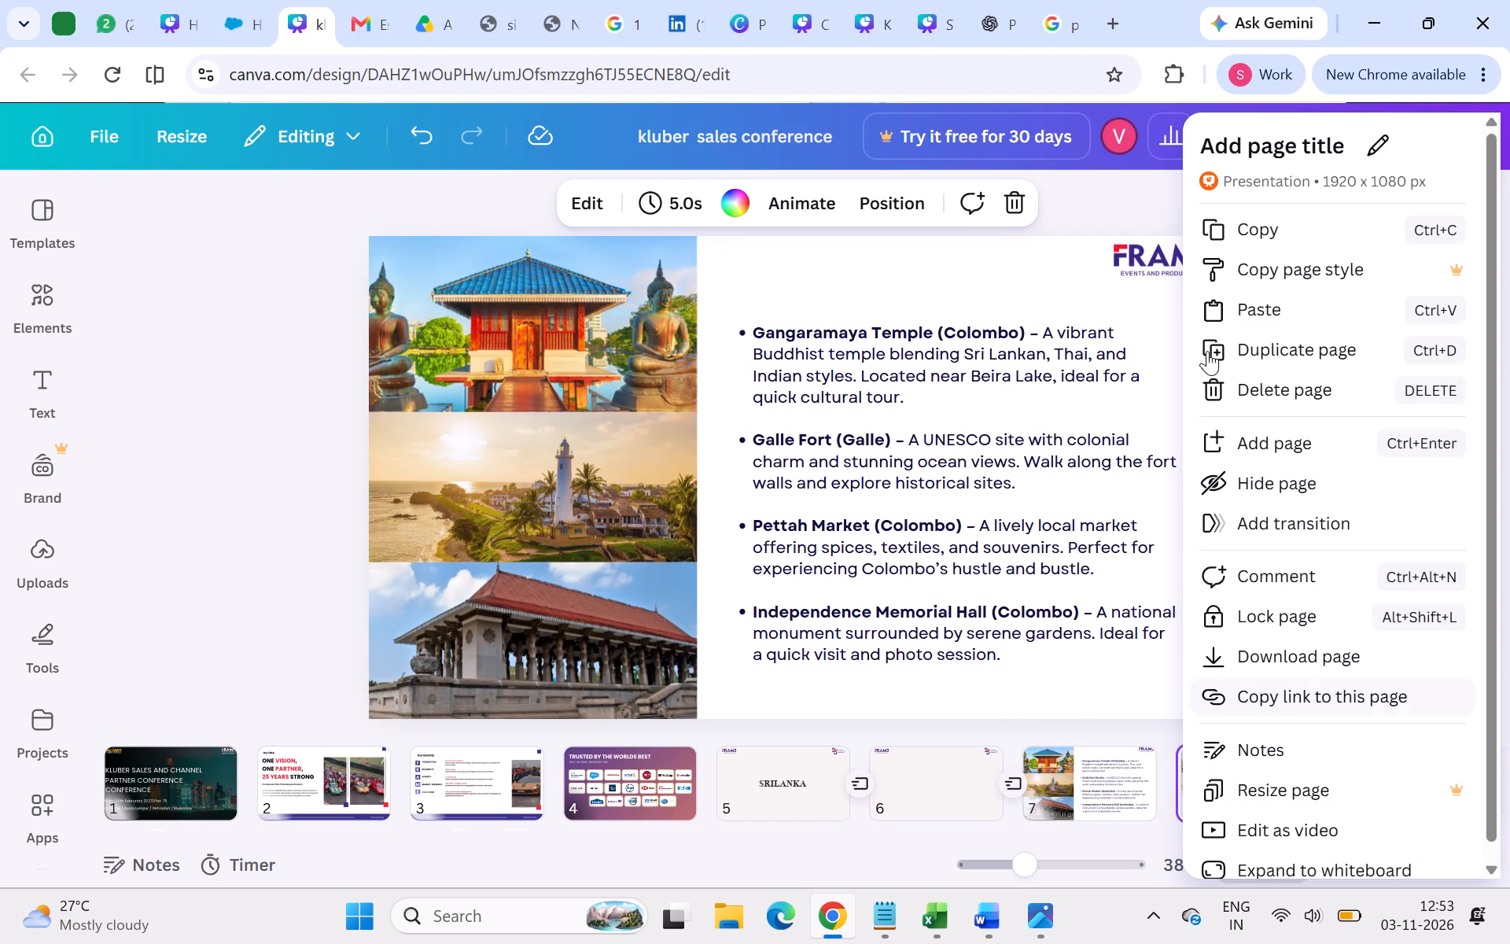
pyautogui.click(1225, 400)
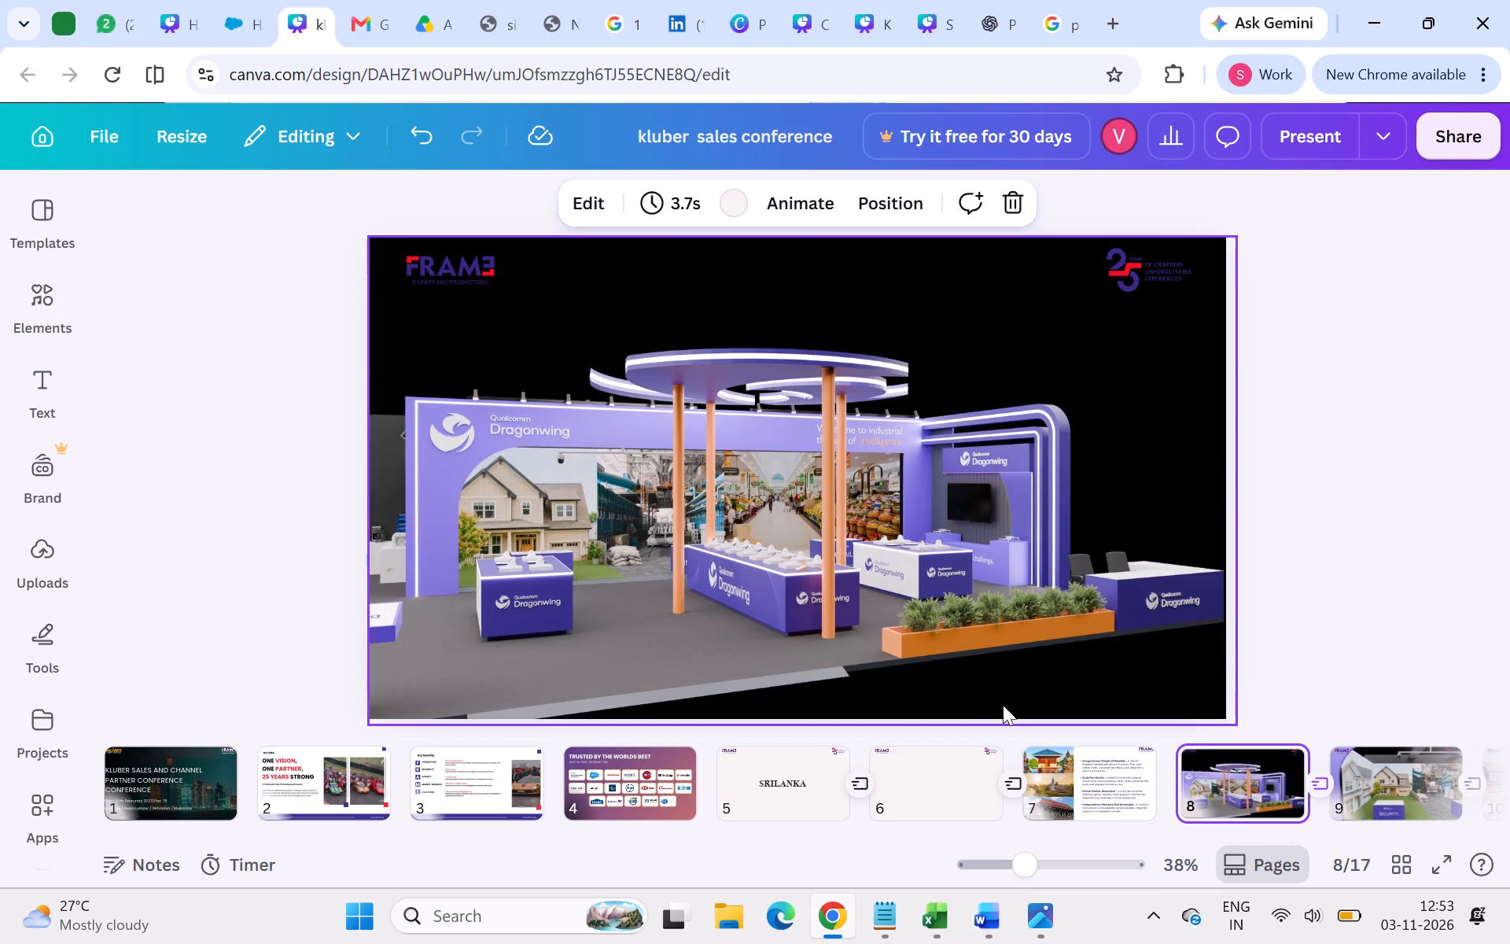
# Move the Sri Lanka attractions page ahead of the blank page so it directly follows the SRILANKA title page.
pyautogui.click(1091, 812)
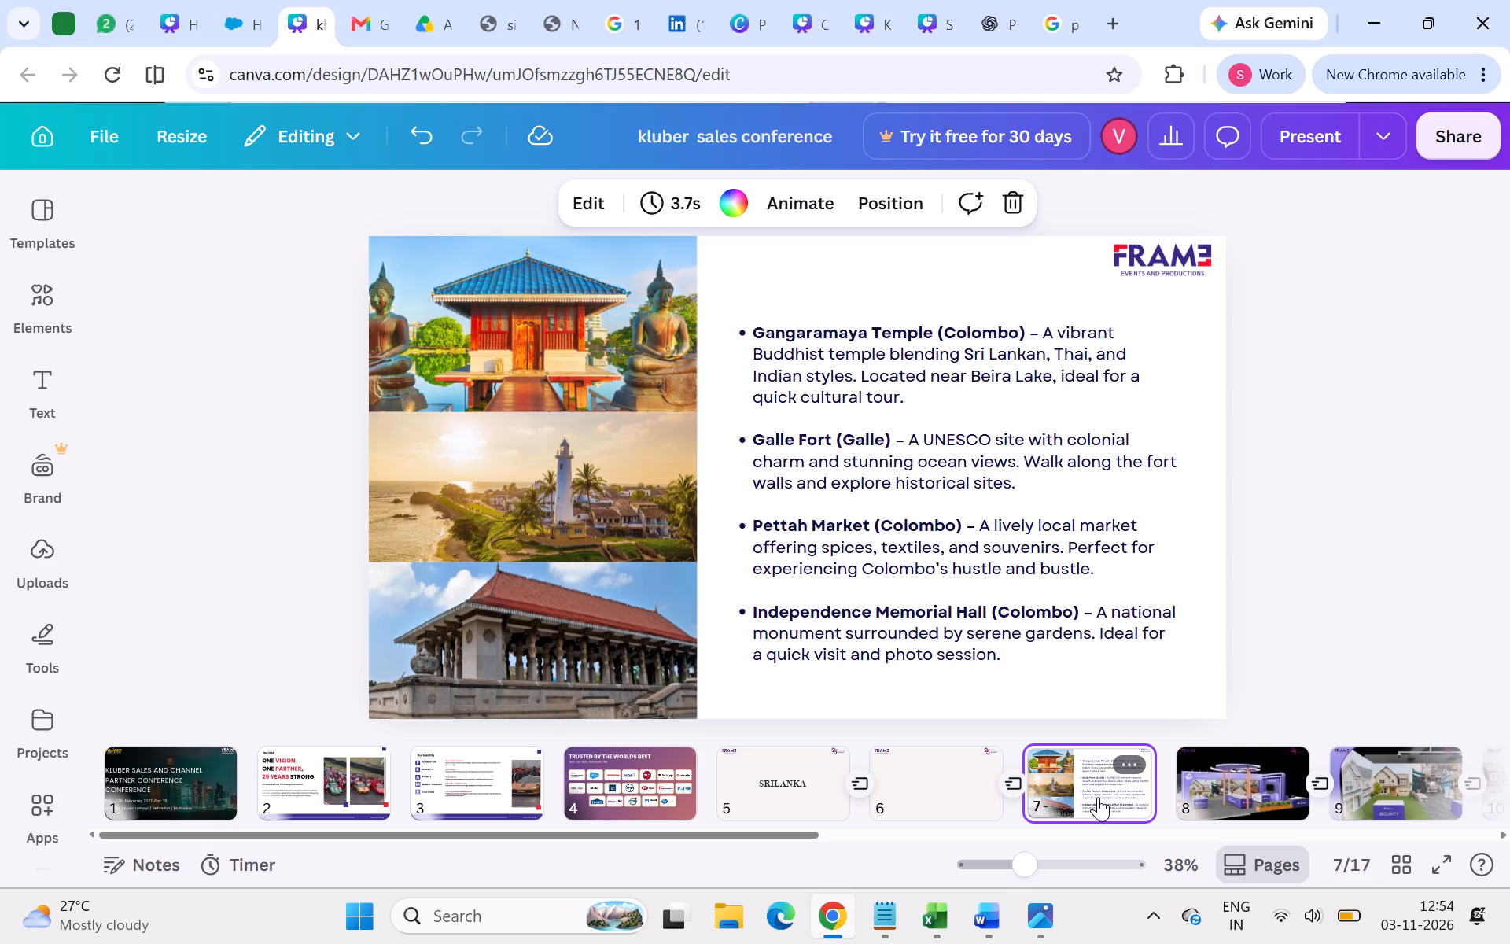
pyautogui.moveTo(1098, 797); pyautogui.dragTo(923, 793)
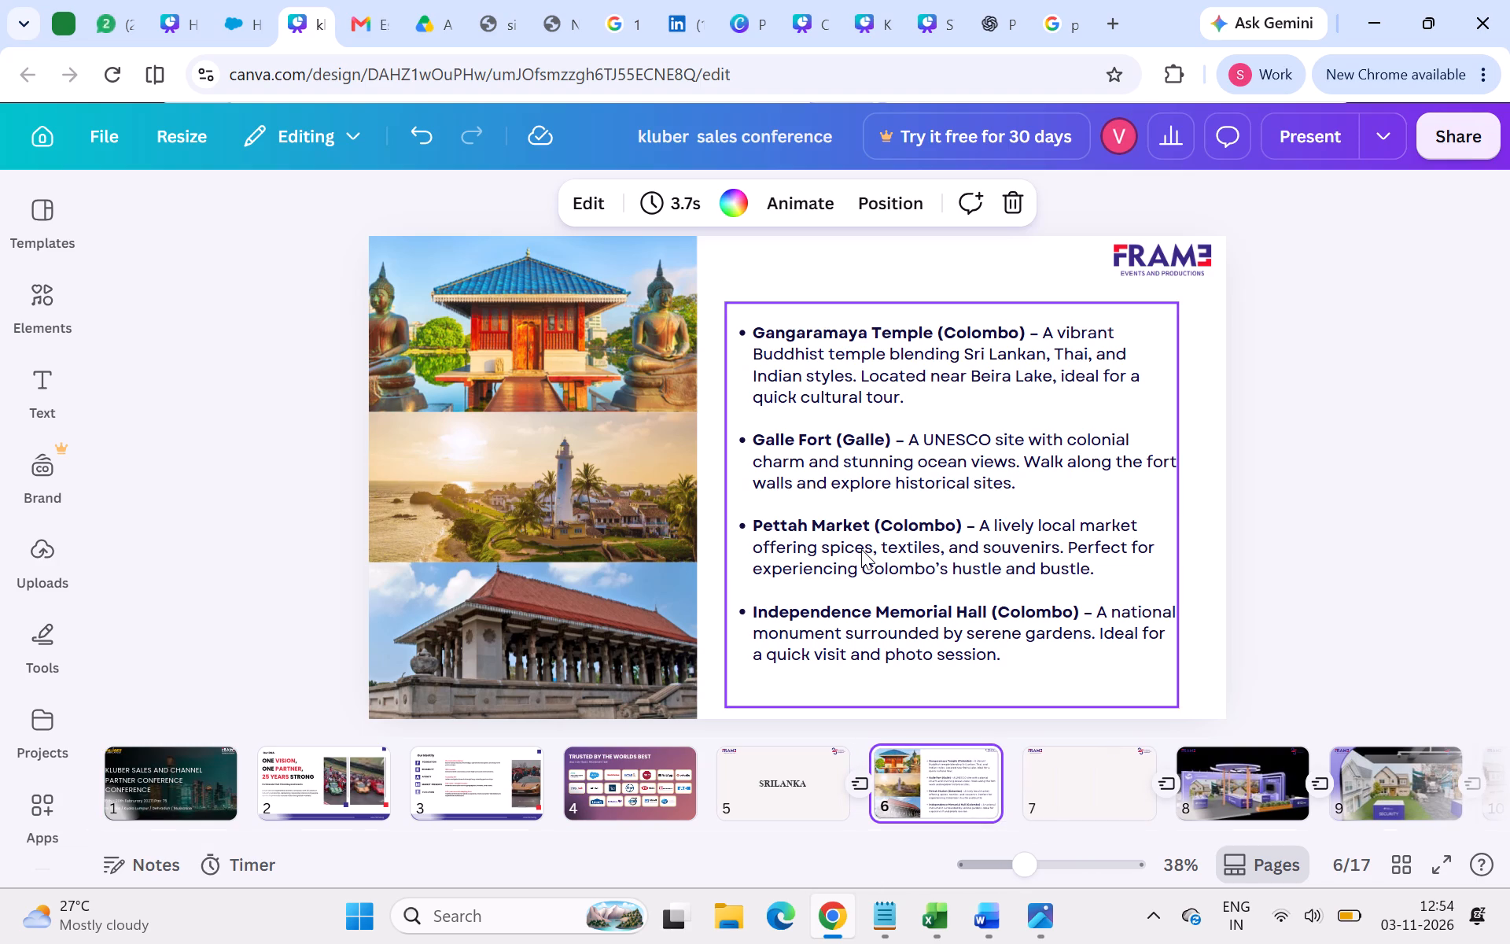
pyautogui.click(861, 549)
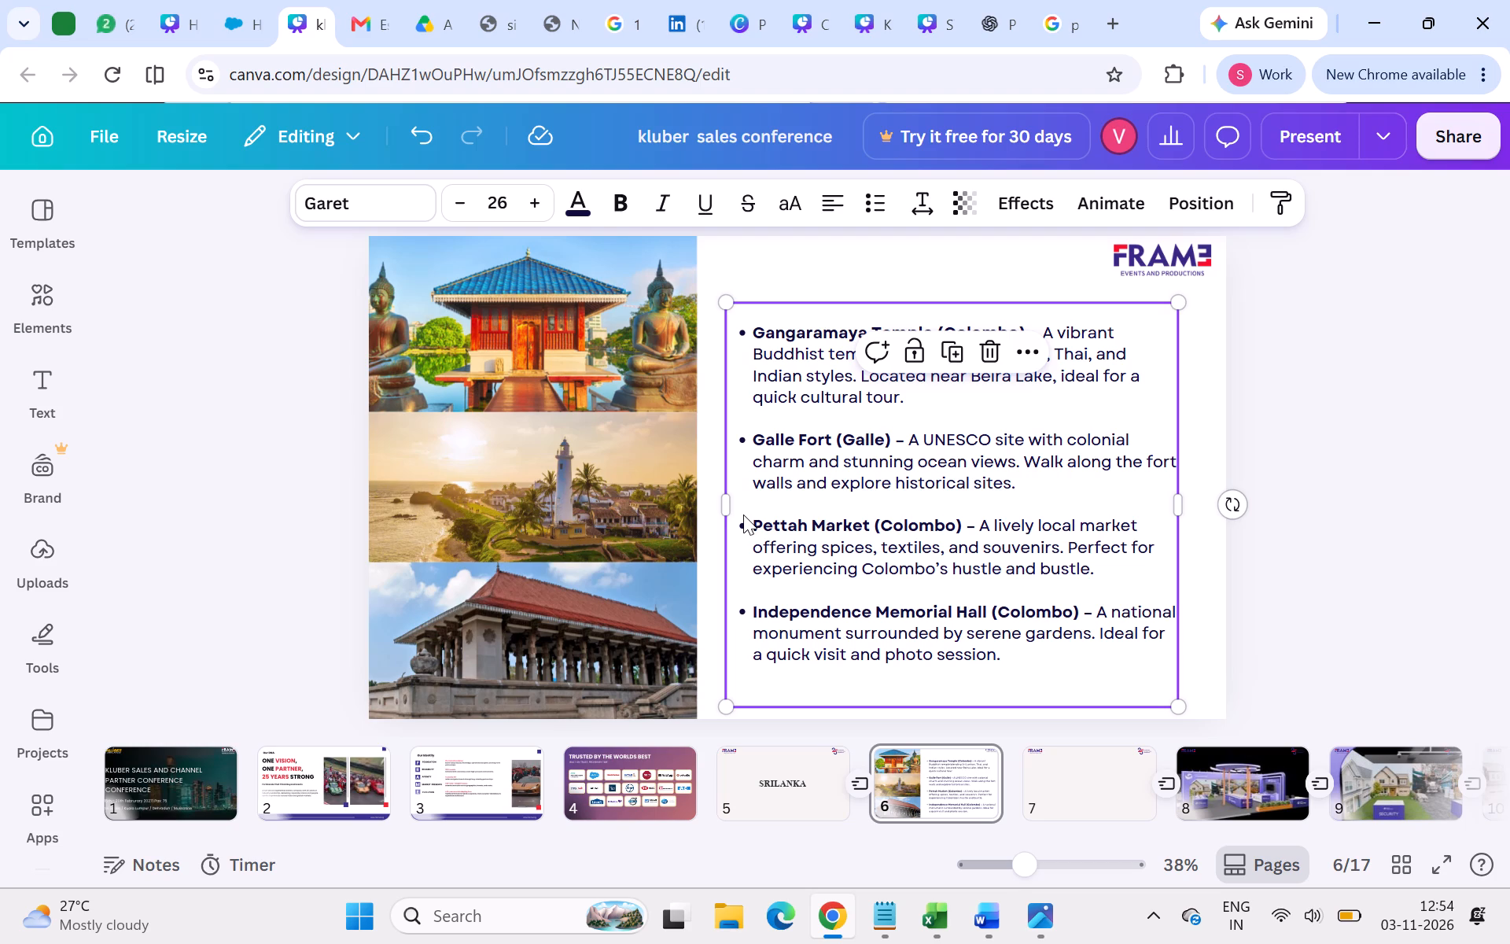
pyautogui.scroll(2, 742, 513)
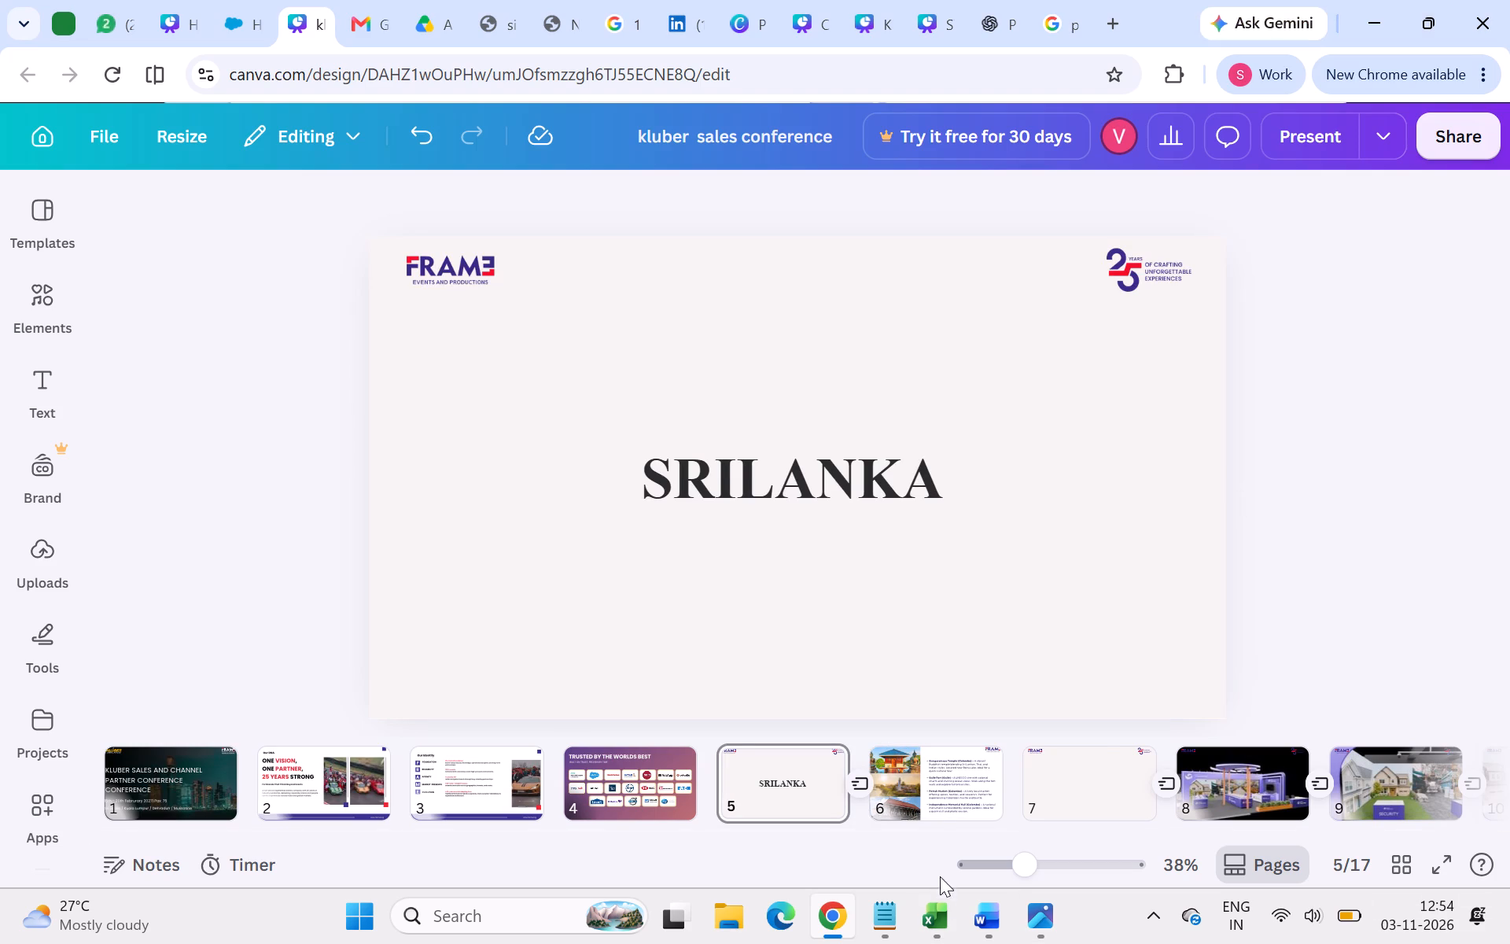
# Duplicate the SRILANKA title page and move the copy after the Sri Lanka attractions page as page 7.
pyautogui.click(932, 769)
pyautogui.click(750, 776)
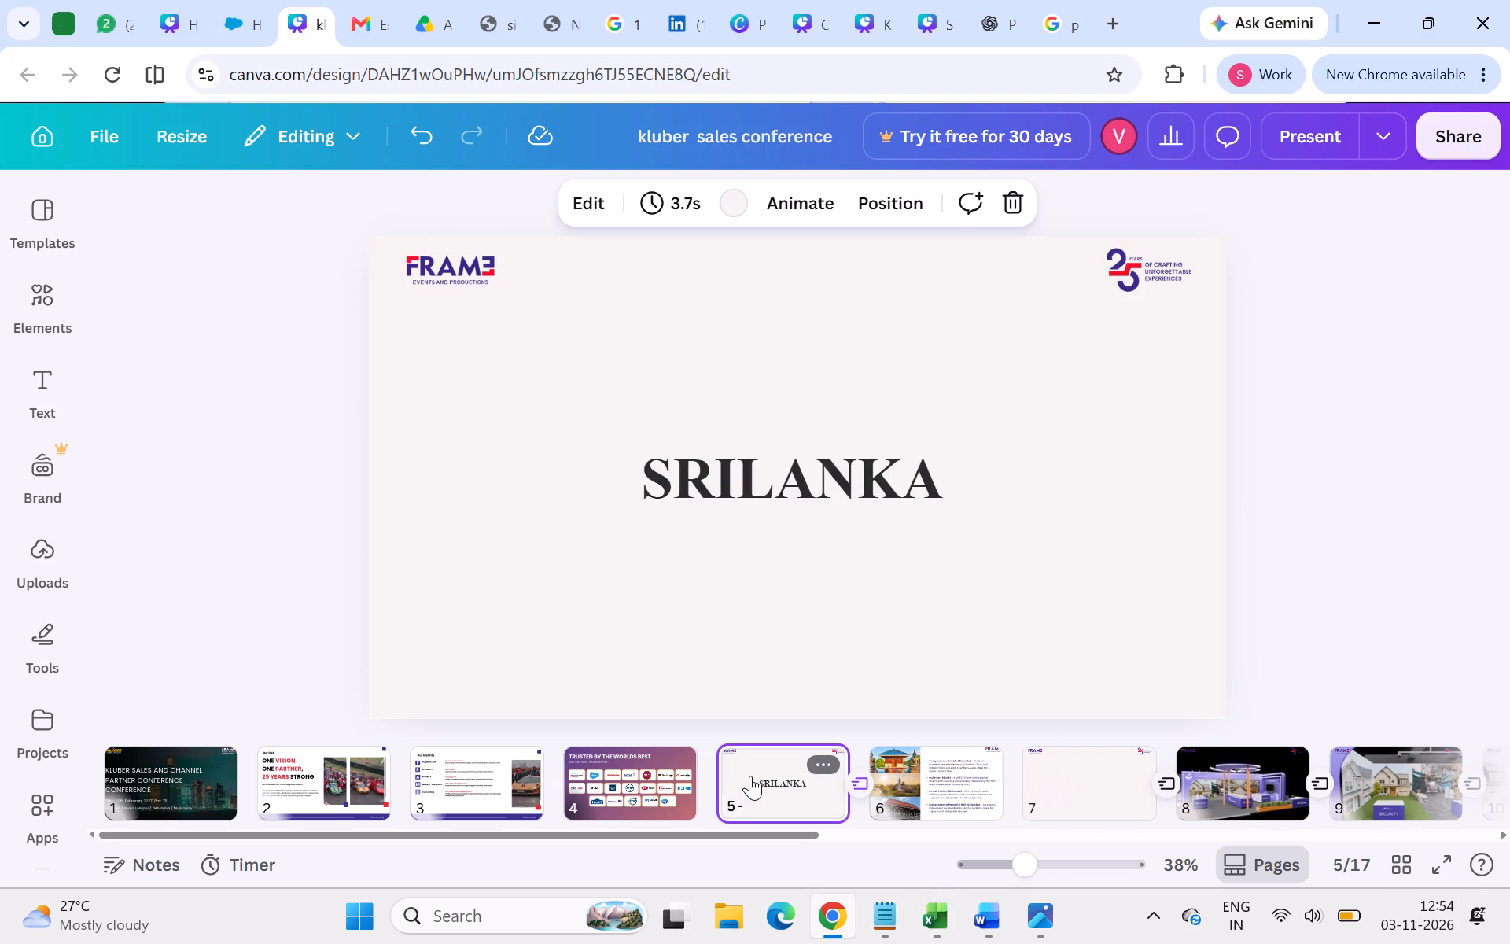
pyautogui.rightClick(747, 775)
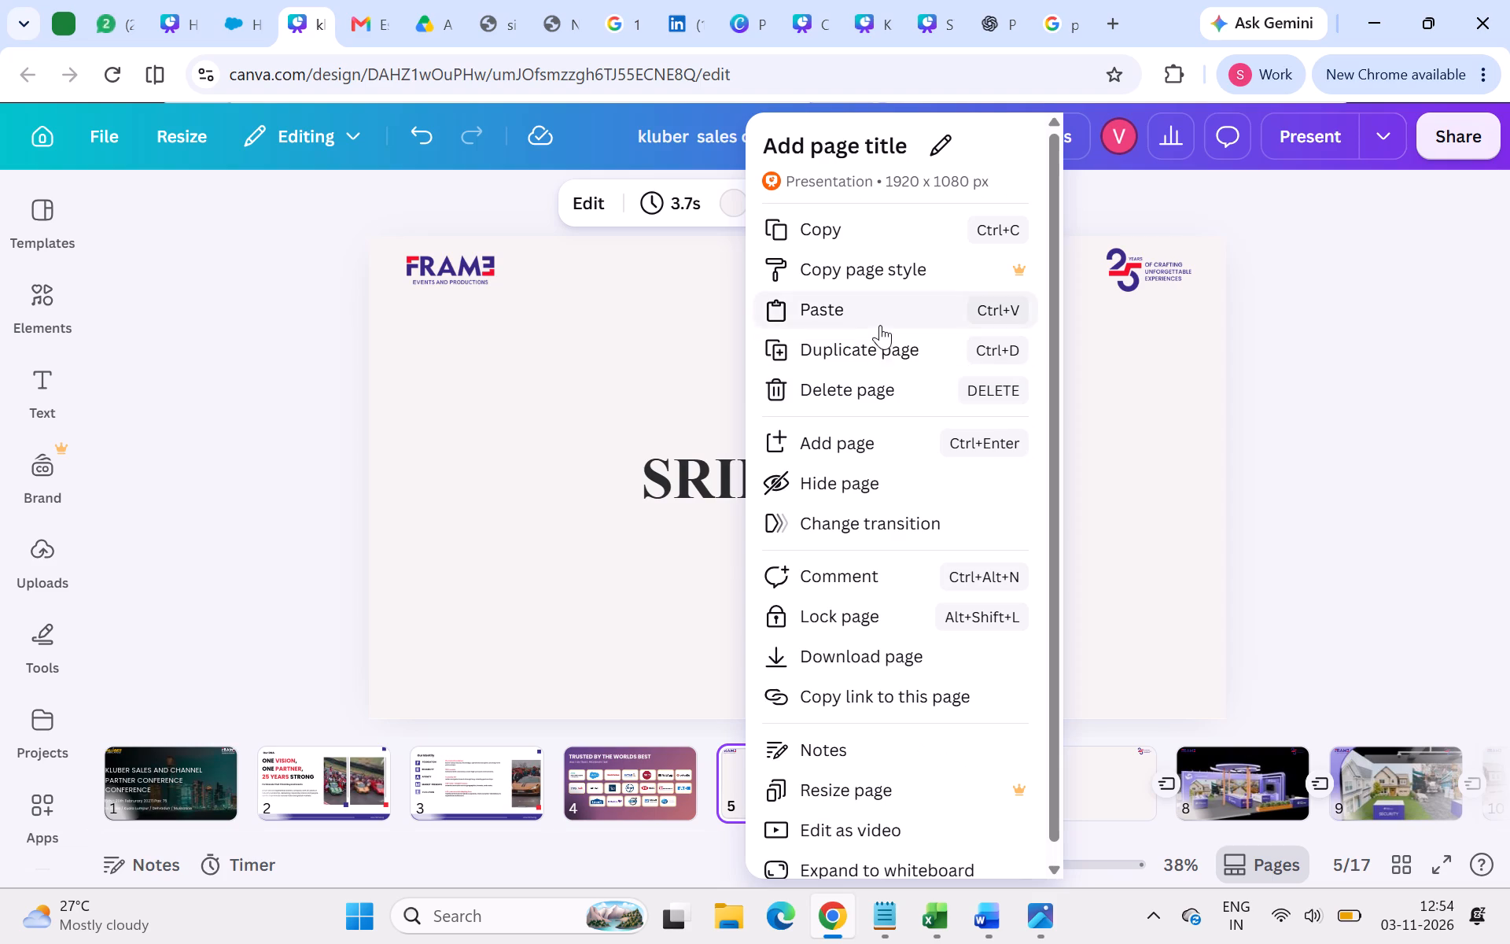
pyautogui.click(878, 355)
pyautogui.moveTo(939, 797); pyautogui.dragTo(1117, 784)
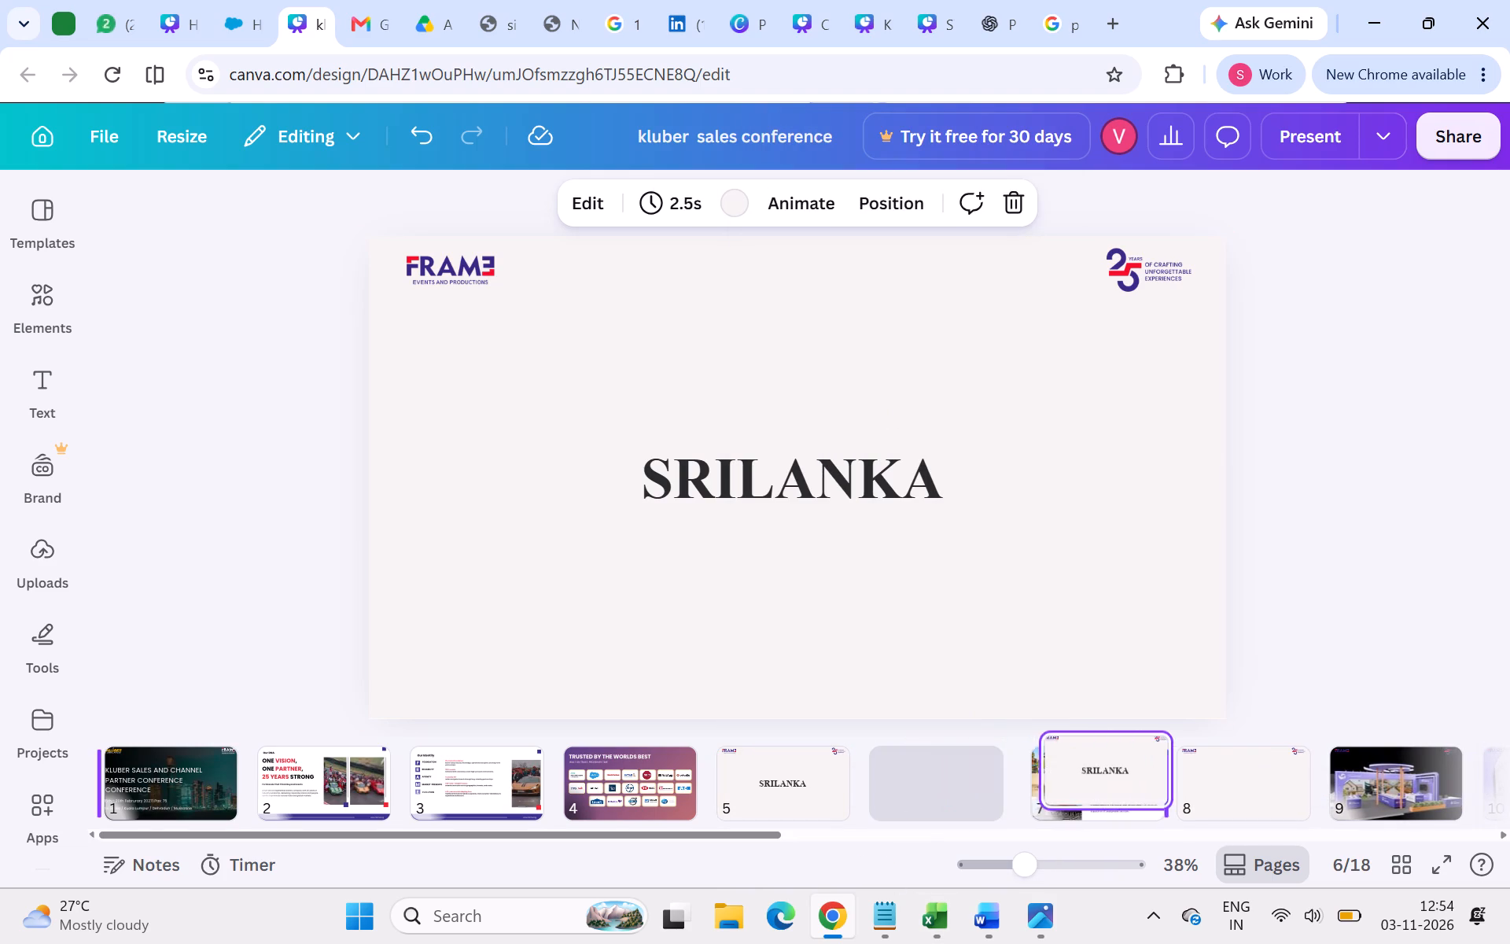
pyautogui.moveTo(1117, 784); pyautogui.dragTo(1139, 786)
pyautogui.click(920, 817)
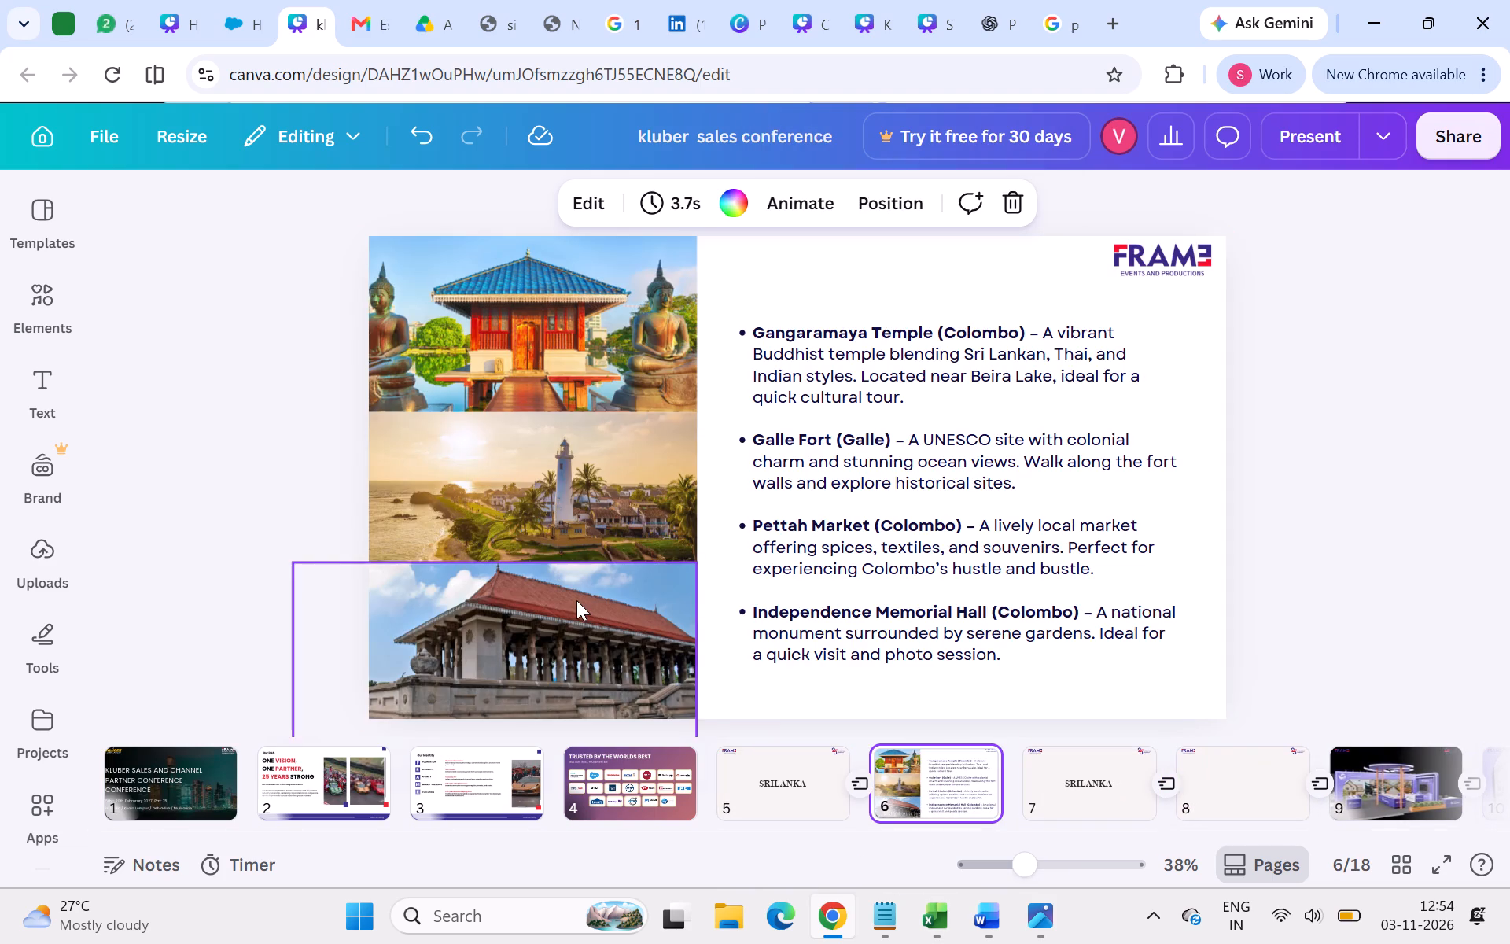
pyautogui.click(295, 480)
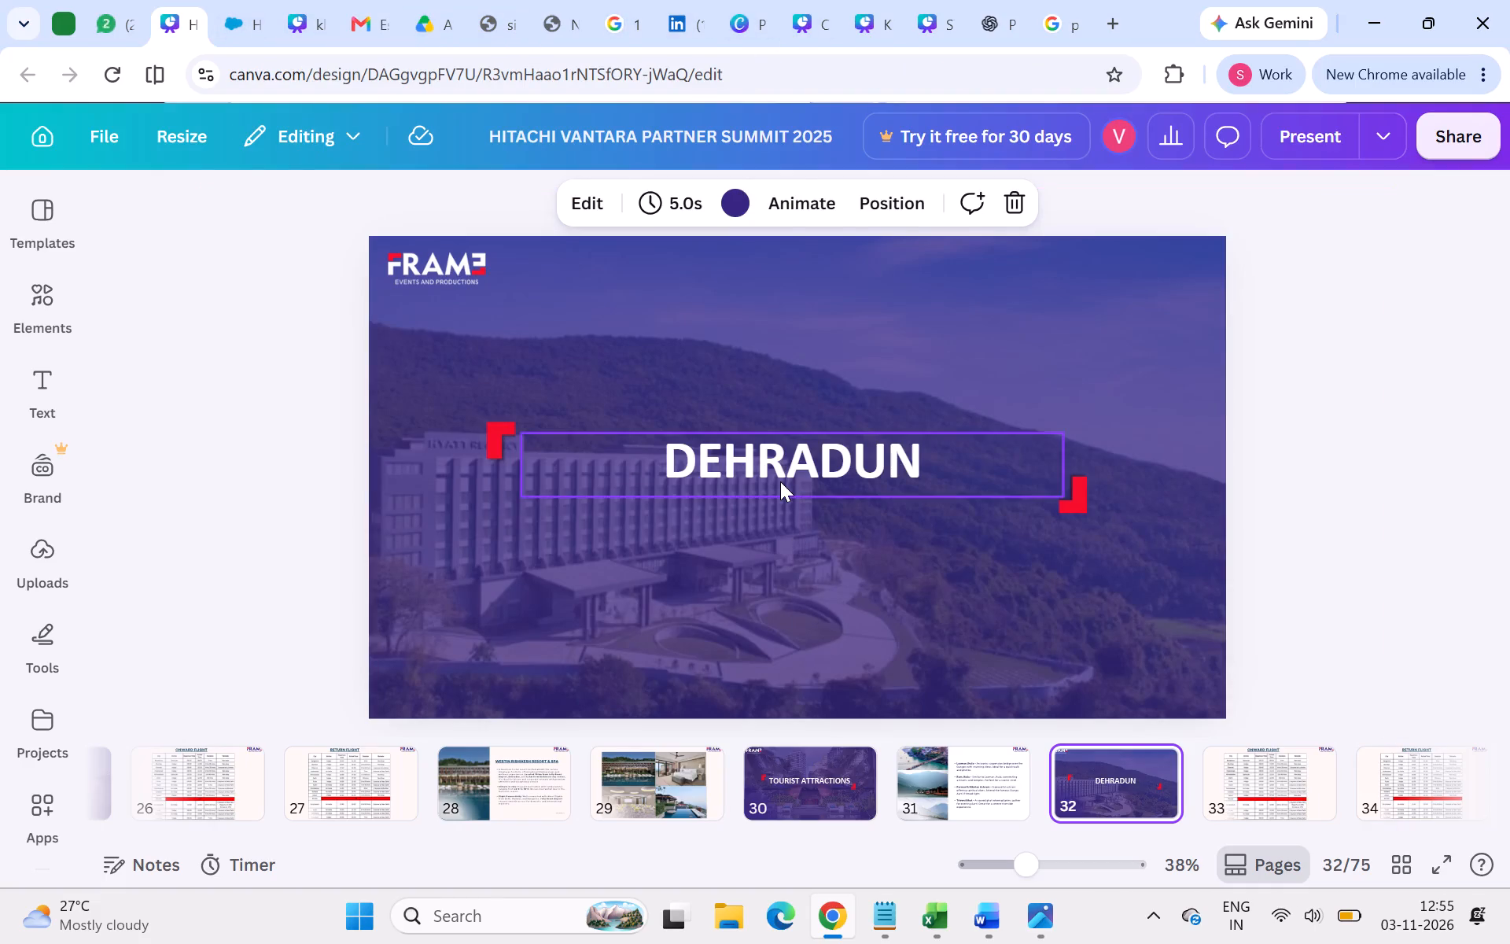
pyautogui.hscroll(-1, 780, 481)
pyautogui.click(780, 481)
pyautogui.tripleClick(780, 481)
pyautogui.hotkey('ctrl', 'c')
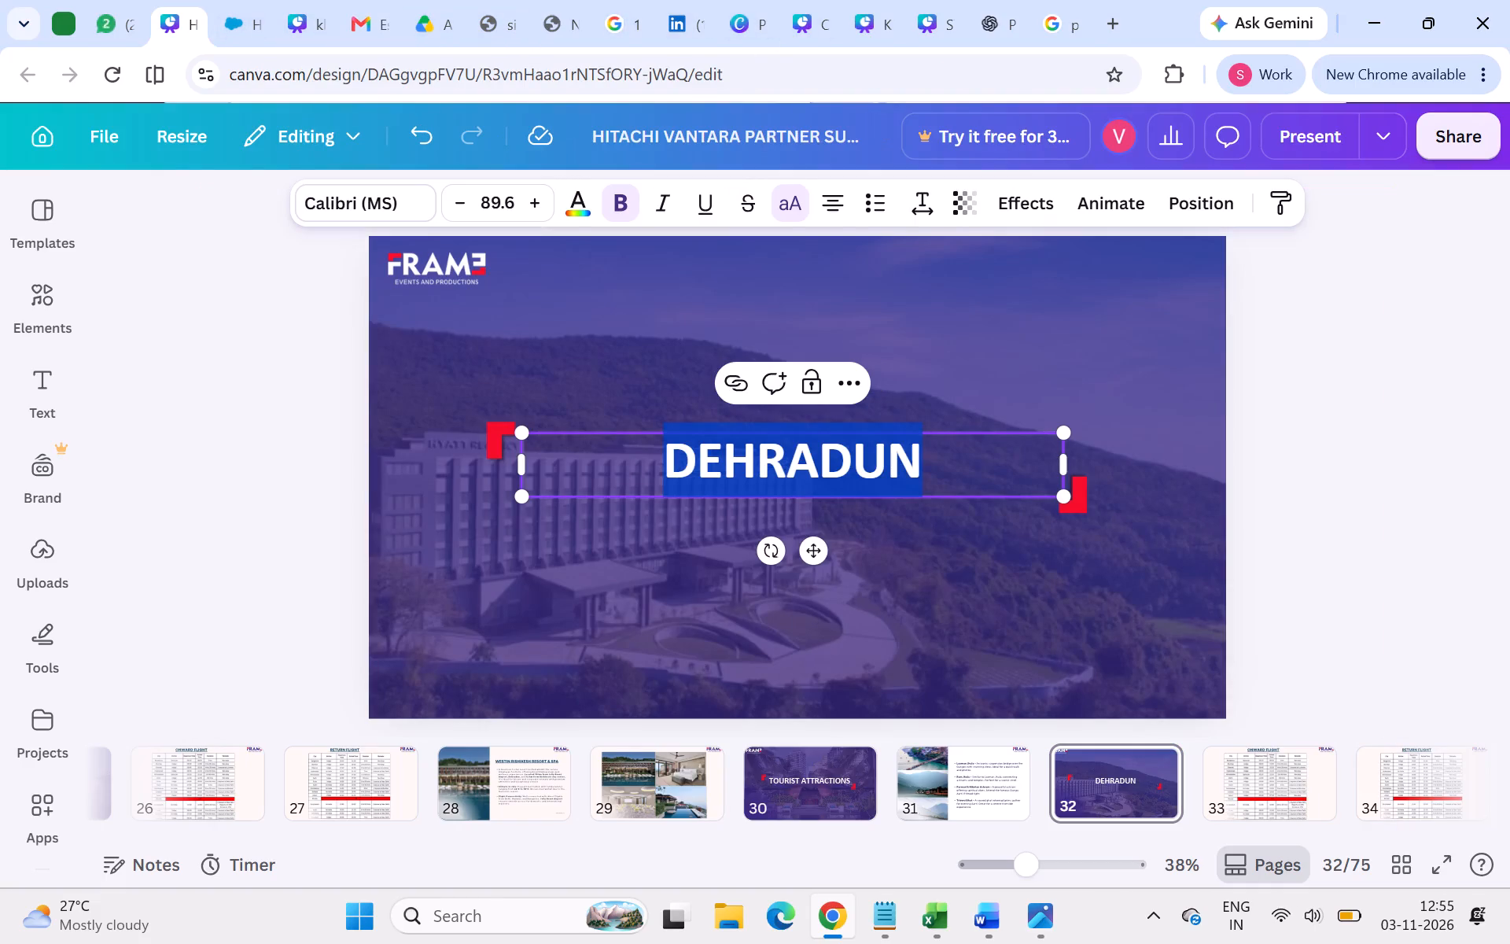
pyautogui.click(307, 17)
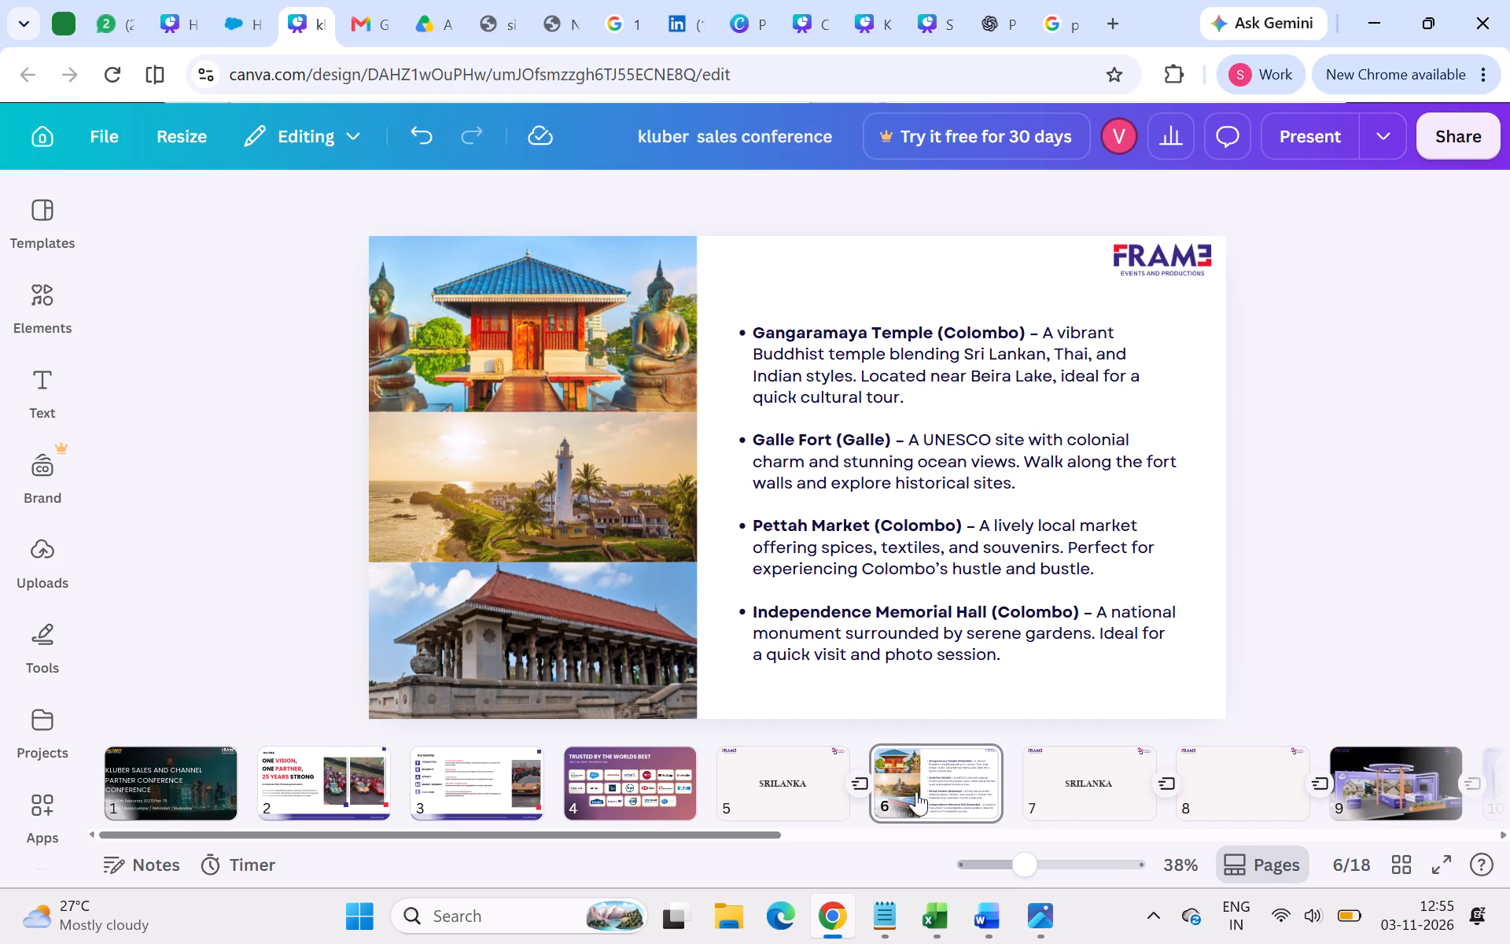
pyautogui.click(1071, 795)
pyautogui.doubleClick(738, 483)
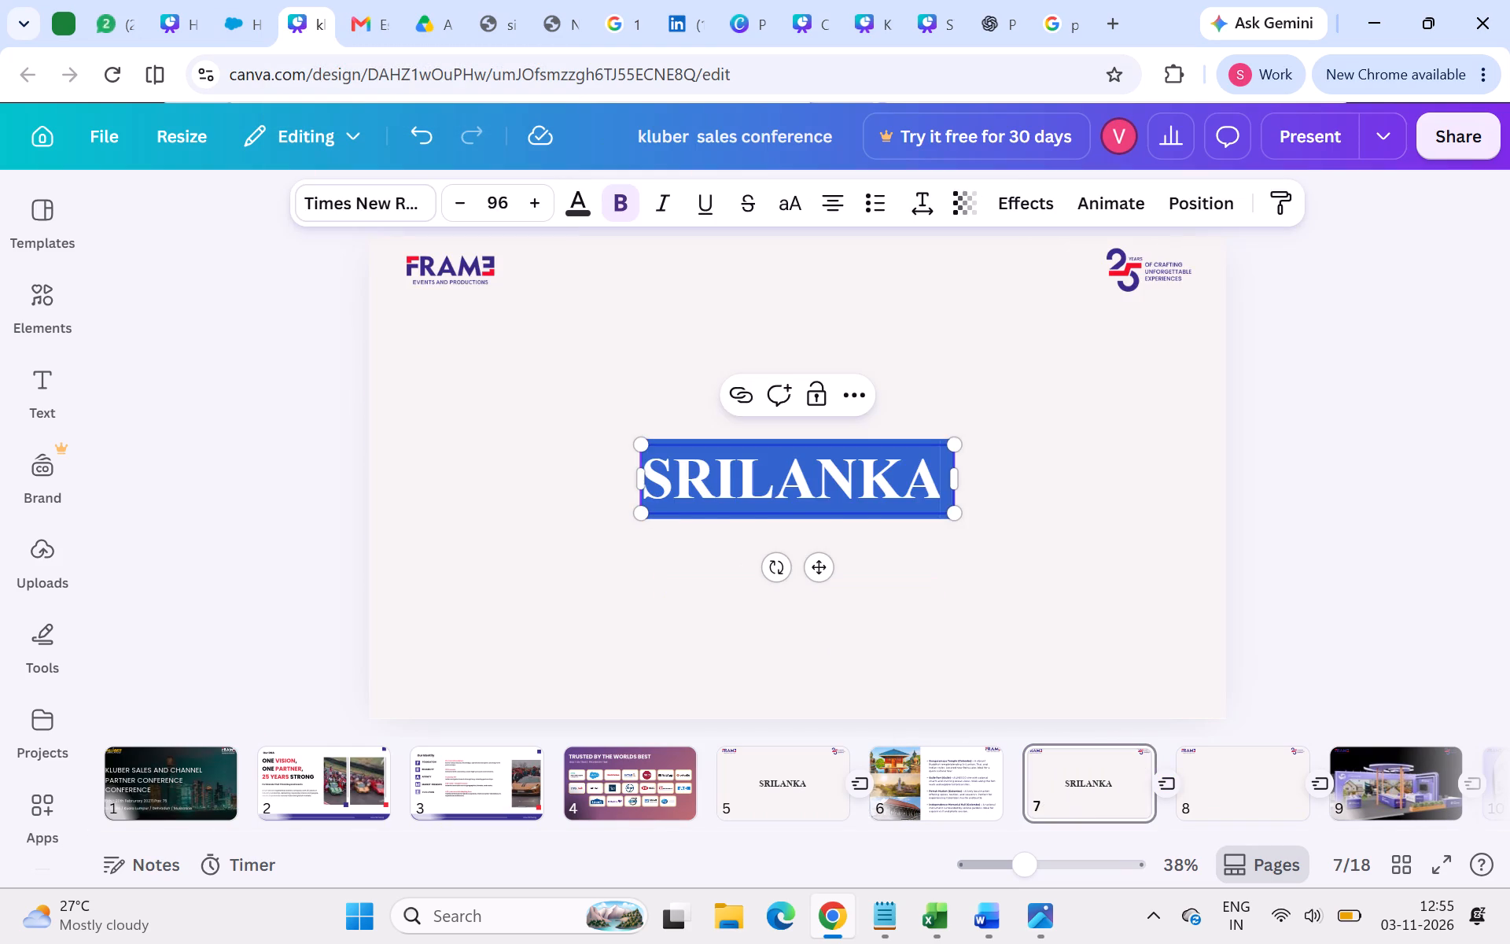
pyautogui.hotkey('ctrl', 'v')
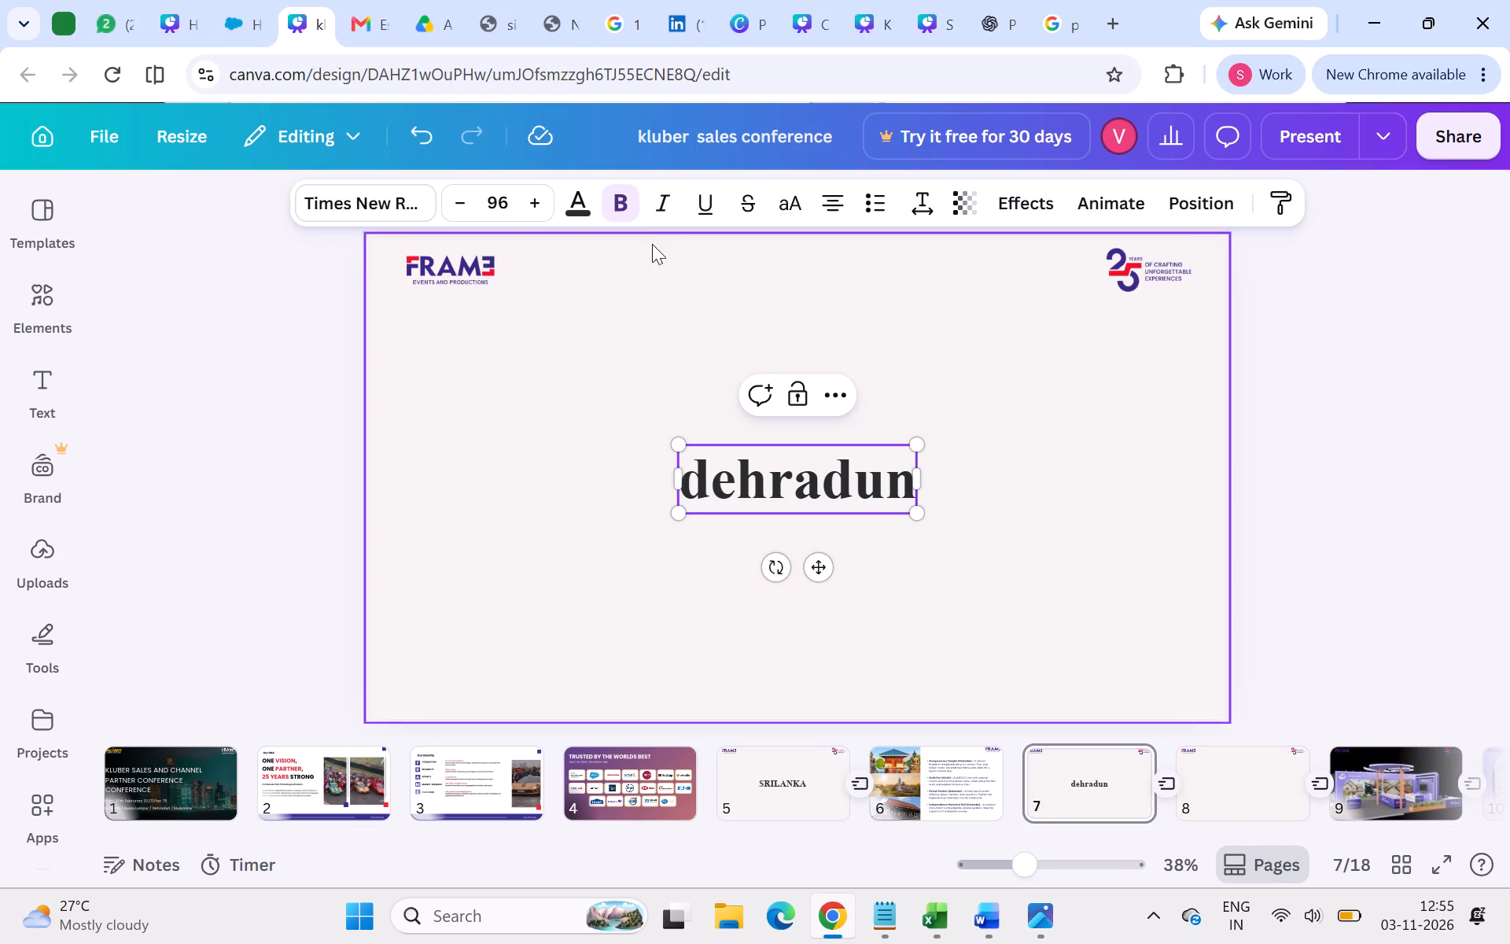
pyautogui.click(789, 205)
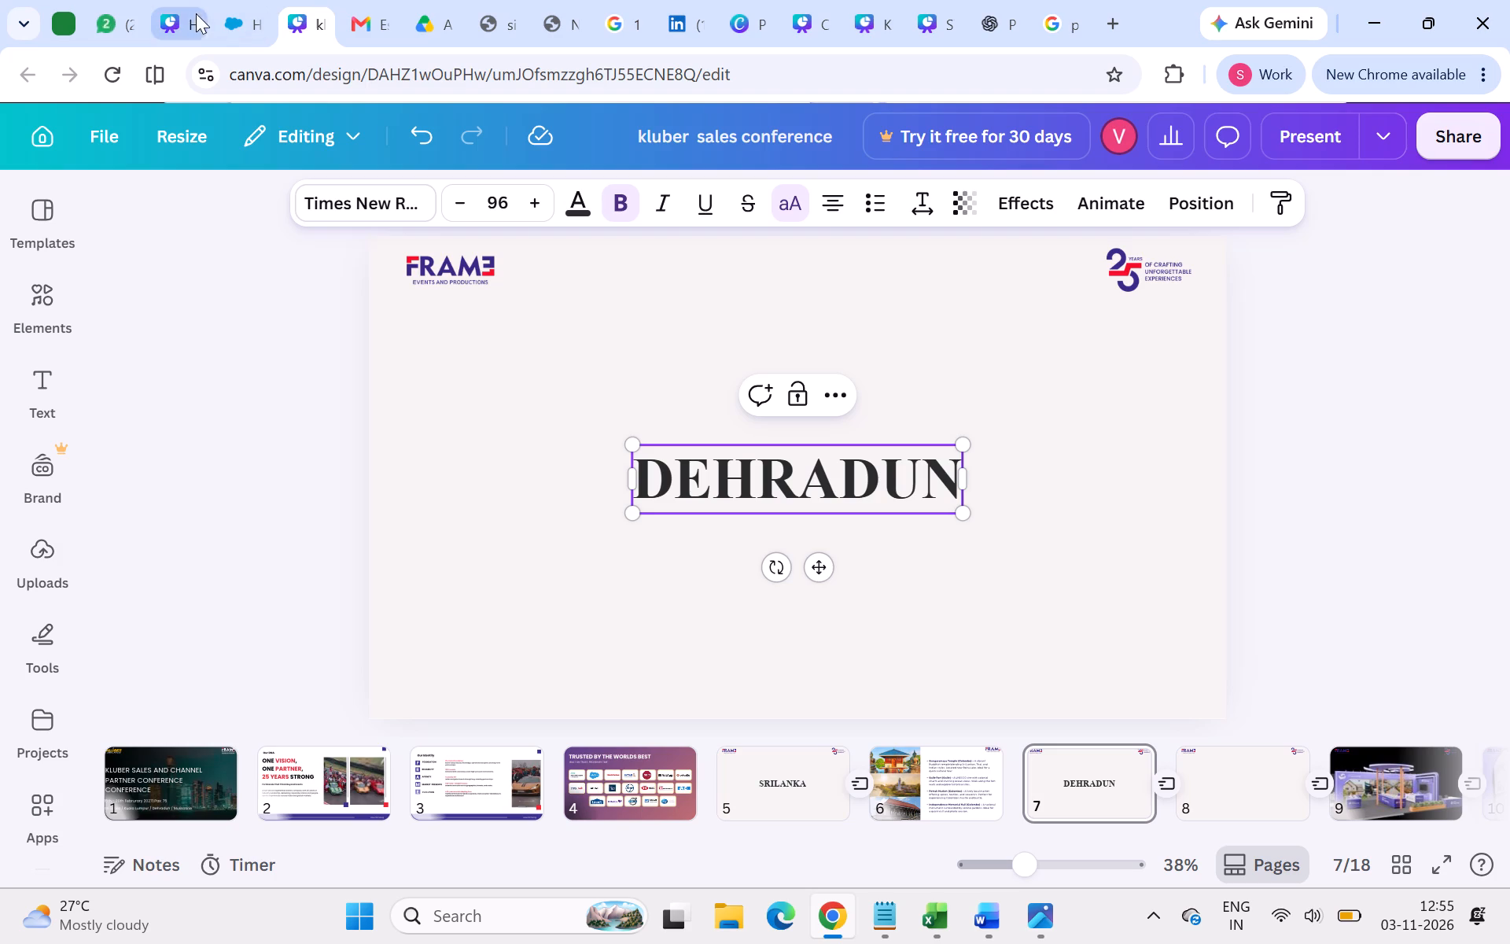
# Switch back to the Hitachi Vantara Partner Summit 2025 deck at its DEHRADUN divider page.
pyautogui.moveTo(182, 23); pyautogui.dragTo(184, 74)
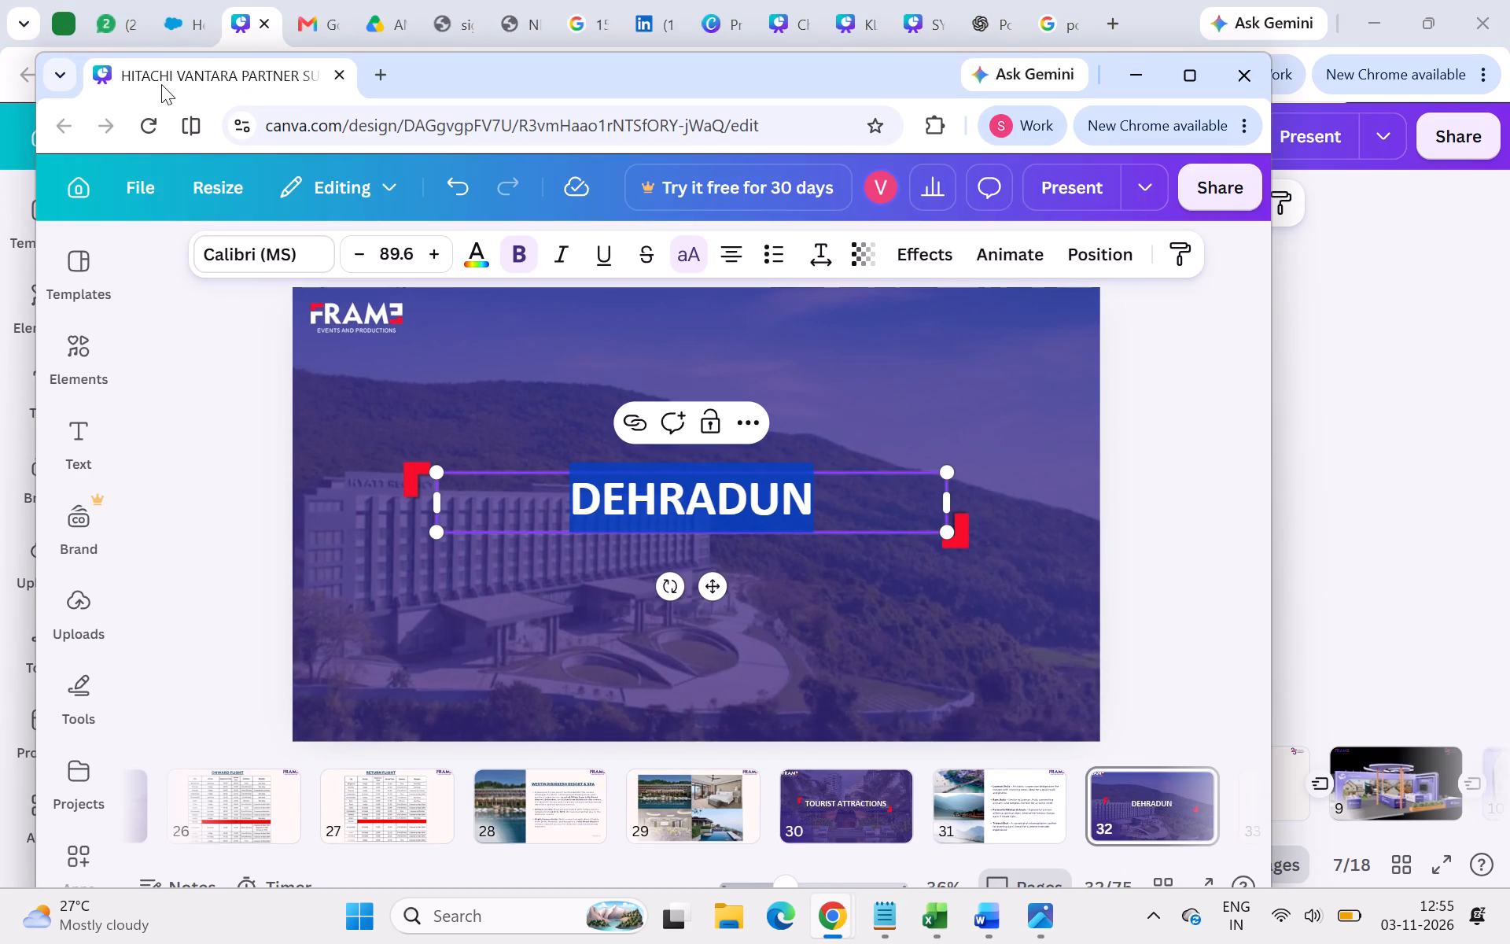
# Merge the detached Hitachi Vantara Partner Summit window back into the main browser window.
pyautogui.moveTo(162, 79); pyautogui.dragTo(188, 20)
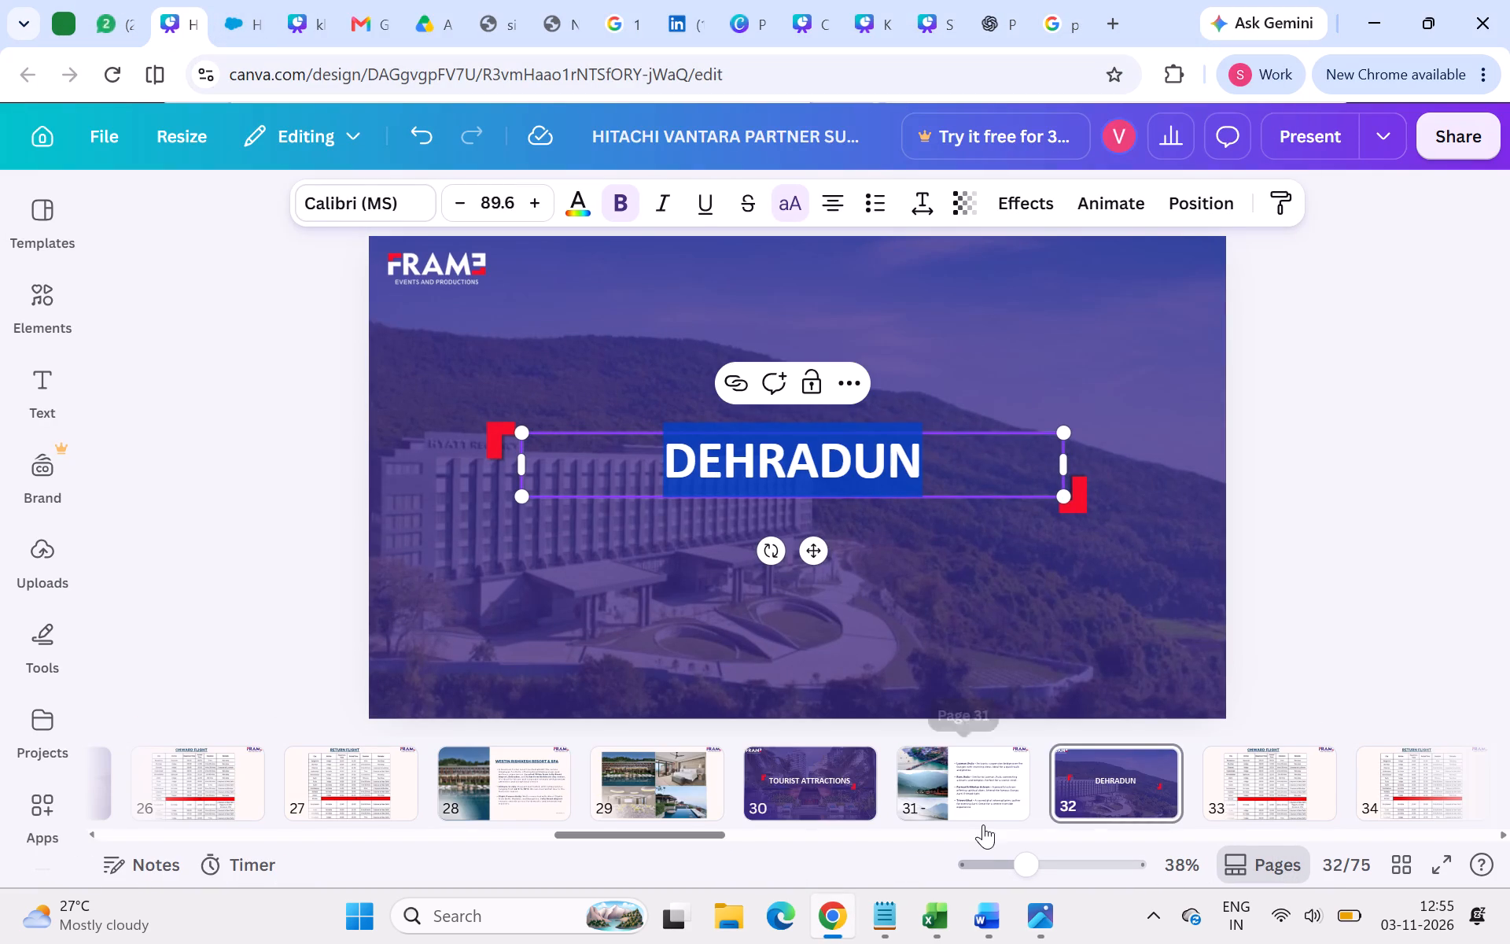
# Find the Dehradun attractions page, page 38 with Triveni Ghat and Mindrolling Monastery, in the Hitachi Vantara deck and copy it.
pyautogui.hscroll(-3, 1103, 775)
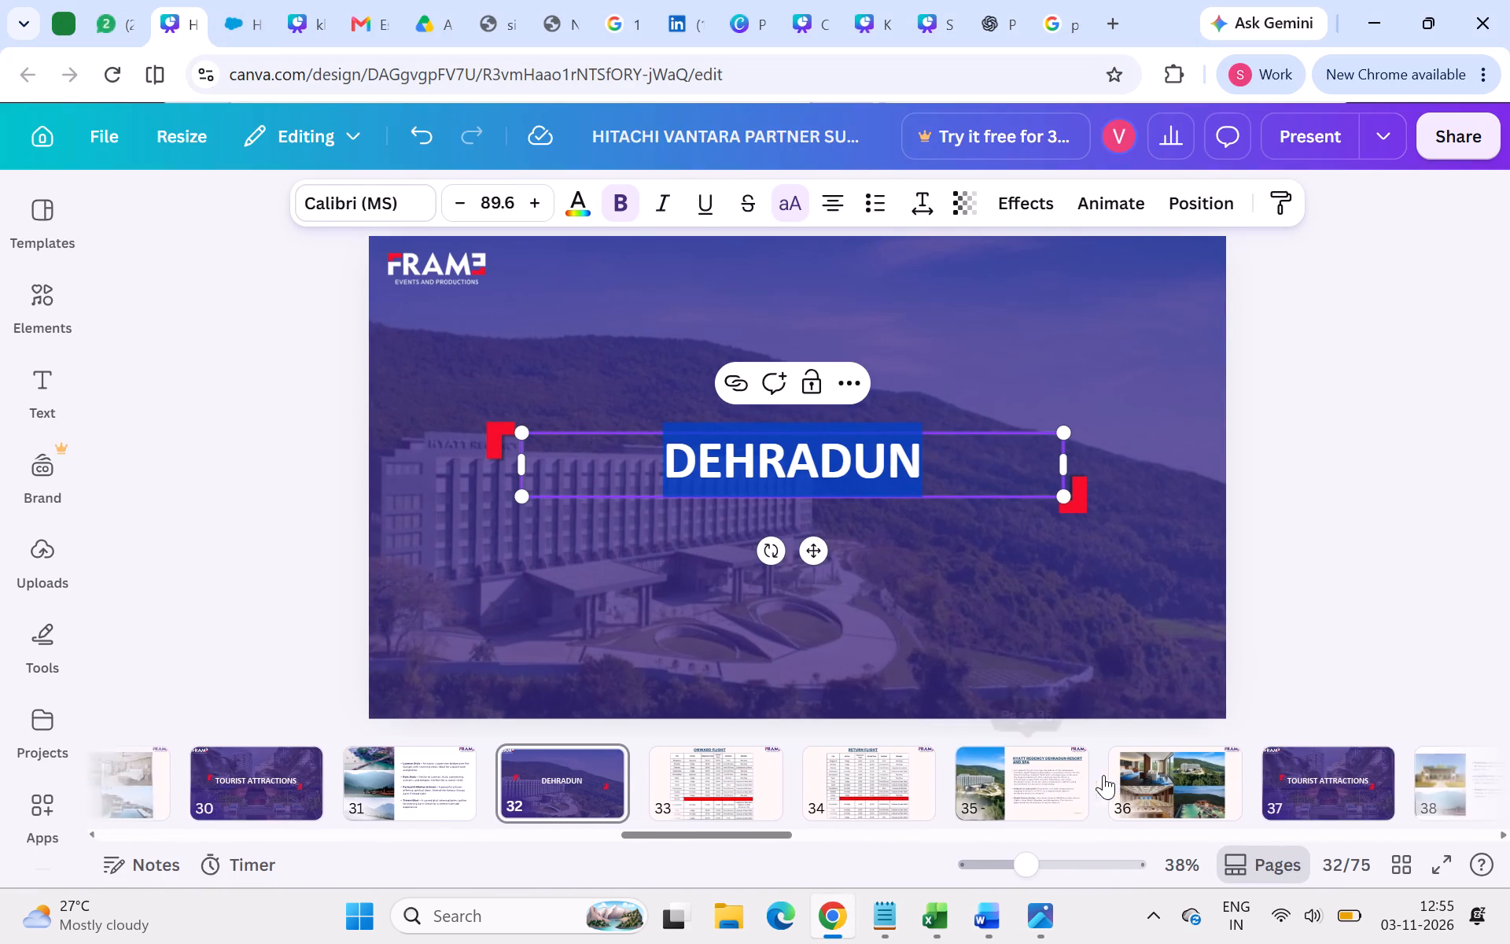
pyautogui.hscroll(-2, 1103, 775)
pyautogui.click(993, 758)
pyautogui.press('Right')
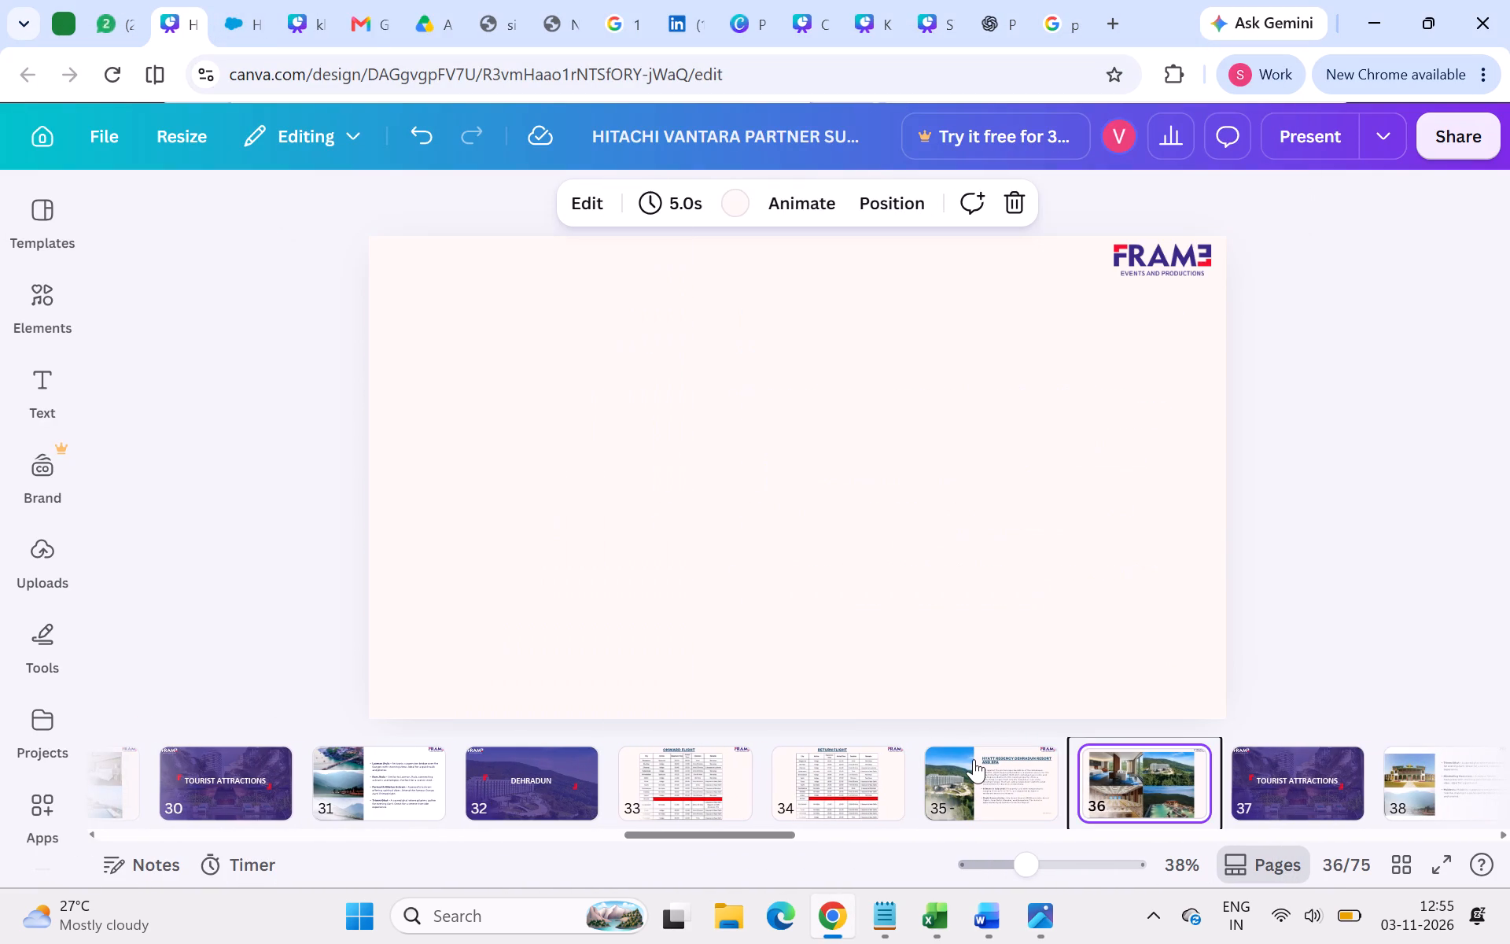
pyautogui.press('Right')
pyautogui.press('Right')
pyautogui.press('Right')
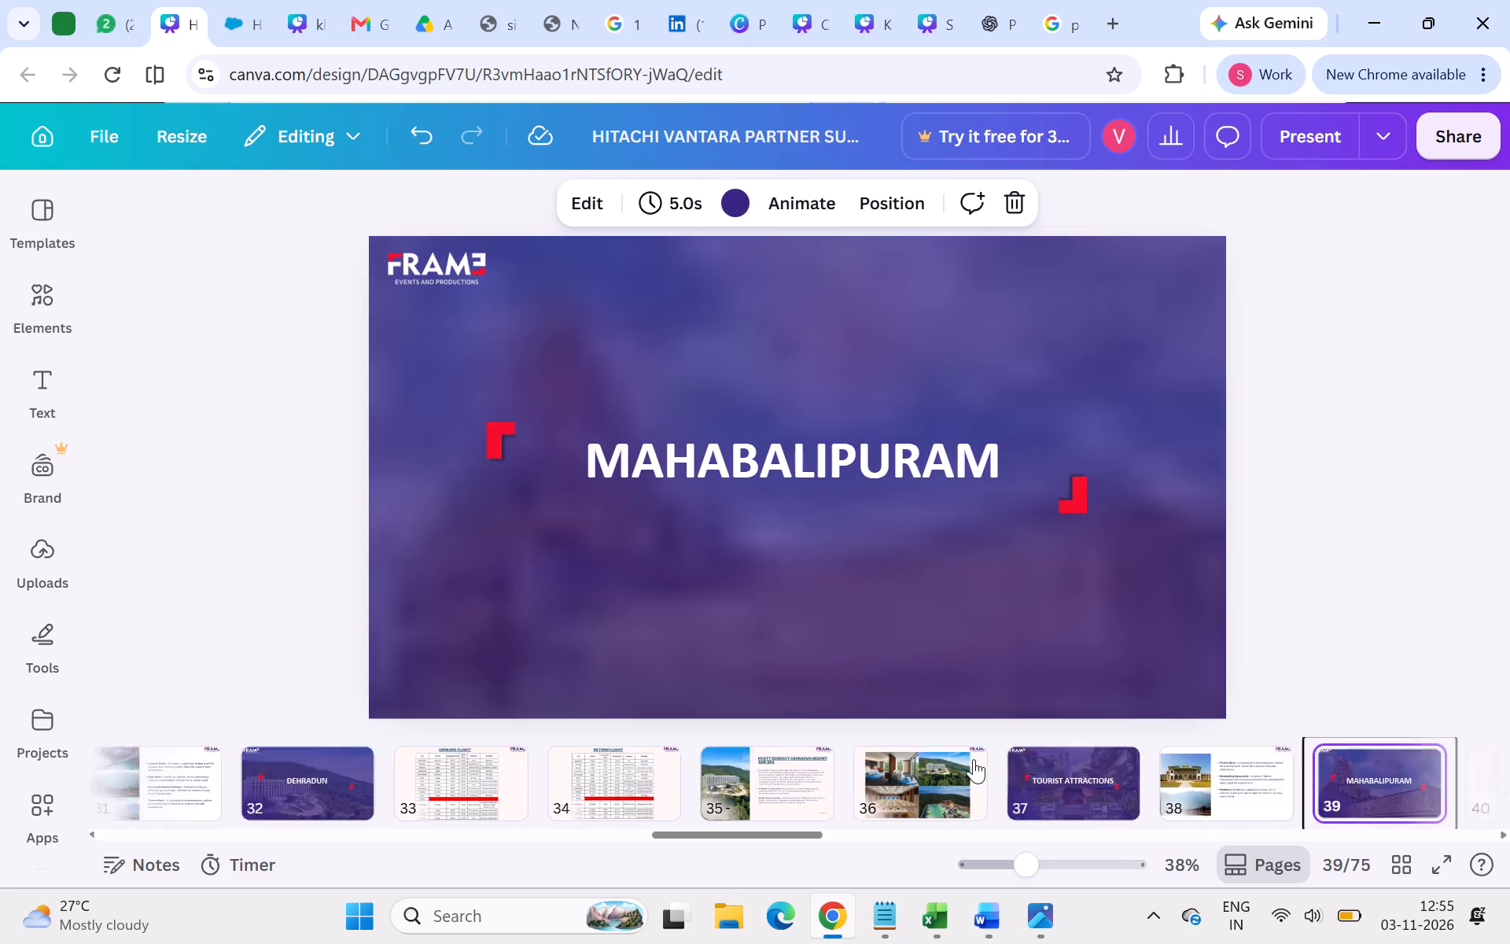
pyautogui.press('Left')
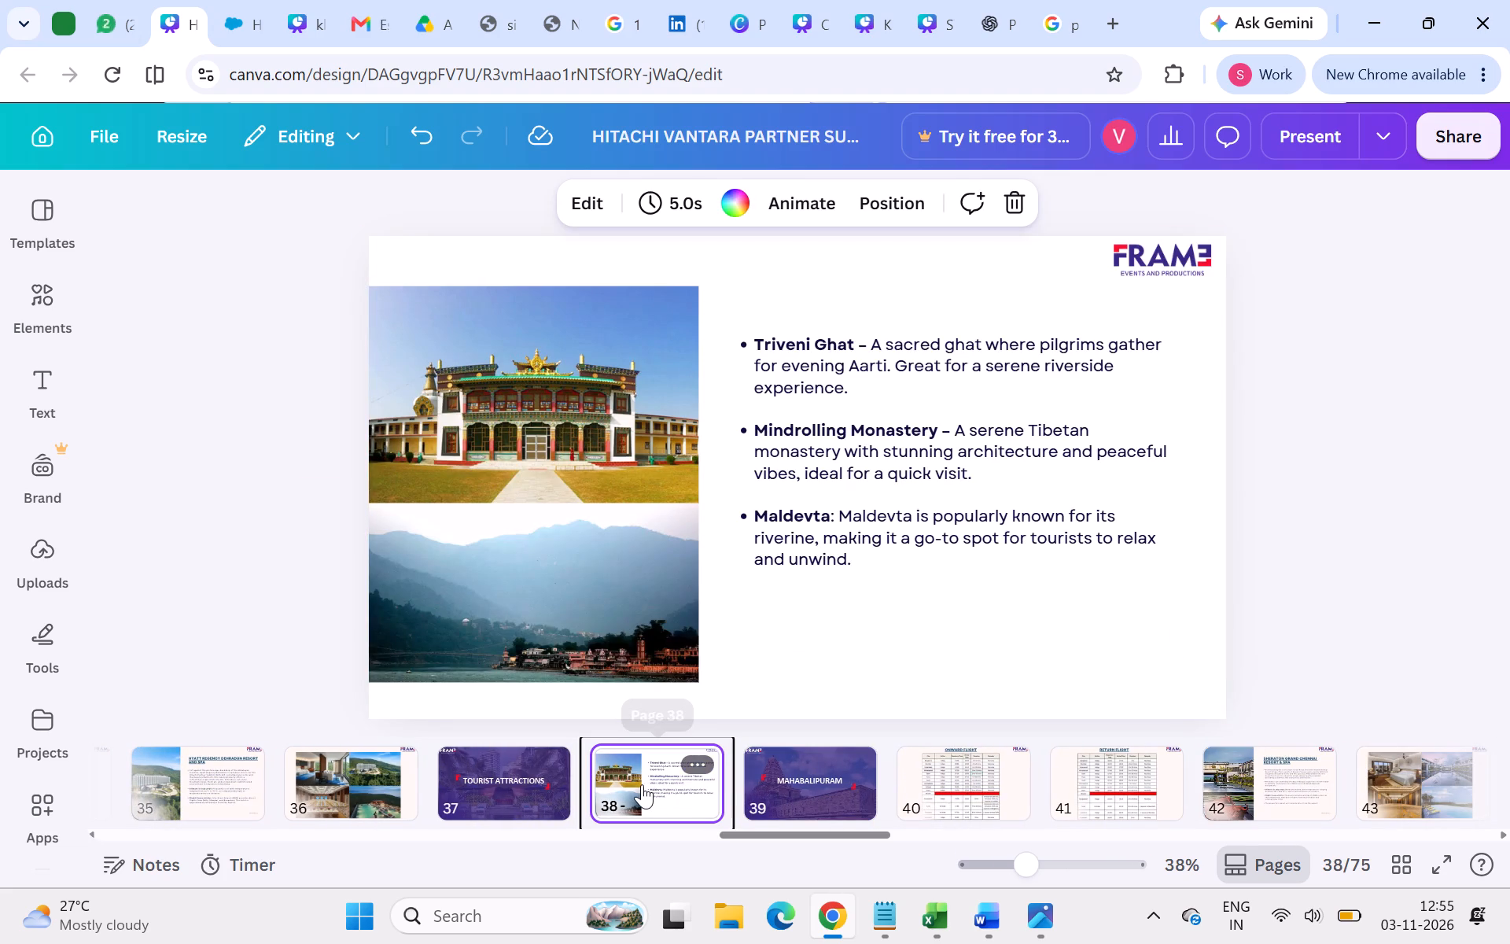
pyautogui.click(740, 701)
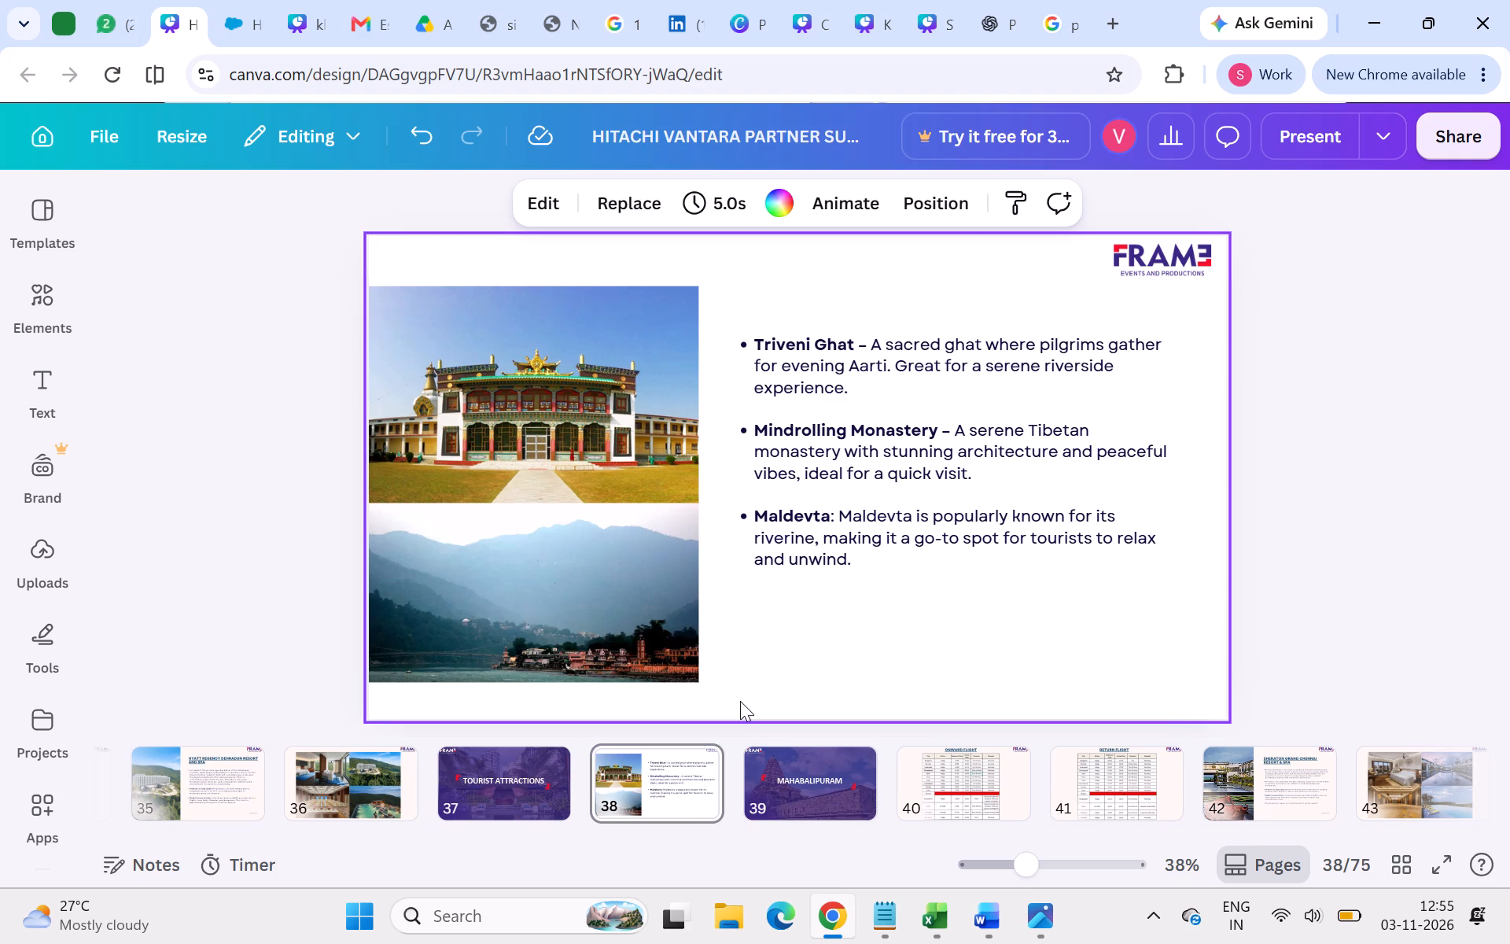
pyautogui.hotkey('ctrl', 'c')
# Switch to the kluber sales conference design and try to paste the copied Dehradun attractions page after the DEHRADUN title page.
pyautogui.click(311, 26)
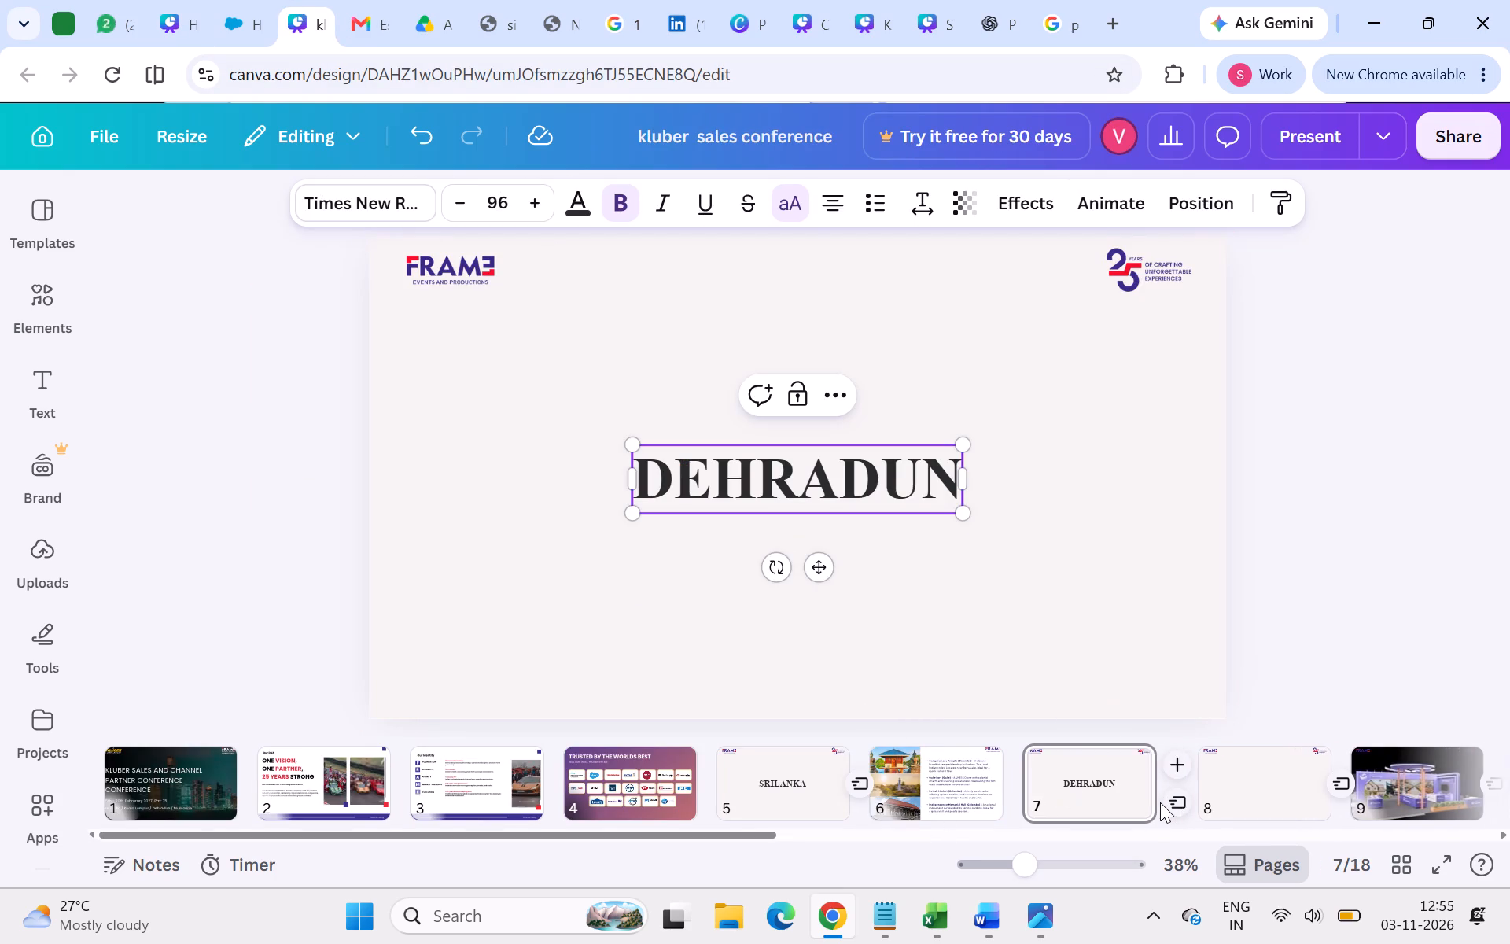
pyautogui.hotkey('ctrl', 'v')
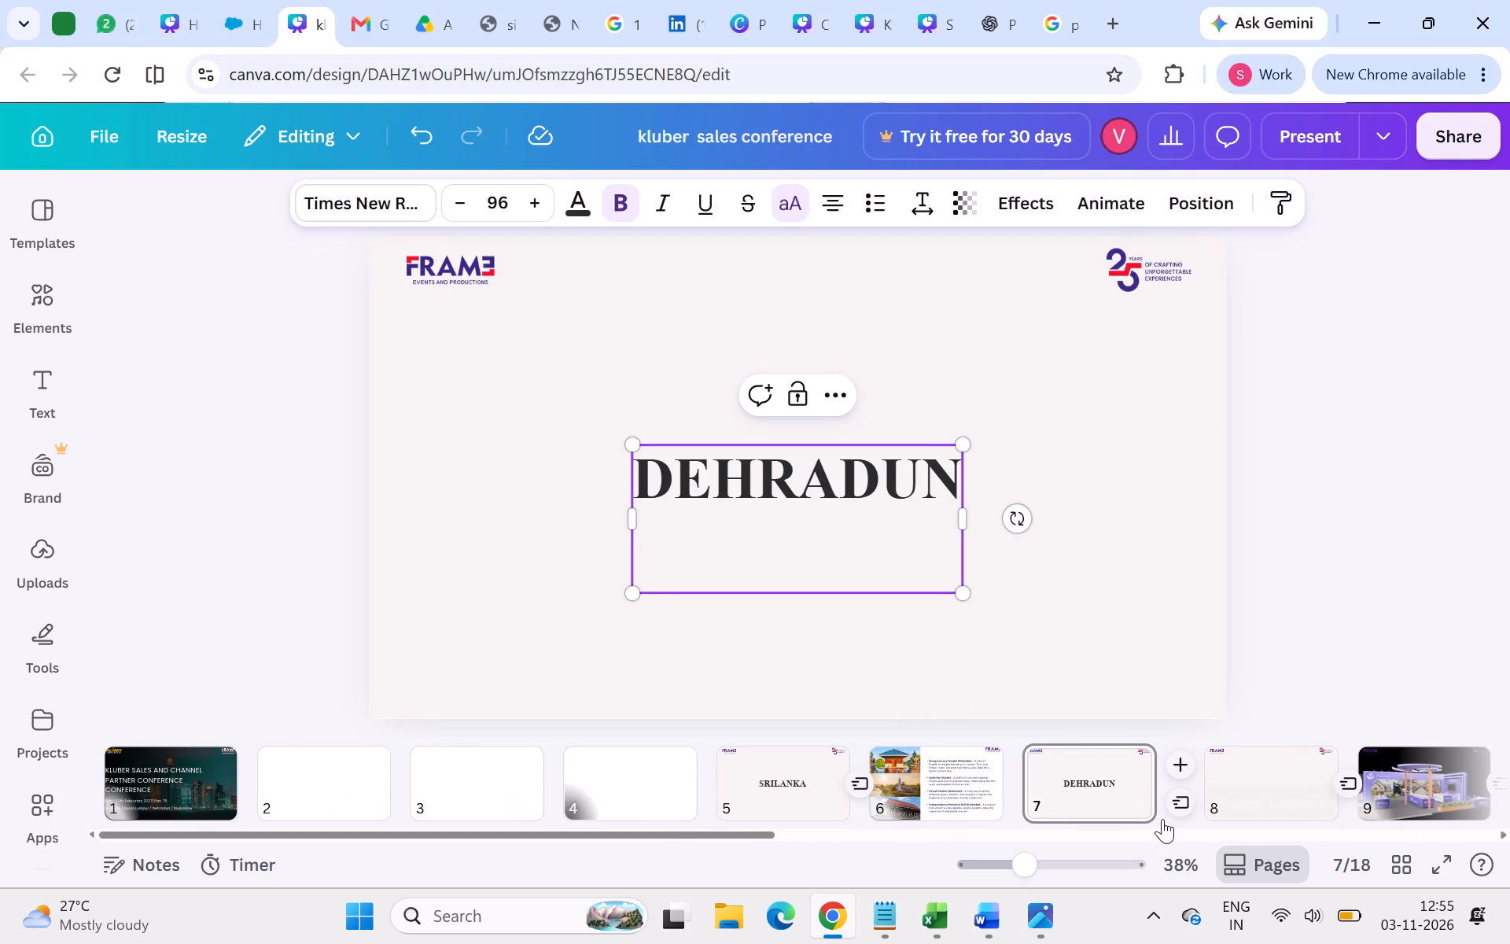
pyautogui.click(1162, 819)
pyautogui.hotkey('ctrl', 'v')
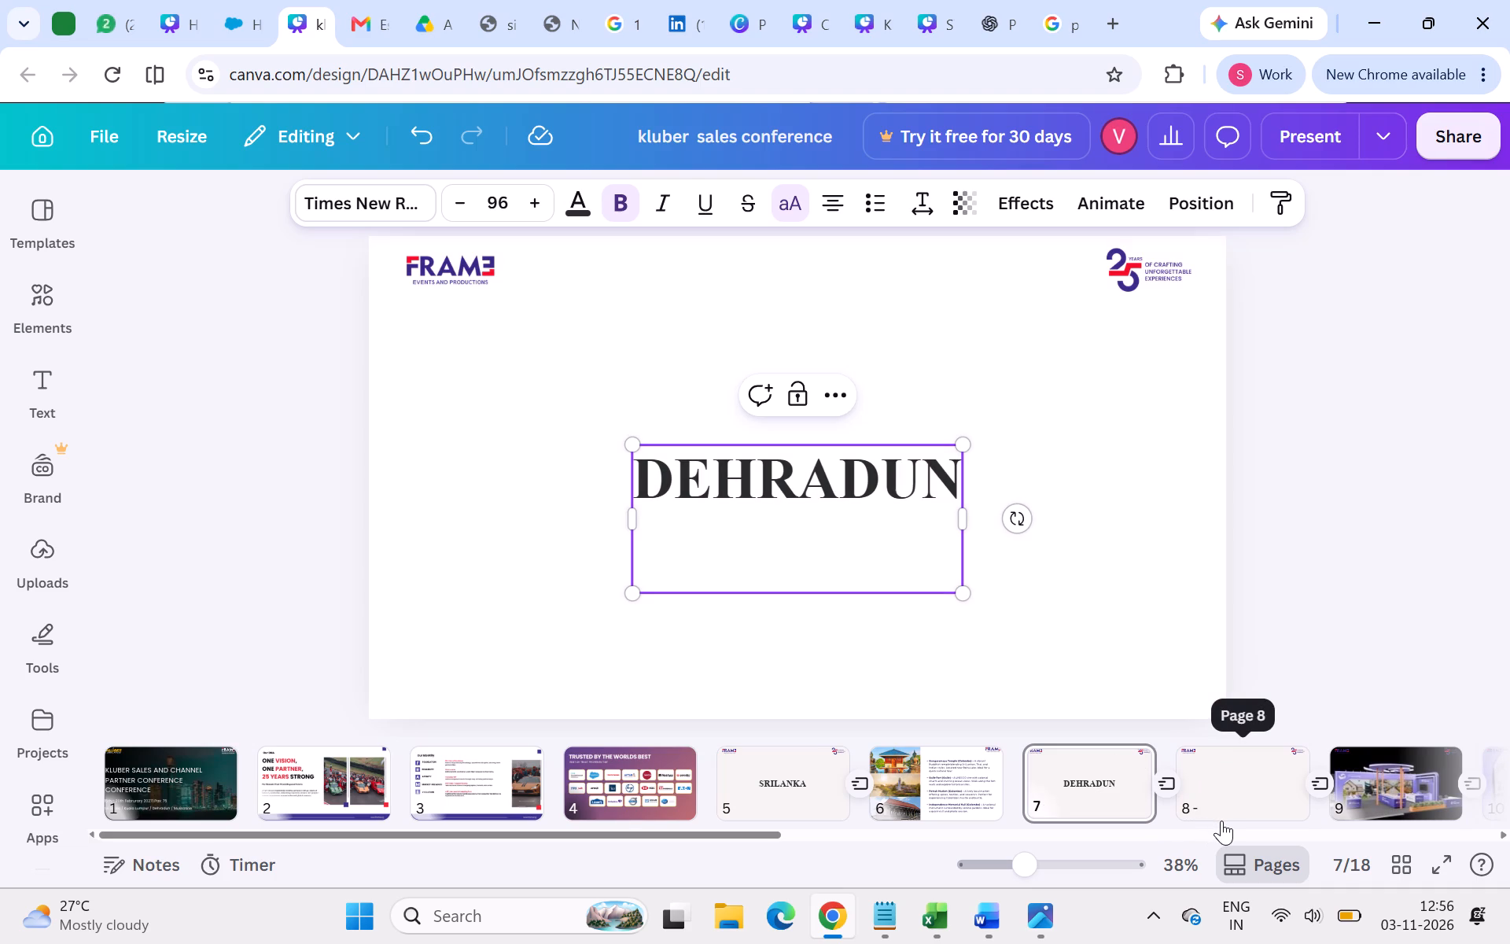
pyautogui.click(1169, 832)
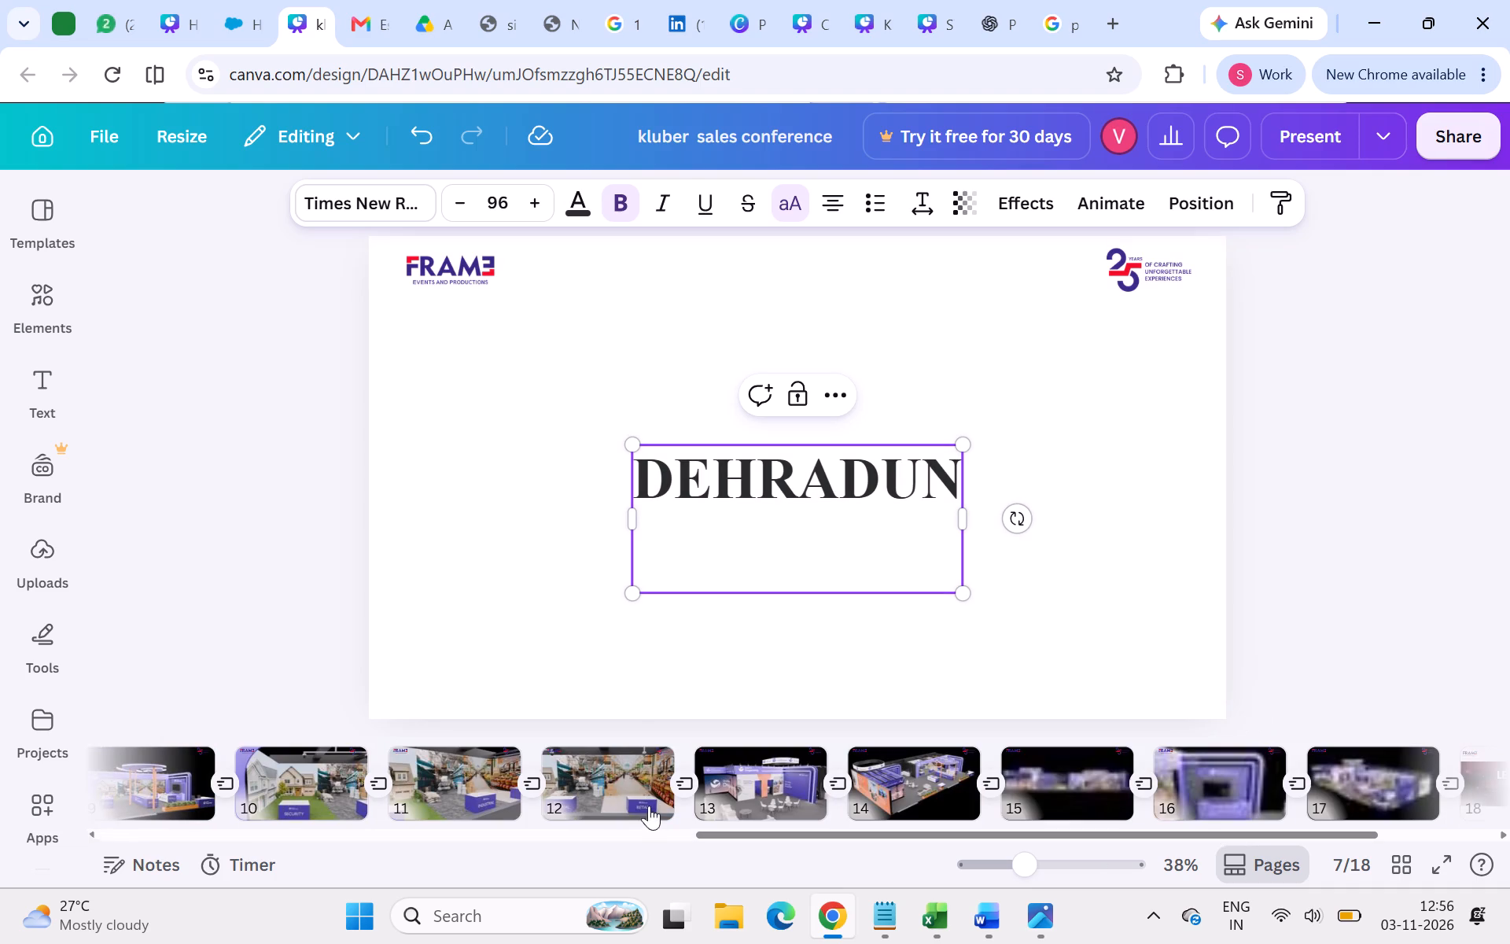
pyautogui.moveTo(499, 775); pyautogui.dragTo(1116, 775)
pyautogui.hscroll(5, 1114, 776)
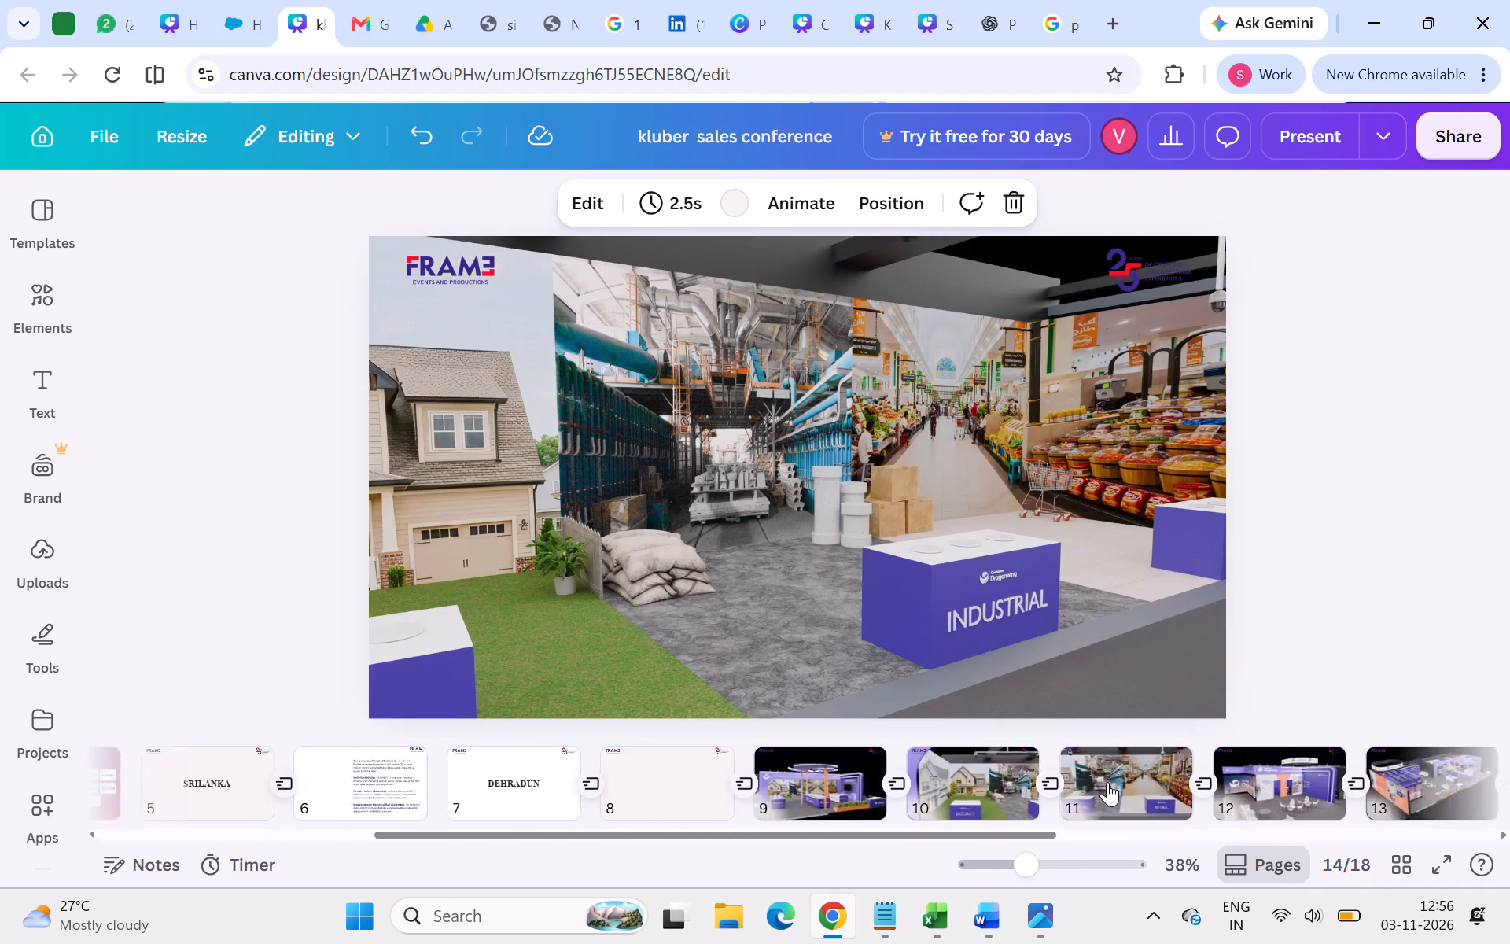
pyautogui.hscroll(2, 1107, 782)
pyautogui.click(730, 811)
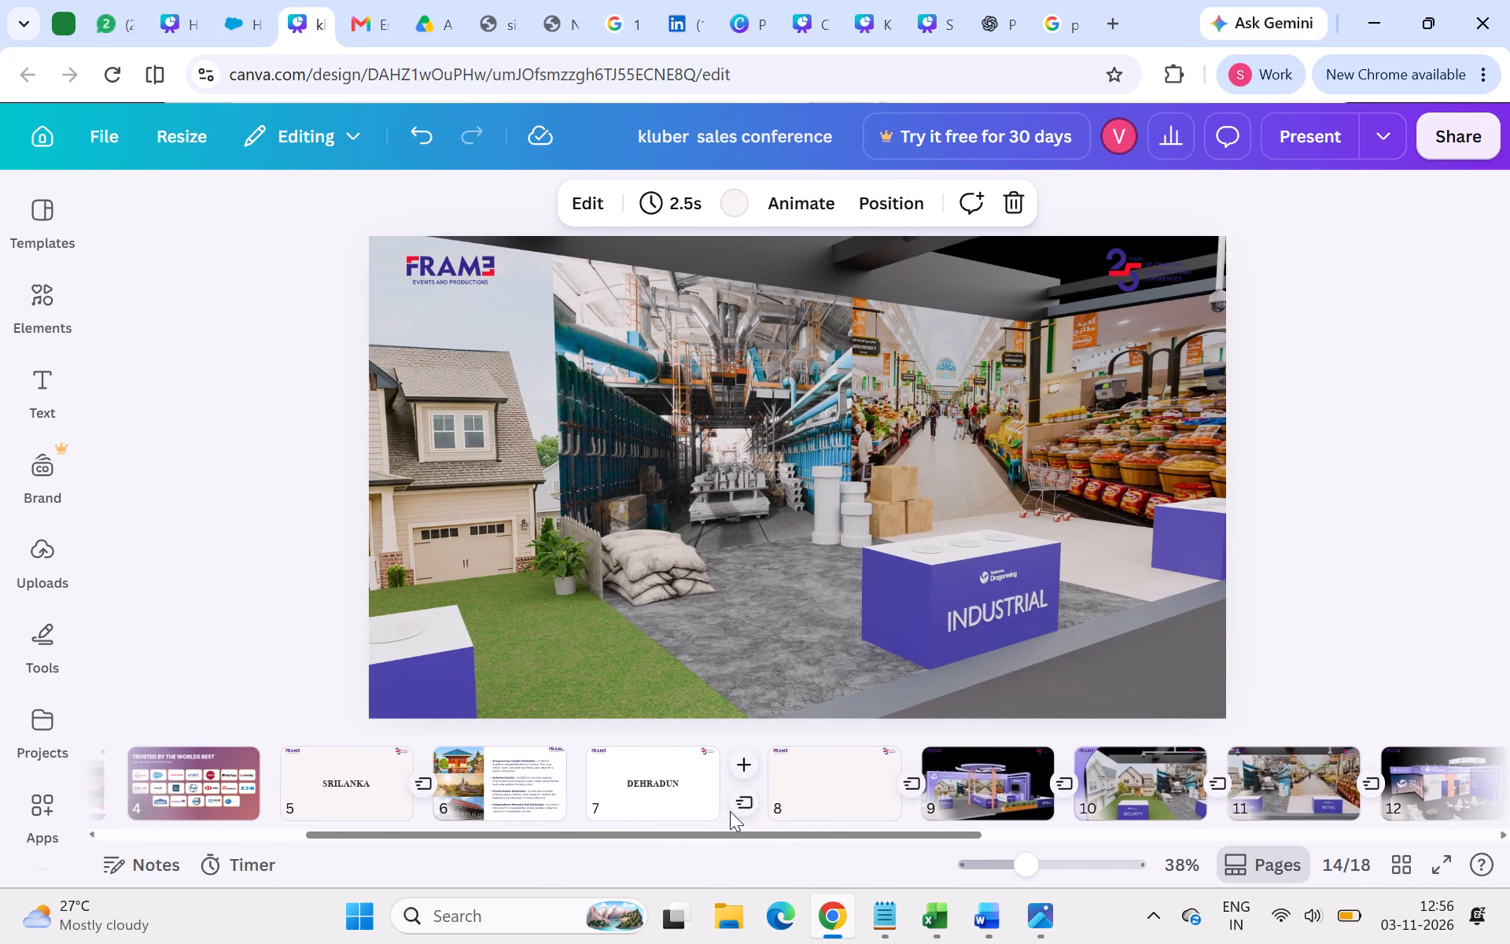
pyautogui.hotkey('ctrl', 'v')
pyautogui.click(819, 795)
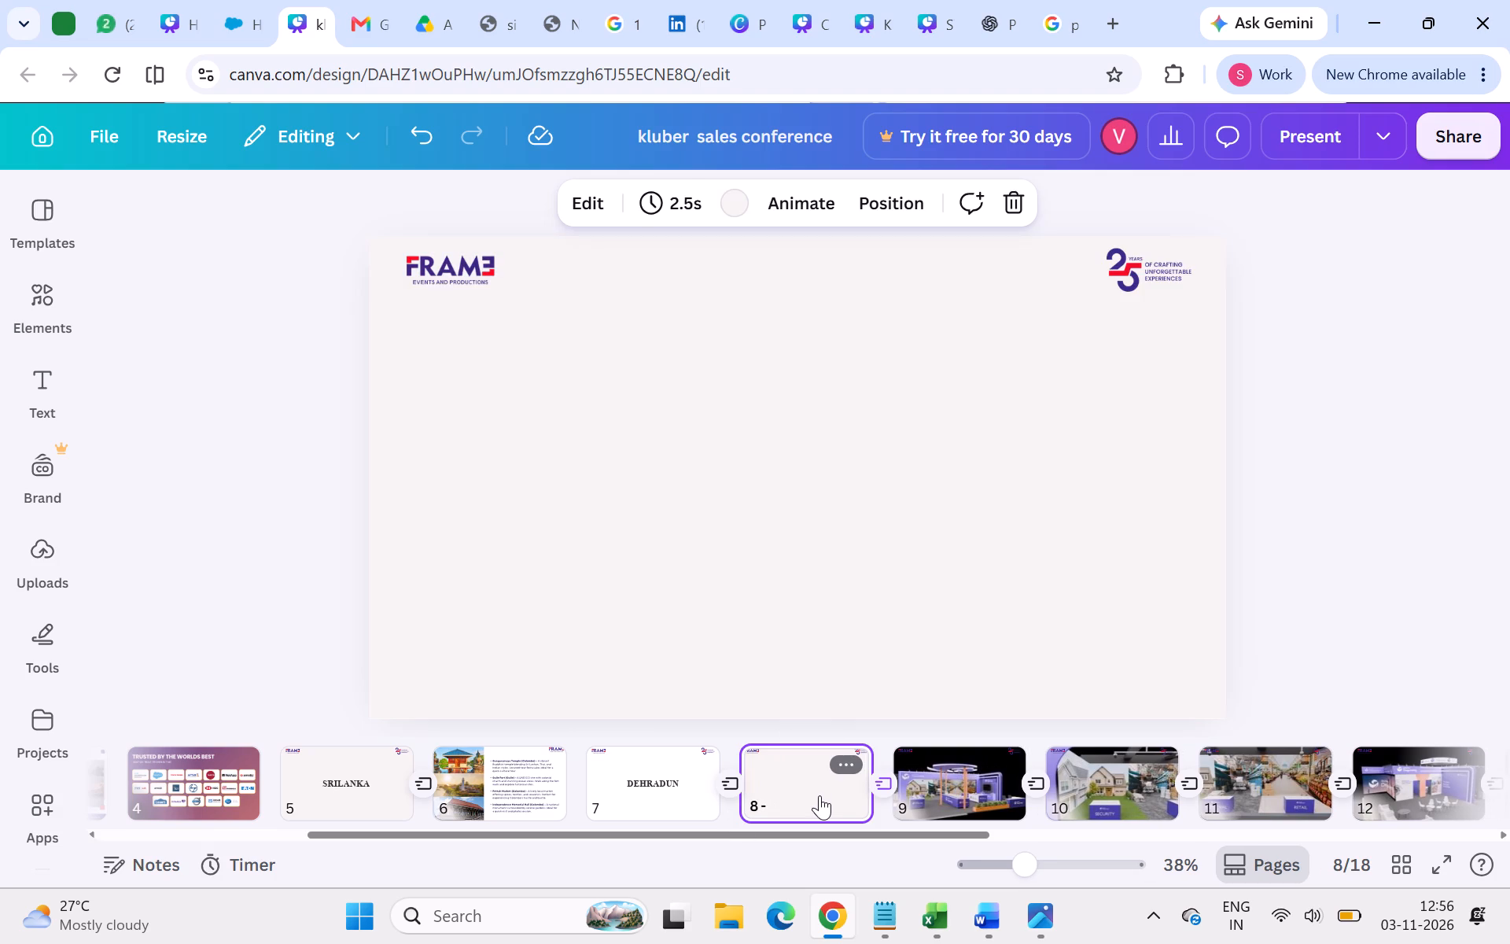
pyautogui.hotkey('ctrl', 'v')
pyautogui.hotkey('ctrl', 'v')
# Copy page 38 itself from the Hitachi Vantara deck and paste it after blank page 8 in the kluber sales conference design.
pyautogui.click(192, 16)
pyautogui.click(776, 816)
pyautogui.click(669, 801)
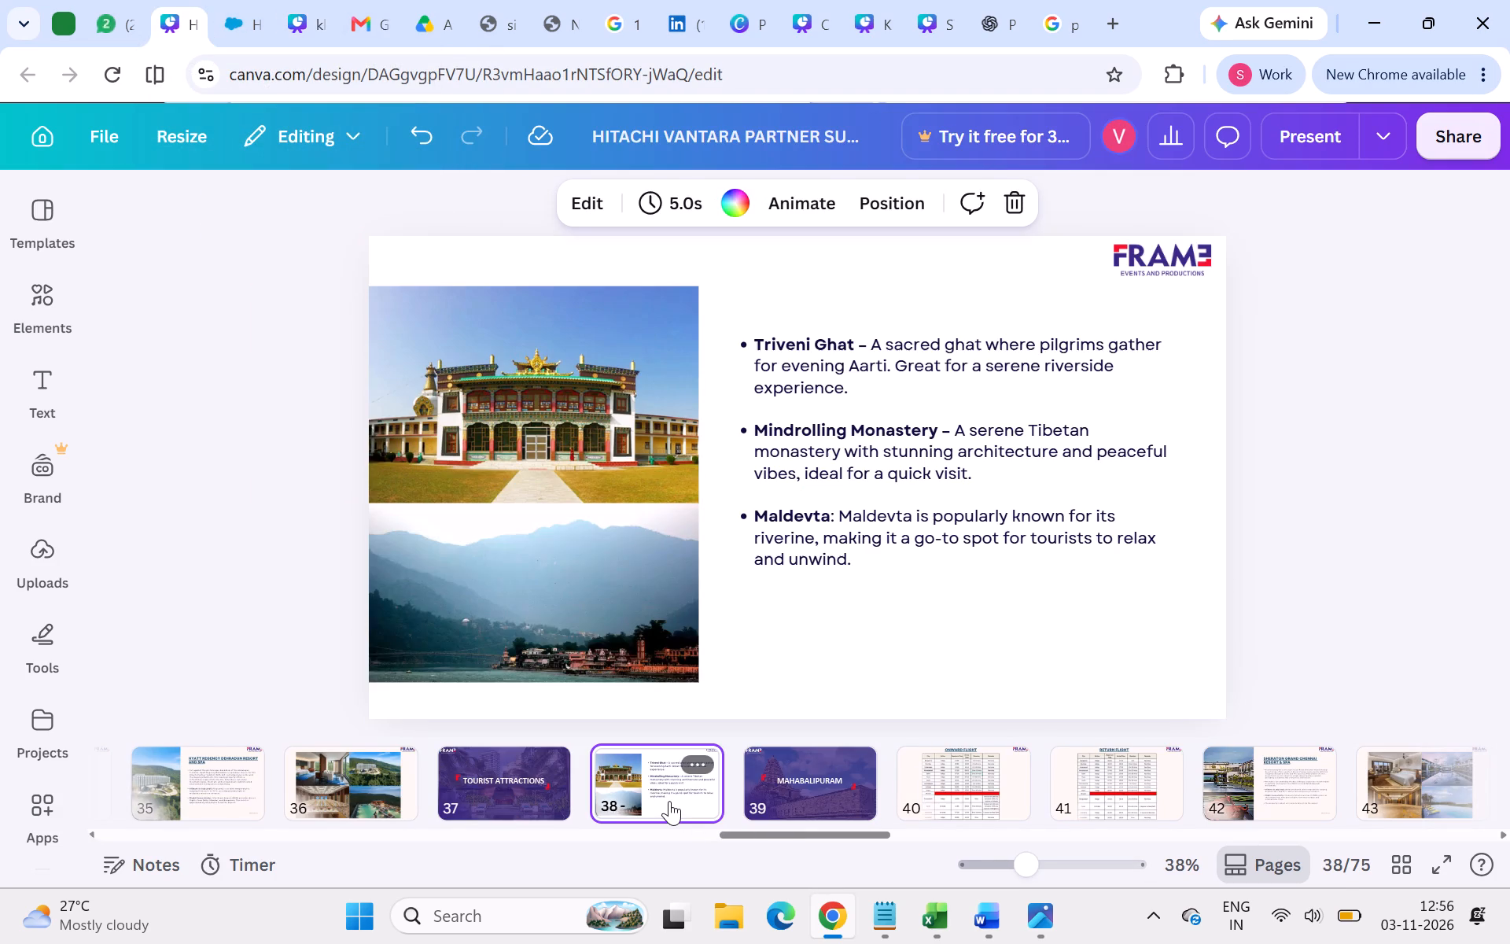
pyautogui.hotkey('ctrl', 'c')
pyautogui.click(322, 24)
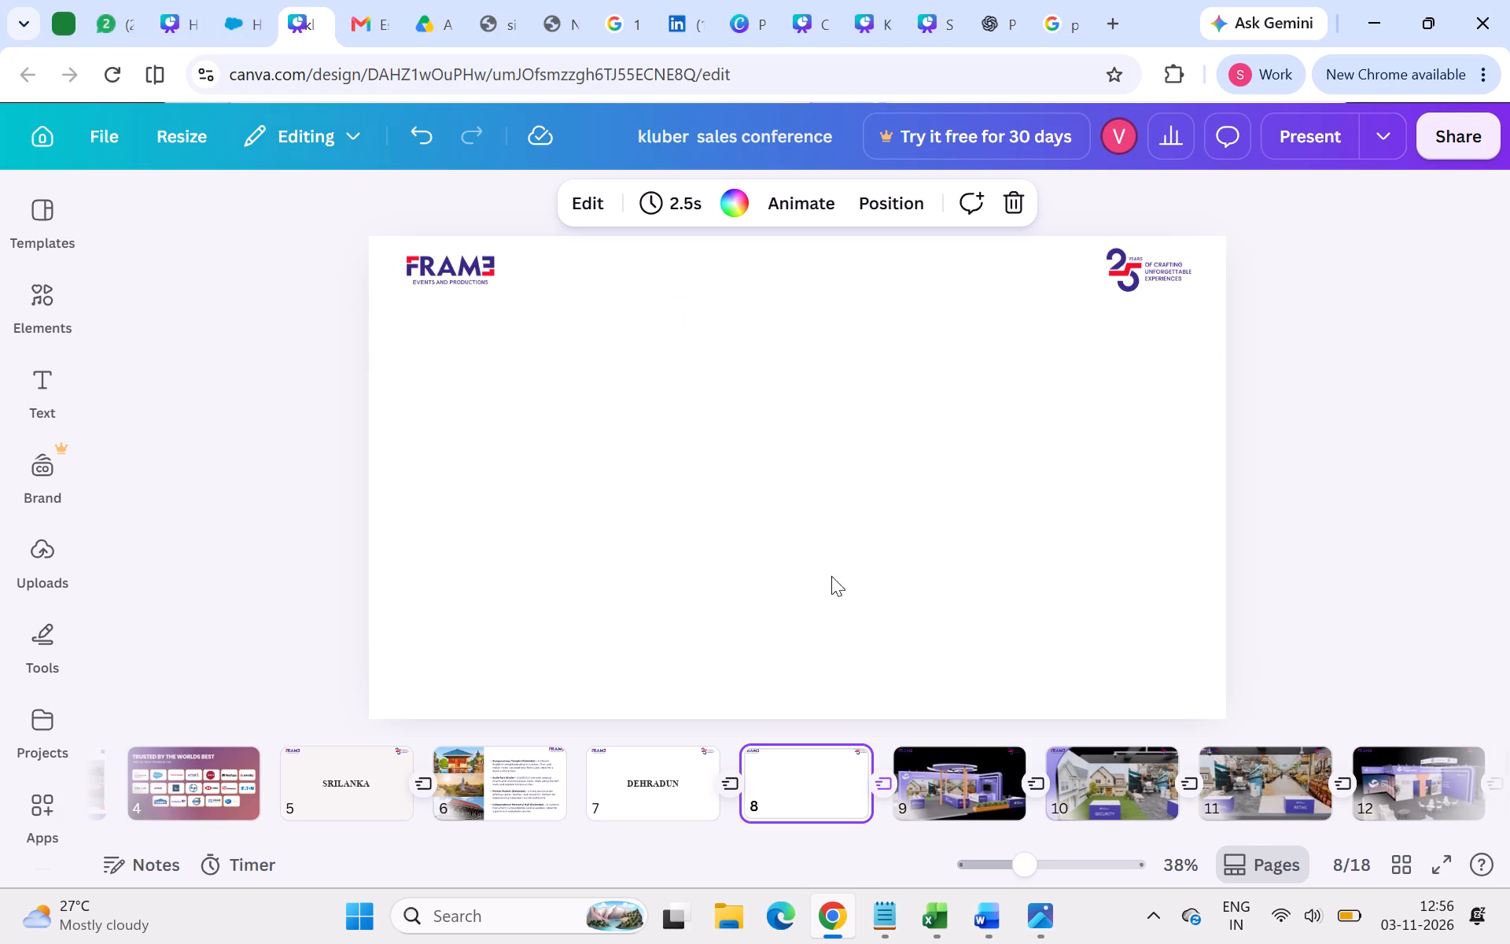
pyautogui.hotkey('ctrl', 'v')
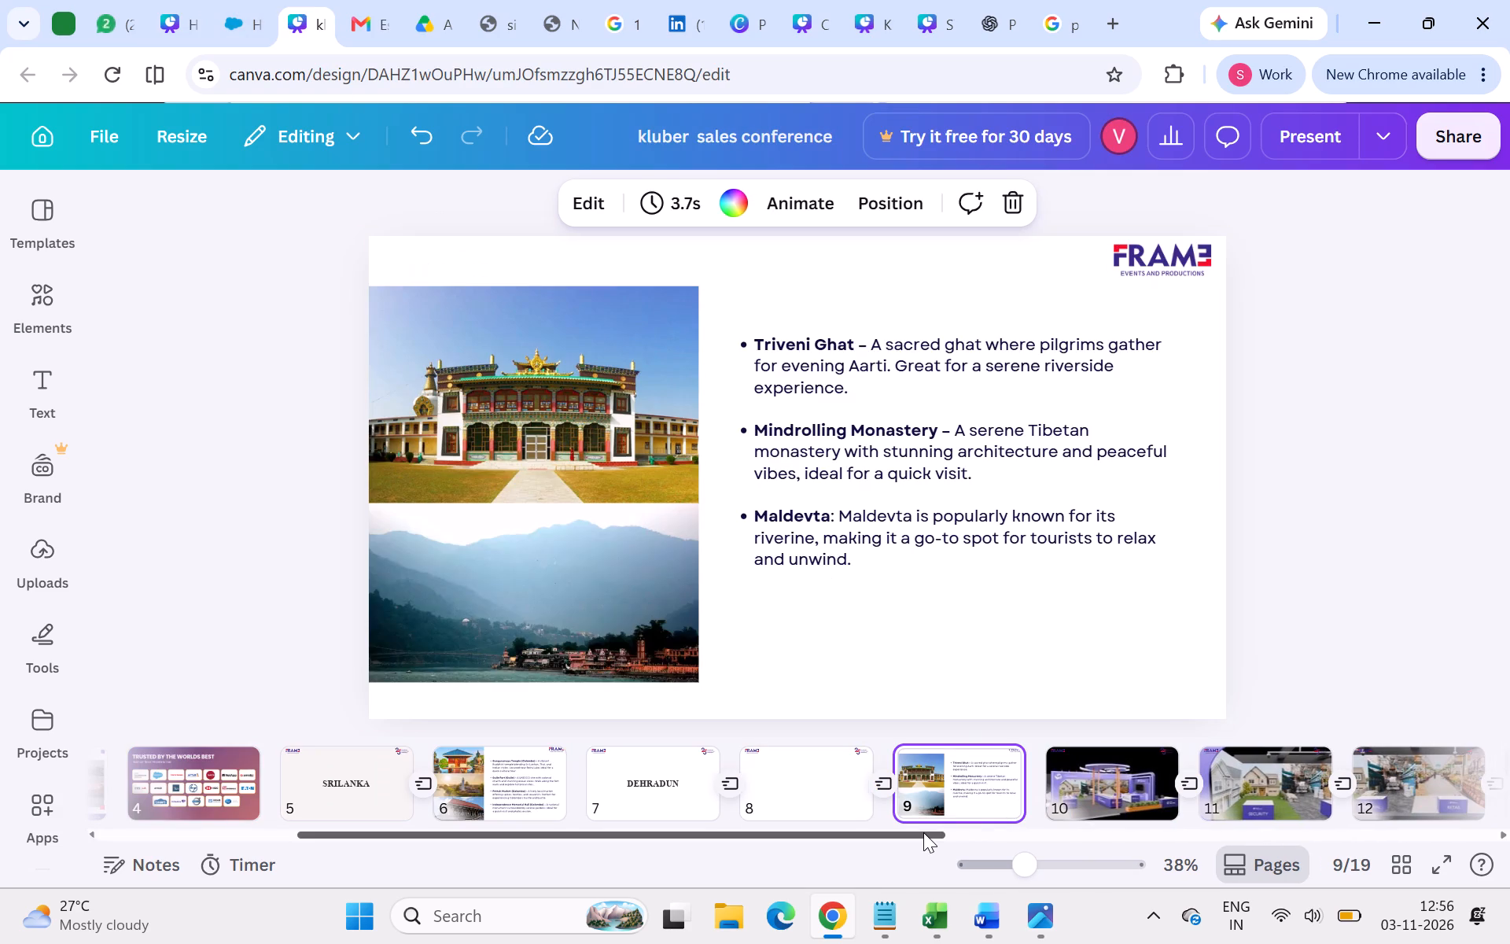
# Delete the blank page 8 between the DEHRADUN title page and the pasted attractions page.
pyautogui.click(821, 773)
pyautogui.rightClick(821, 773)
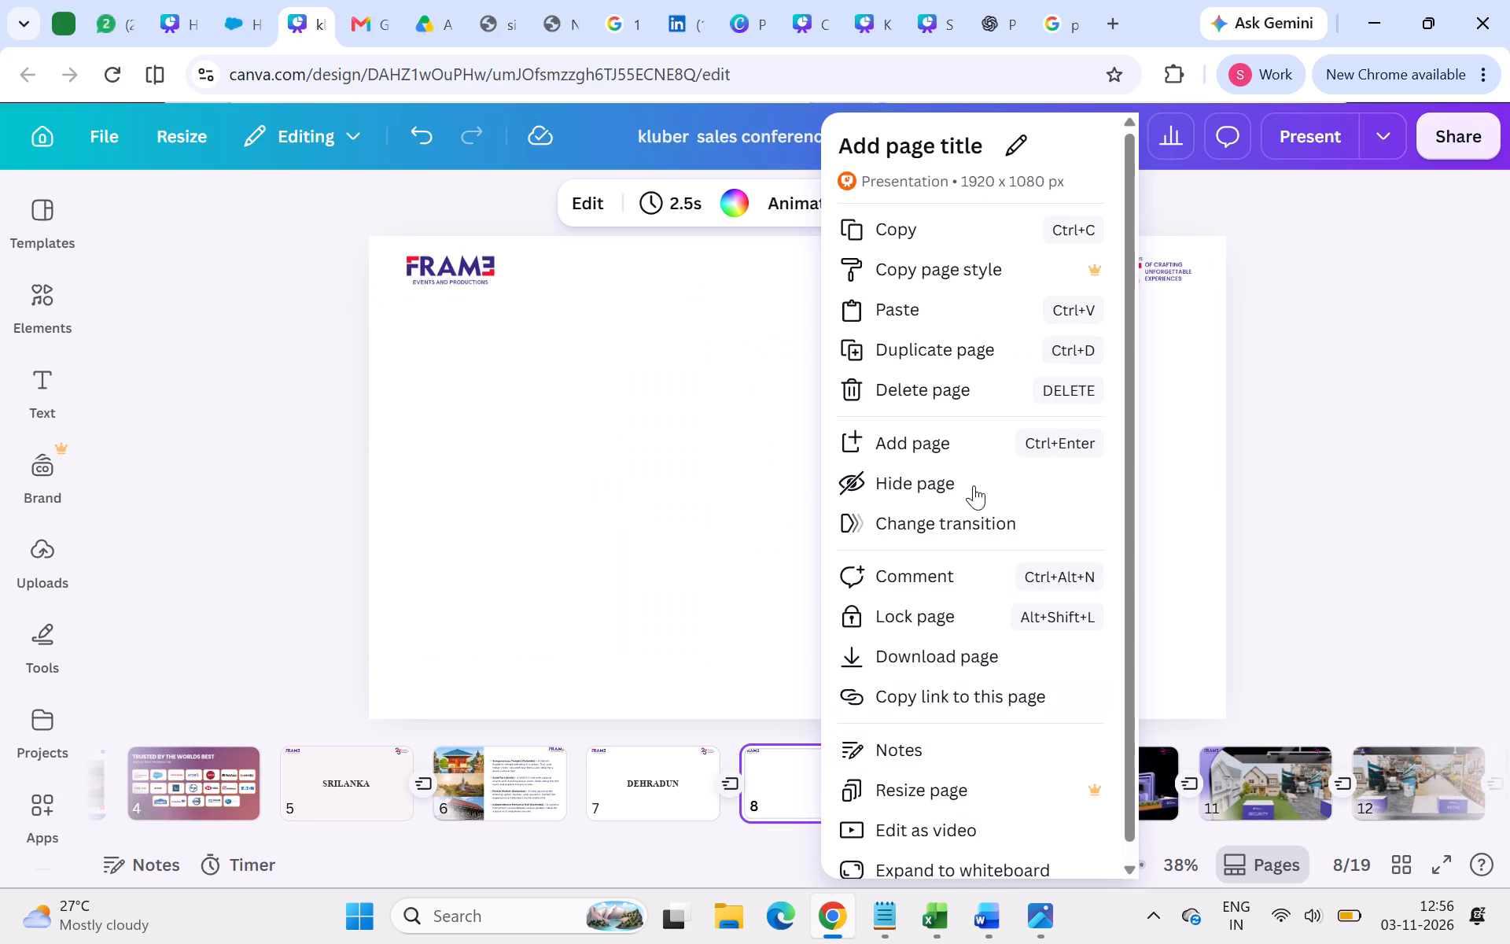
pyautogui.click(943, 381)
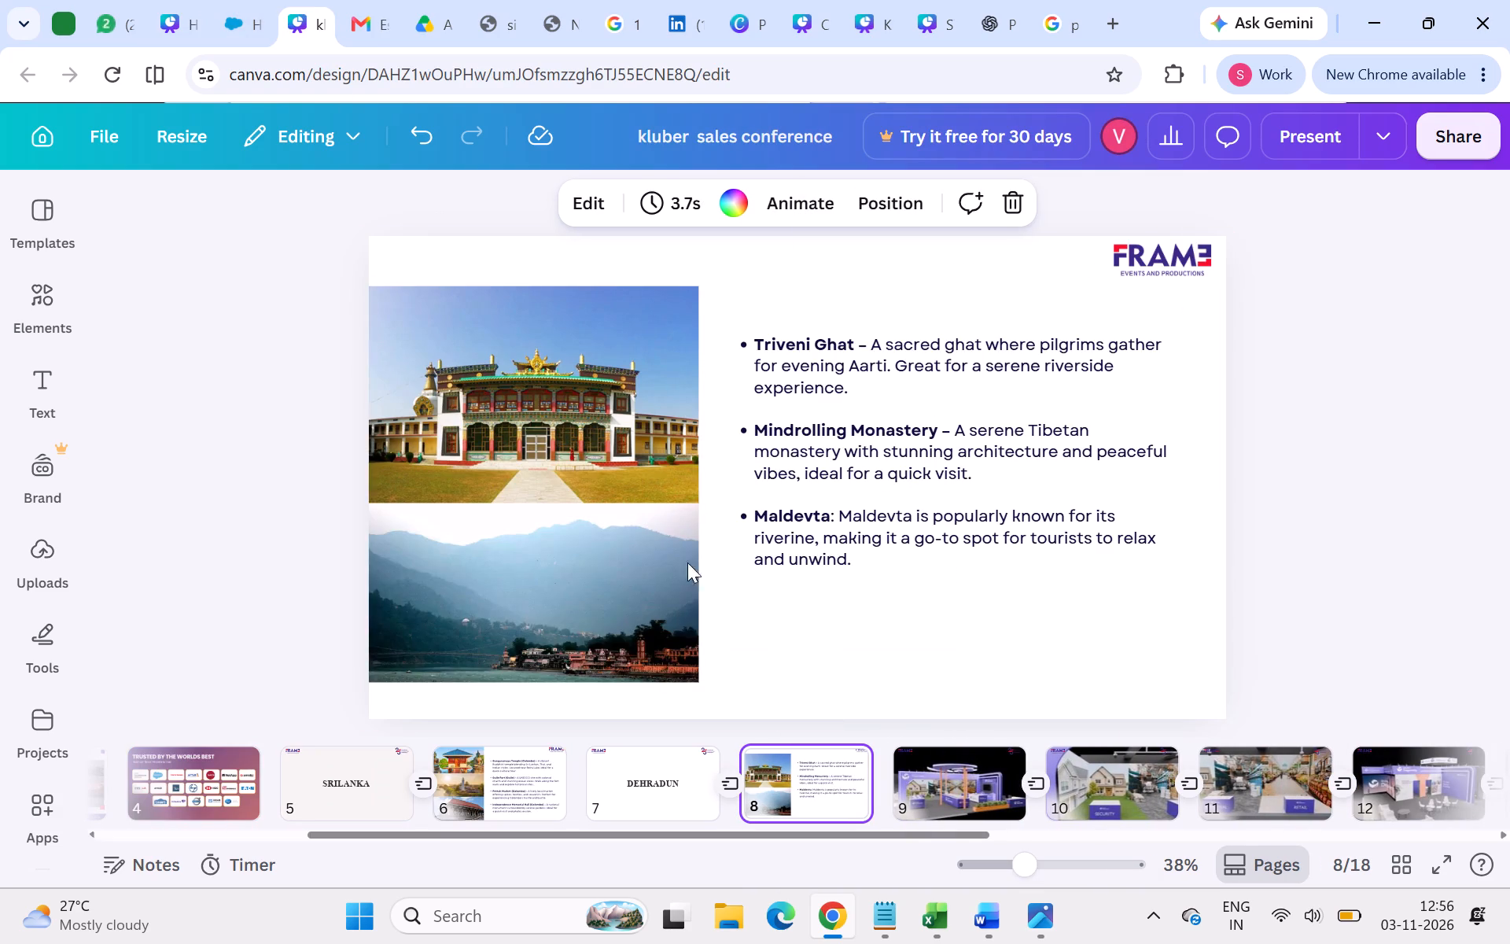
# Copy the name Triveni Ghat from the Dehradun attractions text and search Google Images for it.
pyautogui.tripleClick(808, 337)
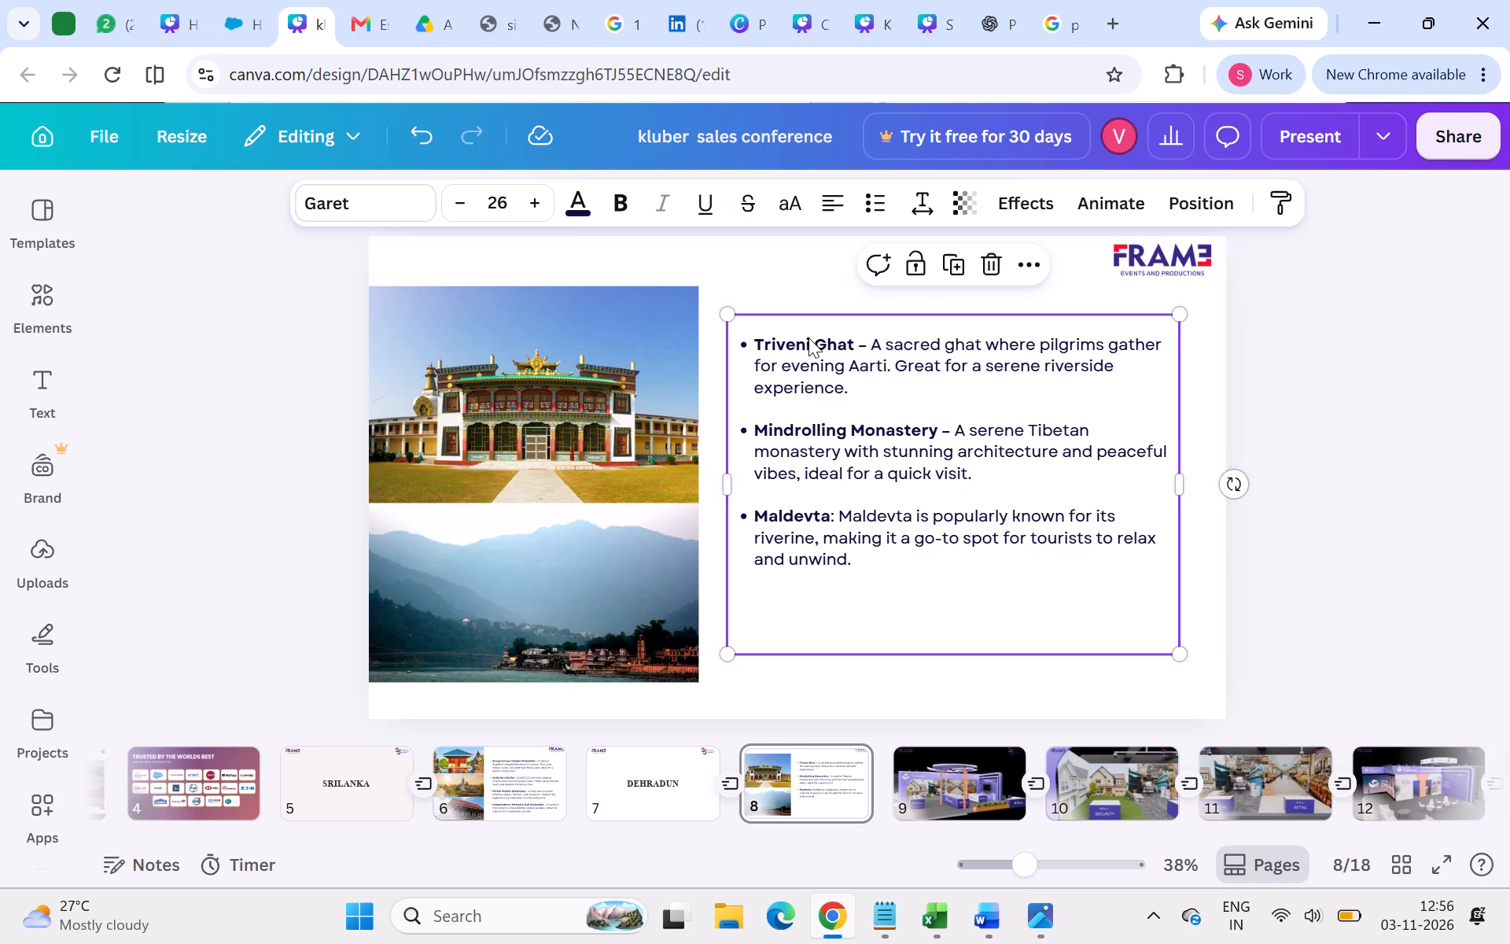
pyautogui.click(808, 337)
pyautogui.doubleClick(808, 337)
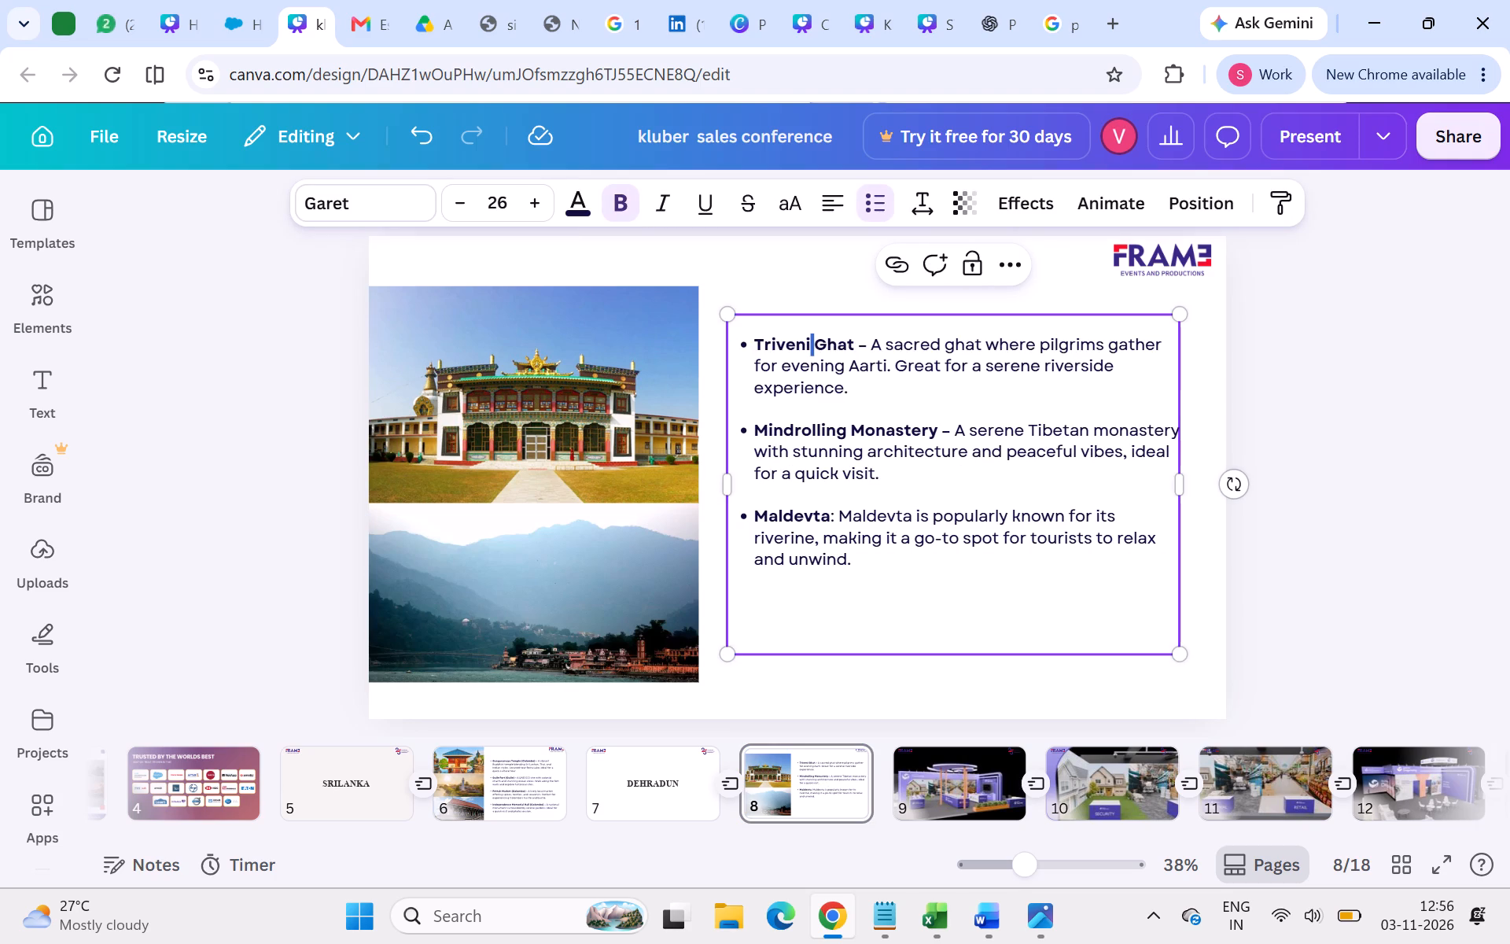
pyautogui.moveTo(858, 348); pyautogui.dragTo(758, 345)
pyautogui.hotkey('ctrl', 'c')
pyautogui.click(1077, 24)
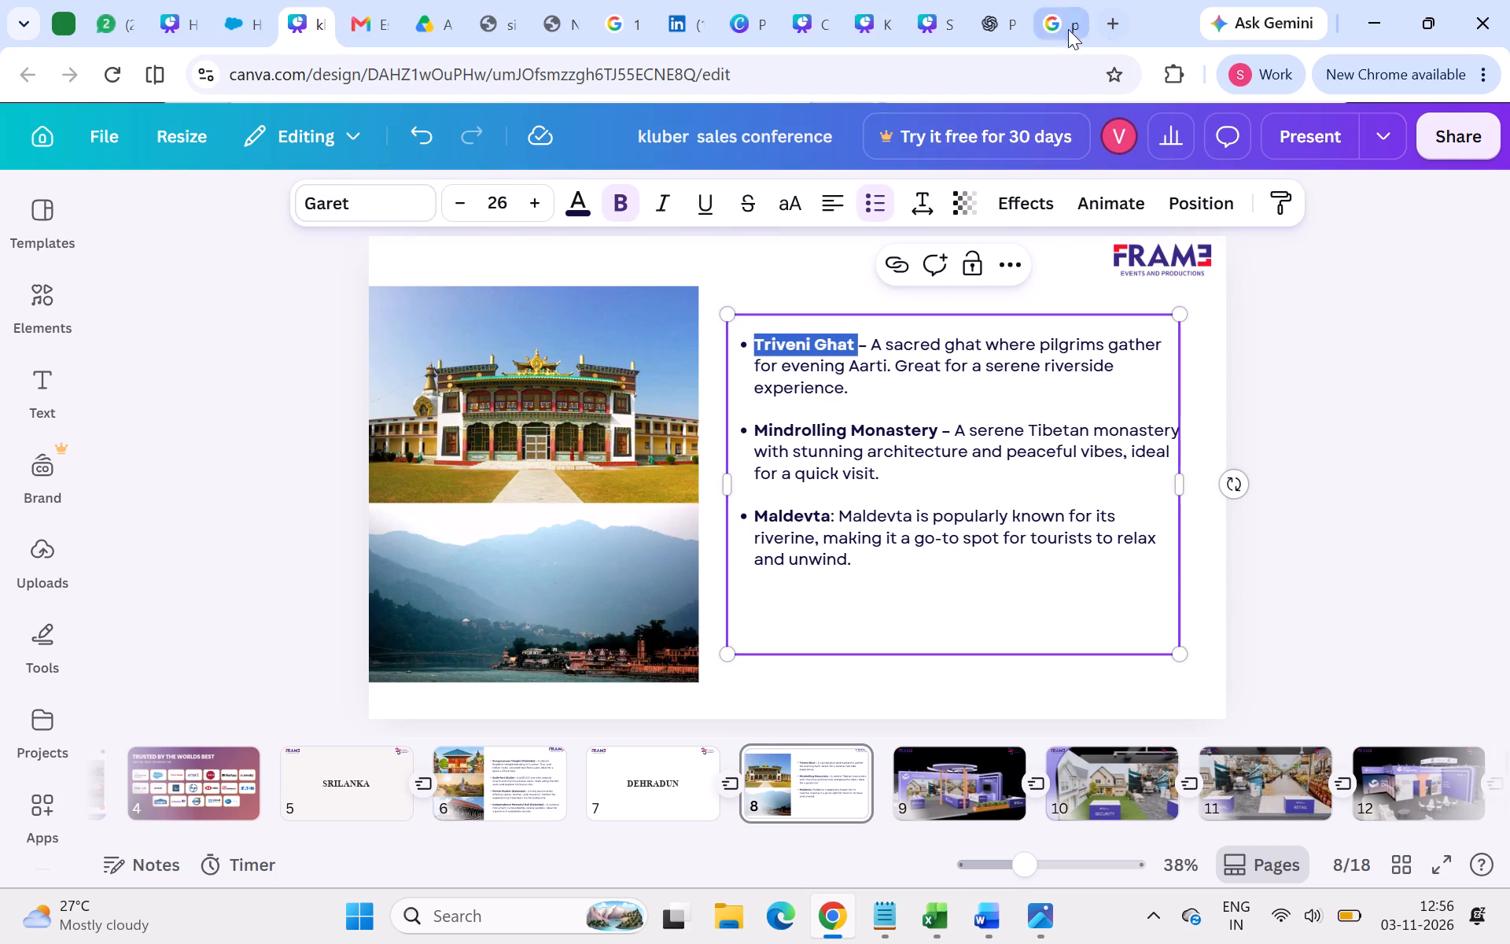
pyautogui.tripleClick(587, 143)
pyautogui.hotkey('ctrl', 'v')
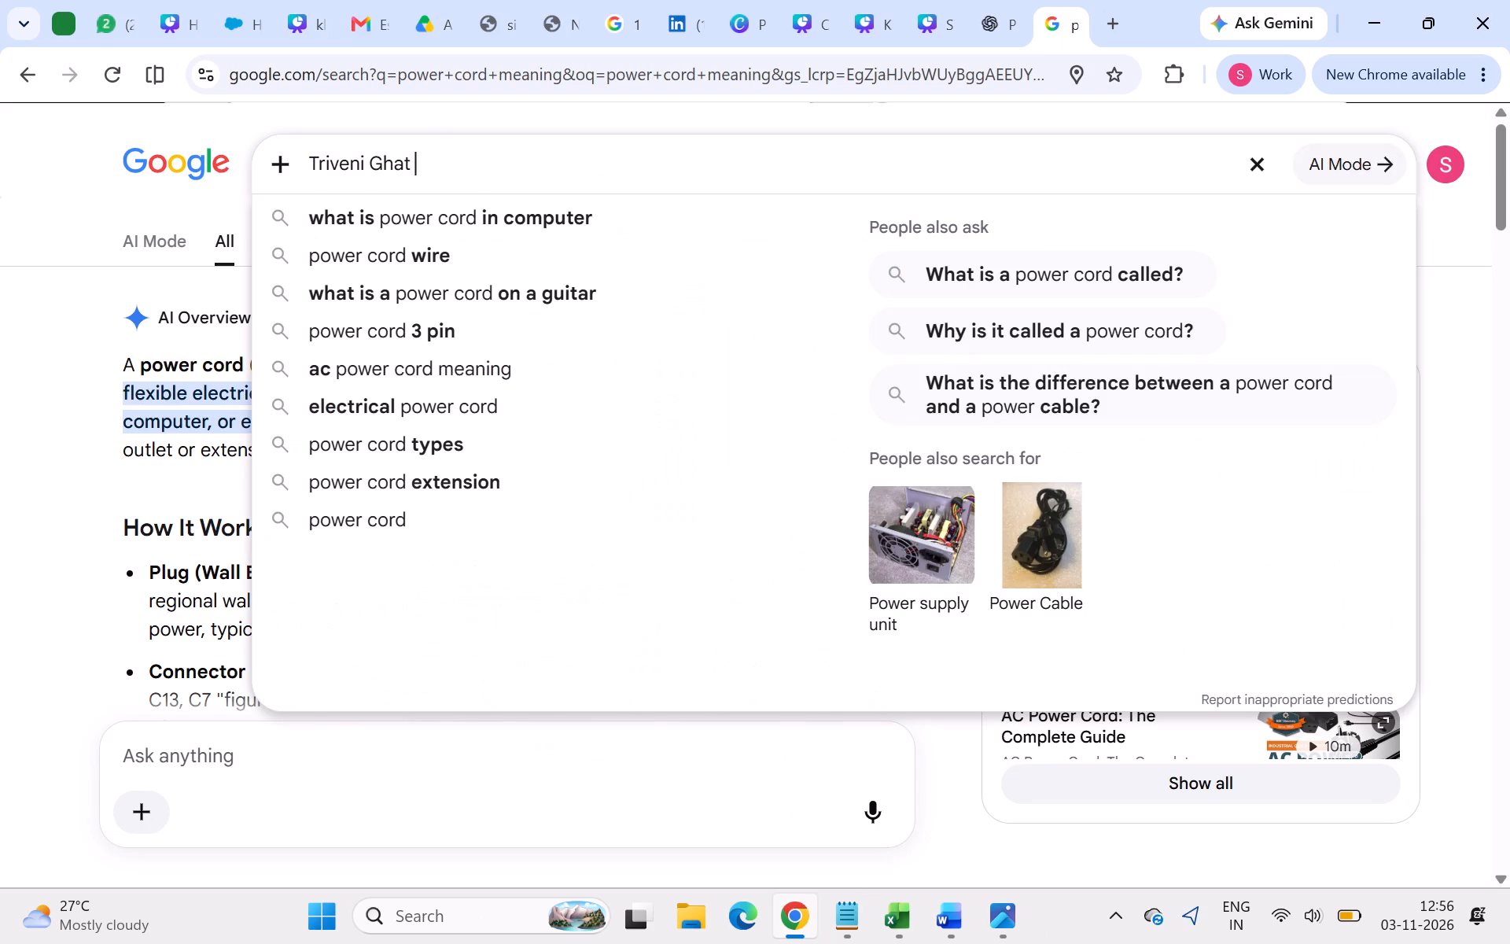
pyautogui.press('Return')
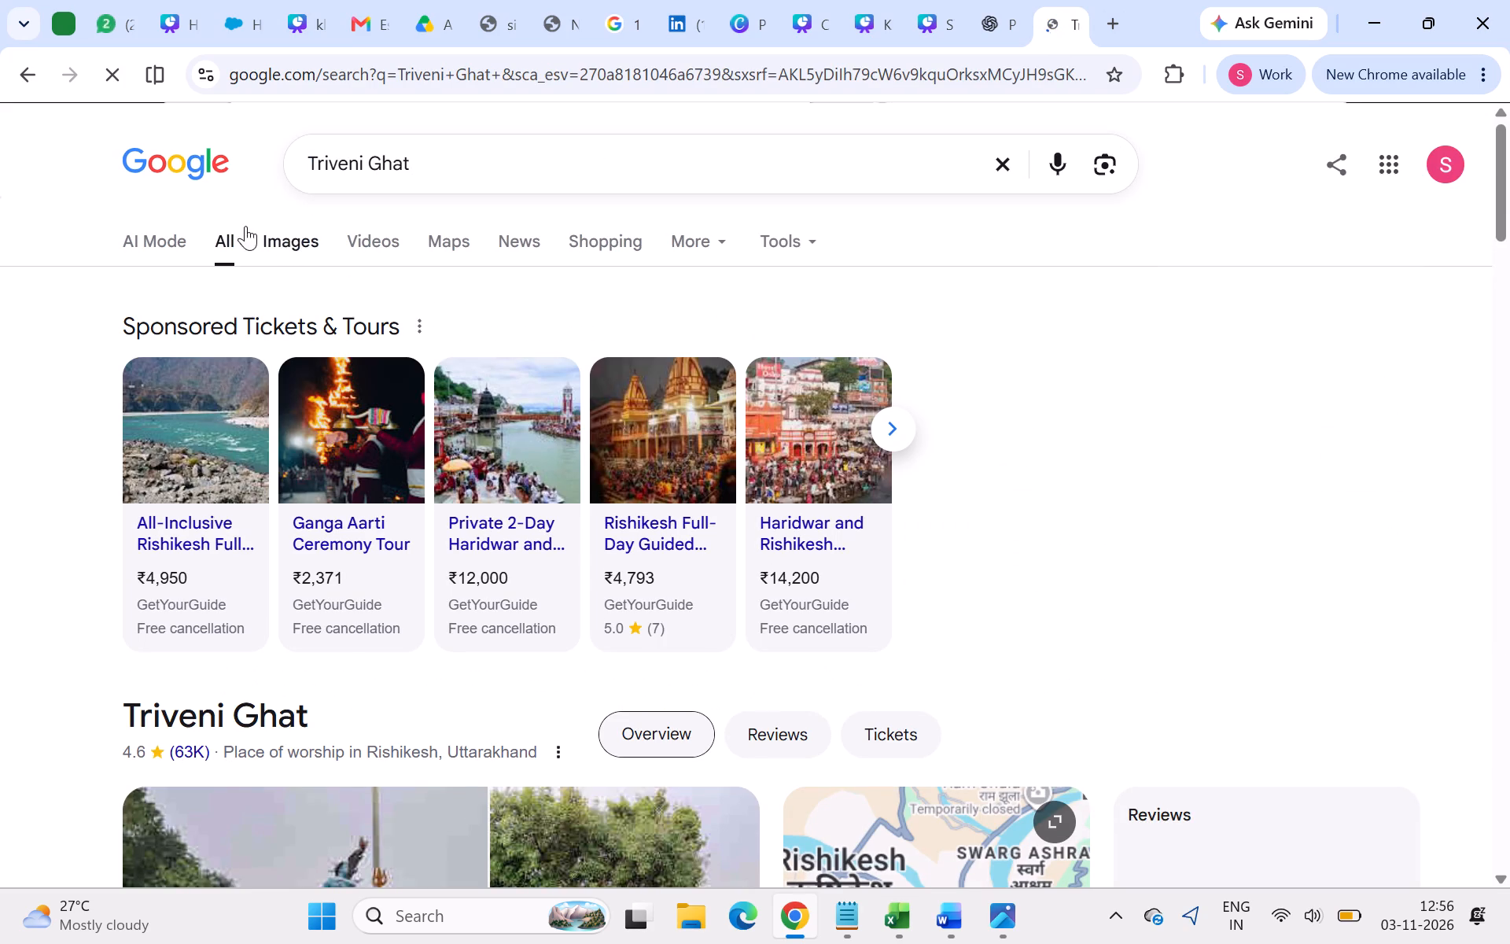
pyautogui.click(266, 237)
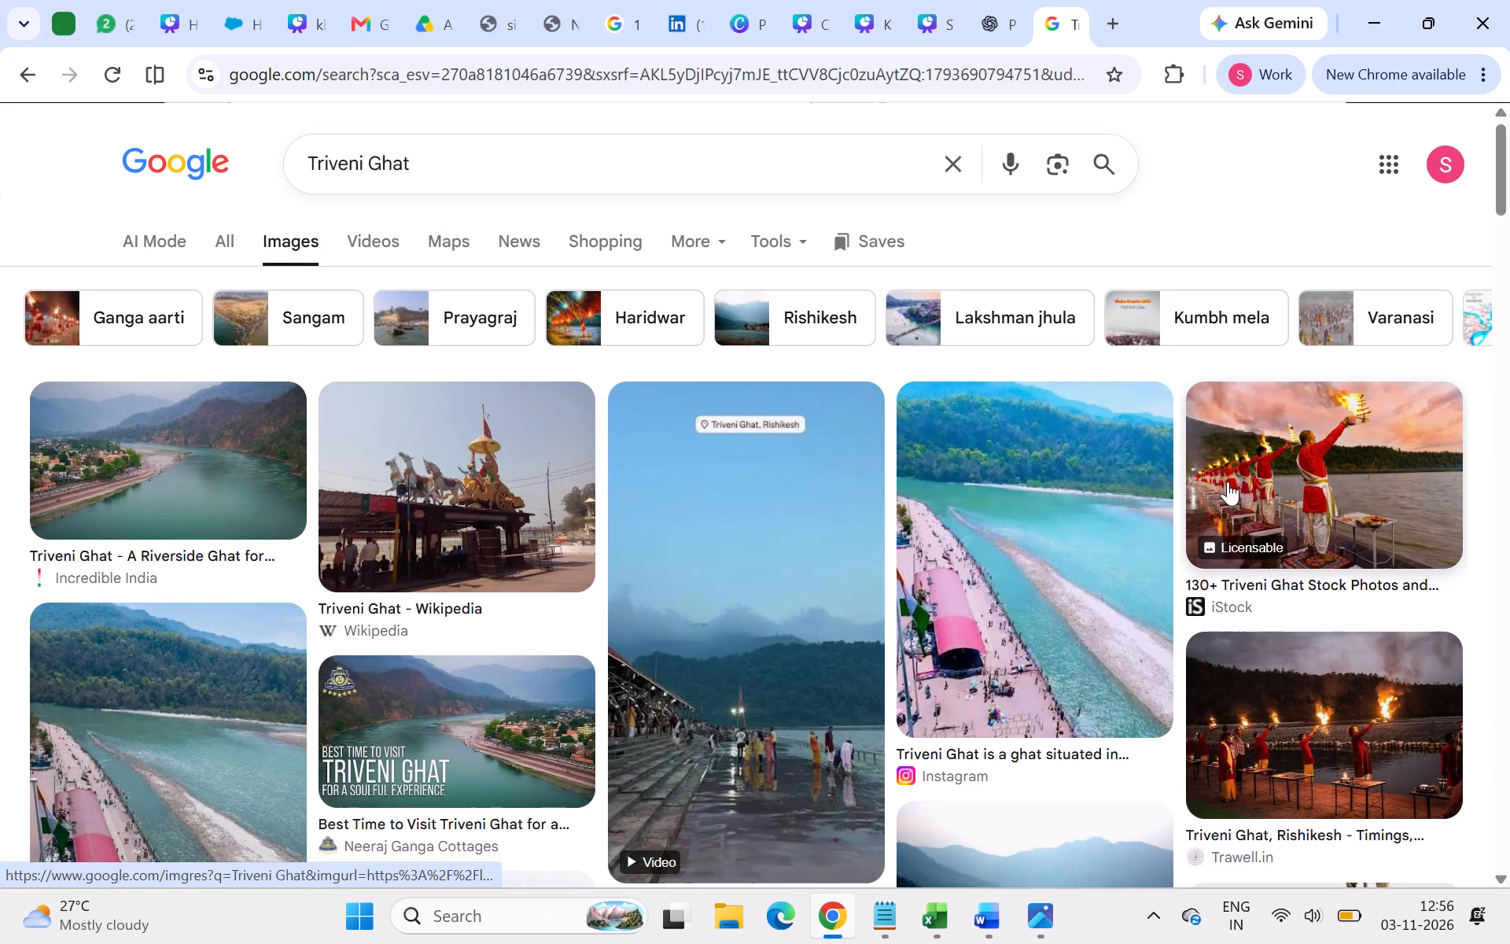
# Open the iStock image of priests in red performing aarti at Triveni Ghat and copy the image.
pyautogui.click(1355, 468)
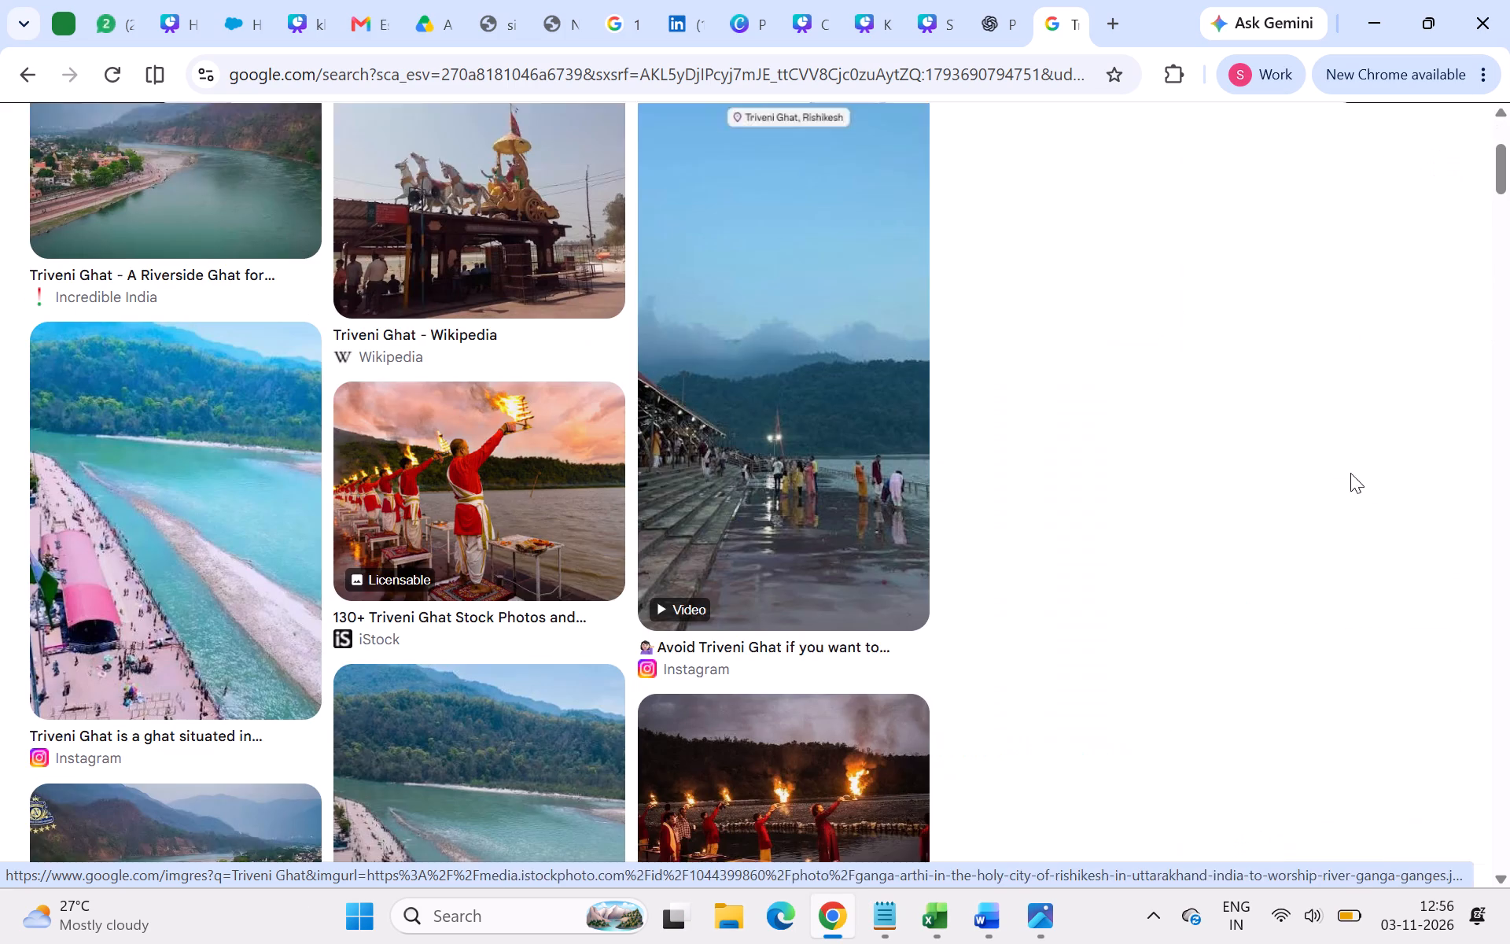
pyautogui.rightClick(1137, 398)
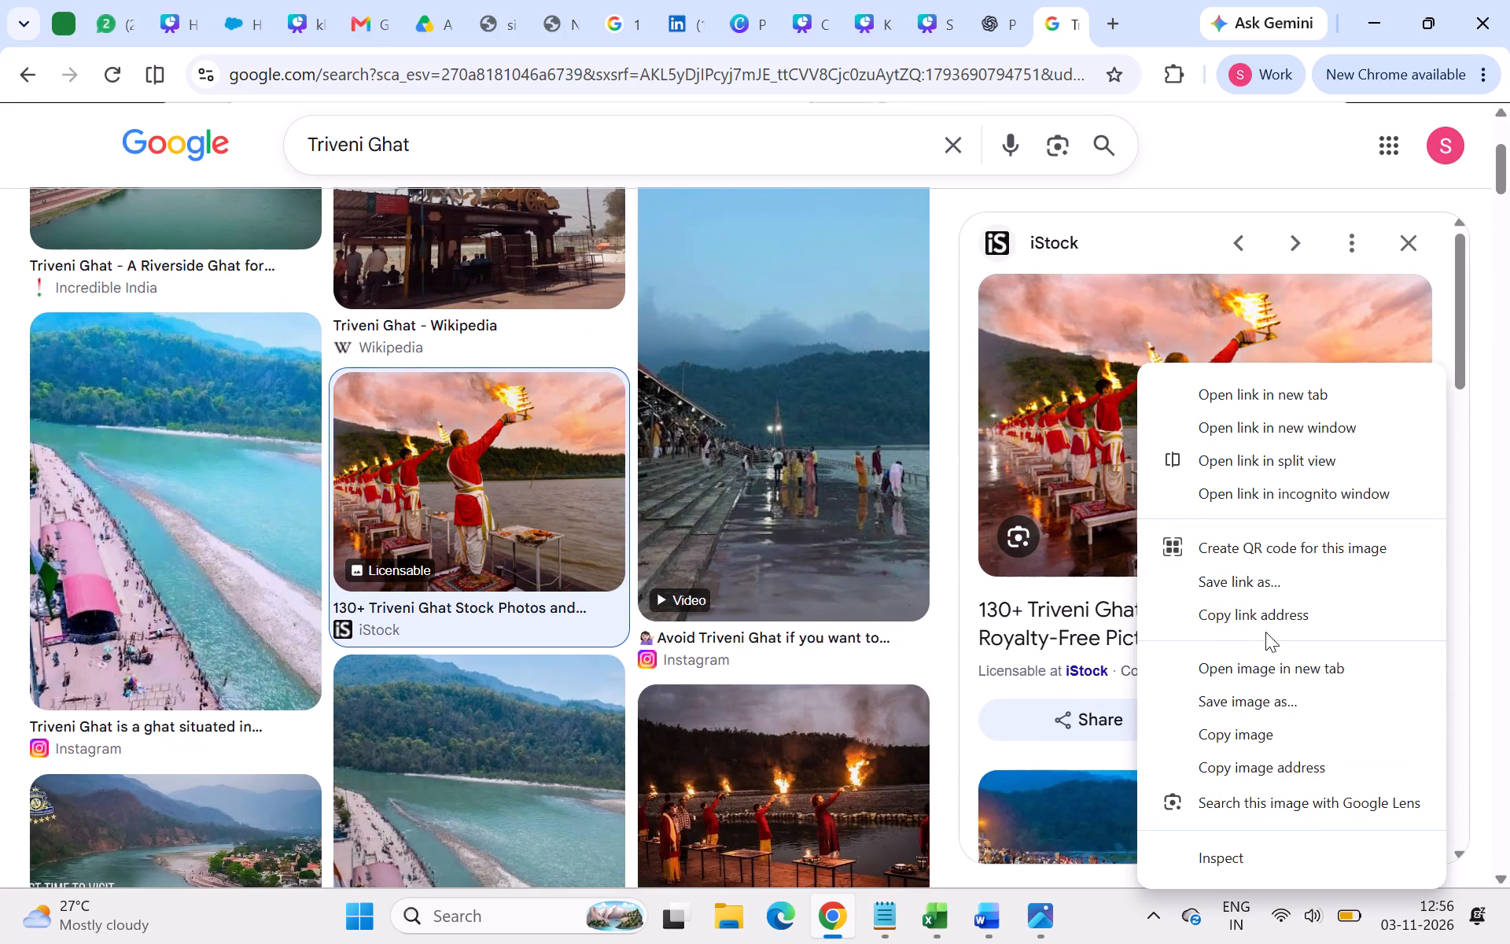
pyautogui.click(1261, 728)
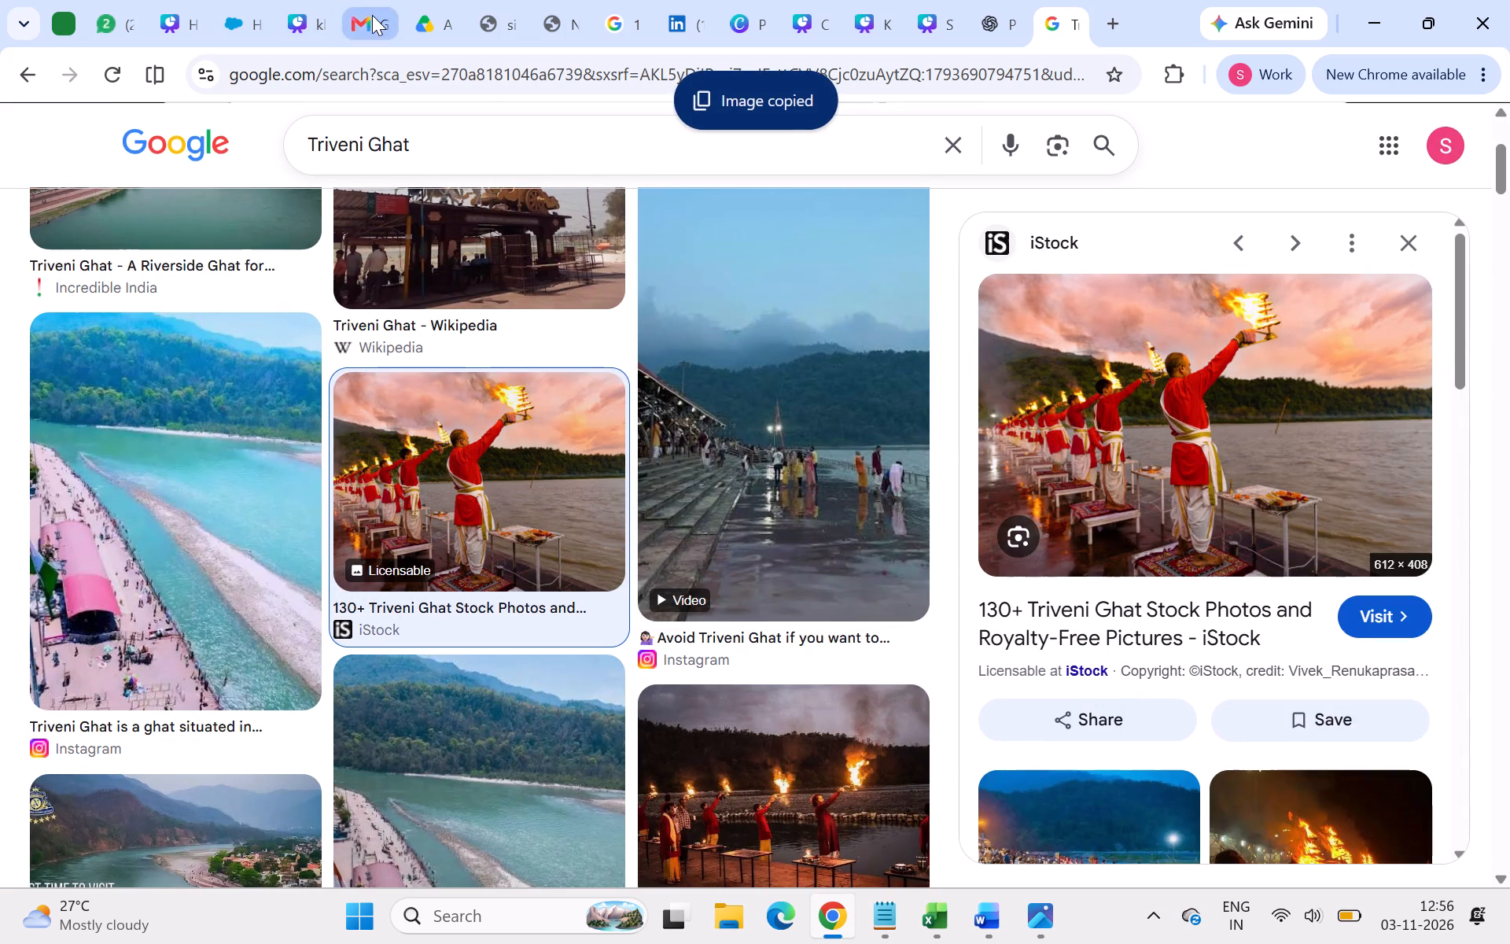
# On page 38 of the Hitachi Vantara deck, delete the monastery photo and paste the copied Triveni Ghat aarti image.
pyautogui.click(372, 15)
pyautogui.click(174, 33)
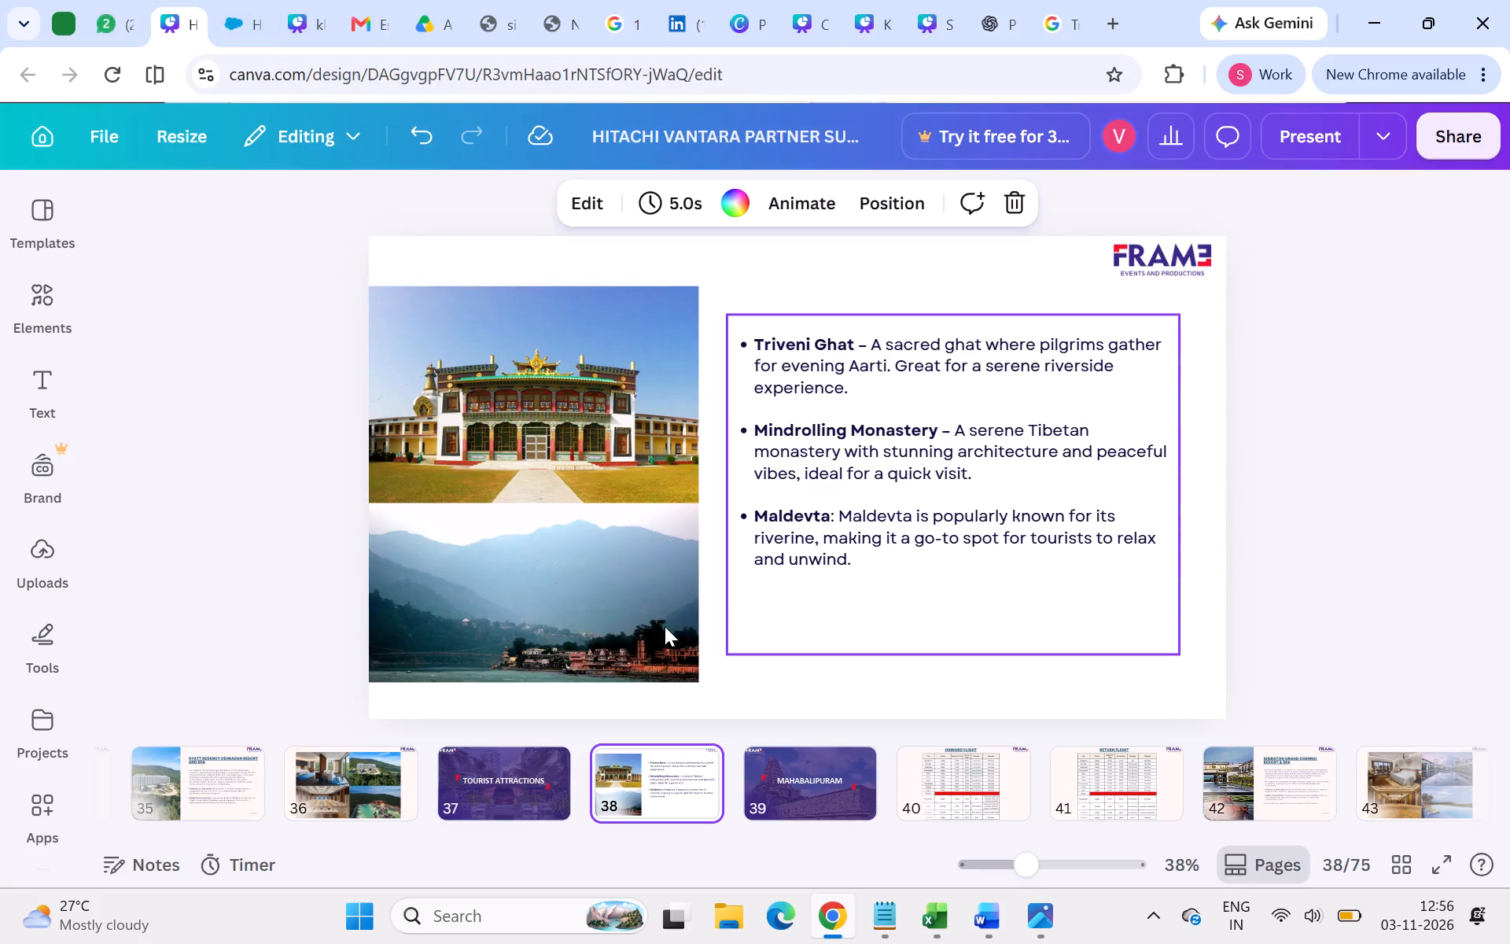
pyautogui.click(645, 428)
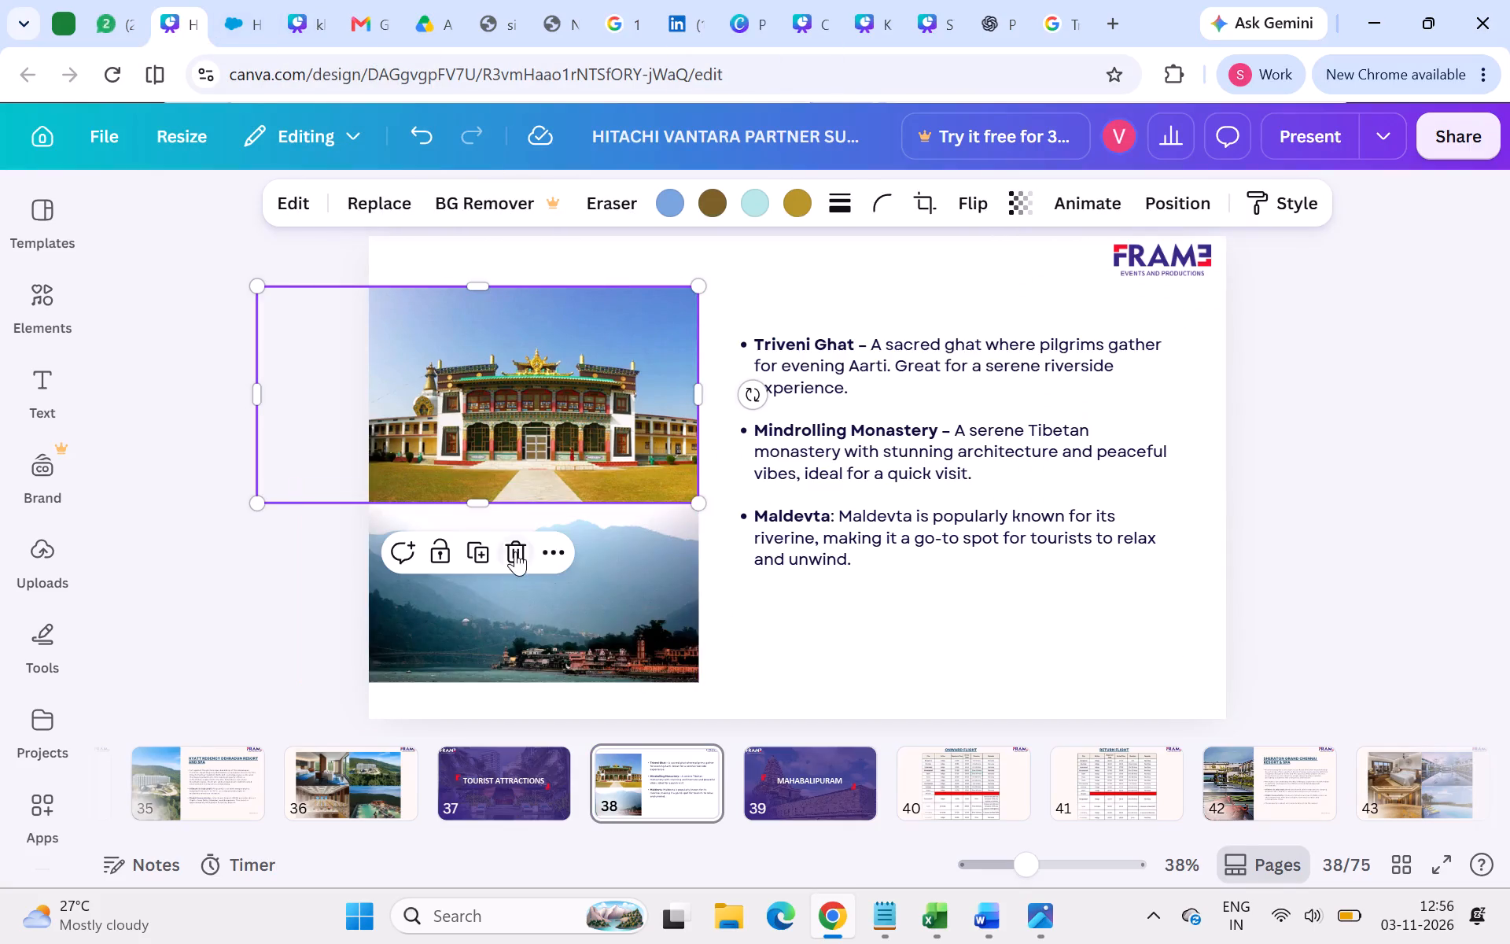
pyautogui.click(515, 551)
pyautogui.hotkey('ctrl', 'v')
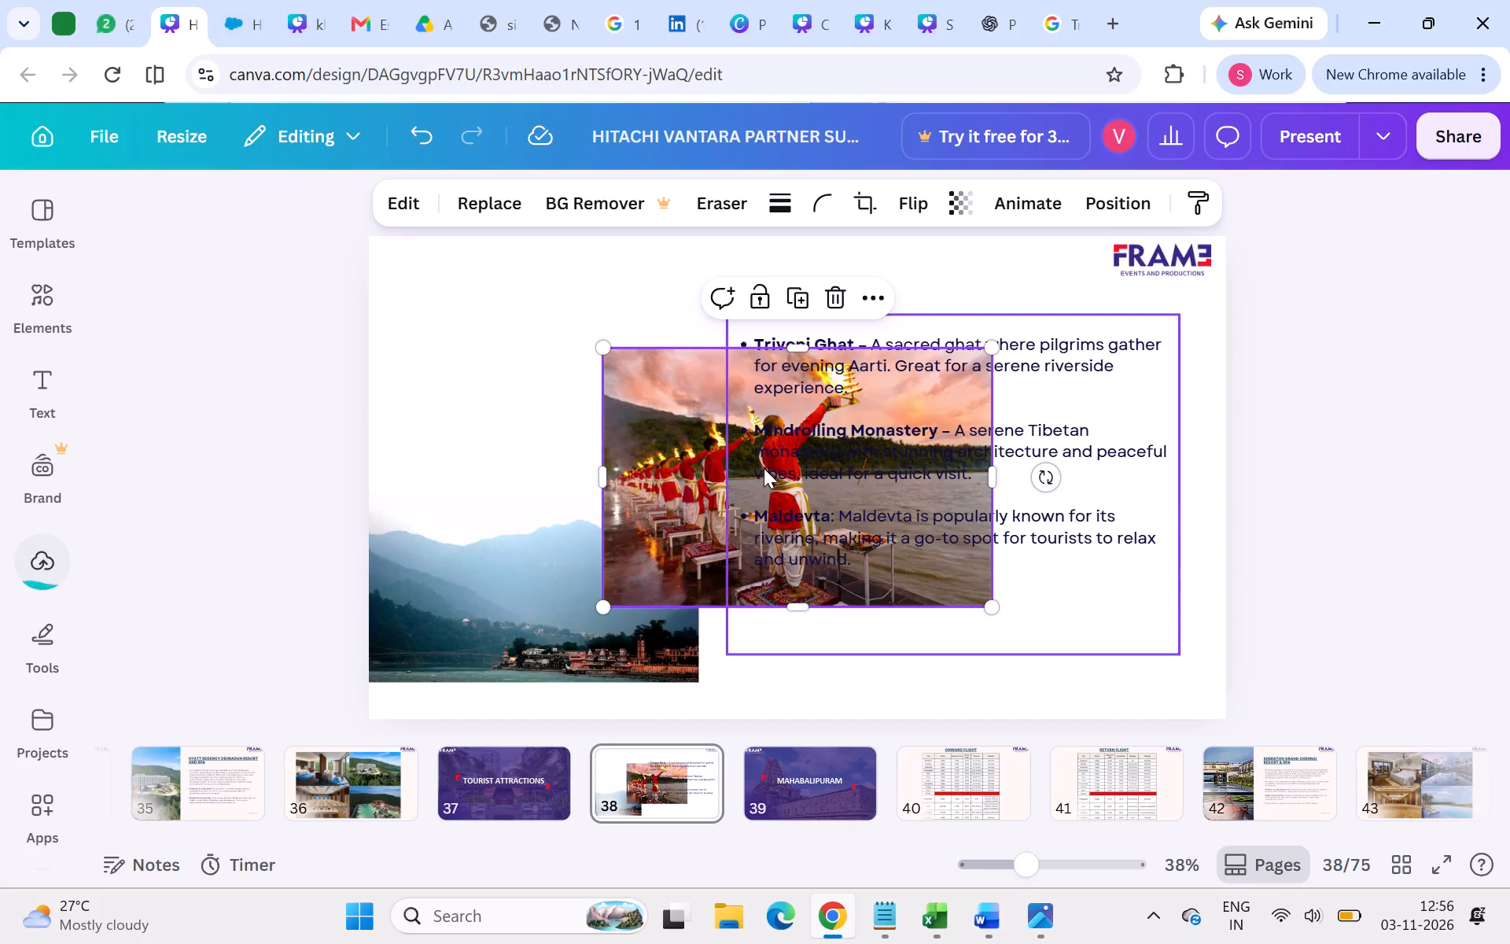
# Move the aarti image into the slide's top-left corner and shrink it to about a third of the slide's width.
pyautogui.moveTo(630, 530); pyautogui.dragTo(386, 400)
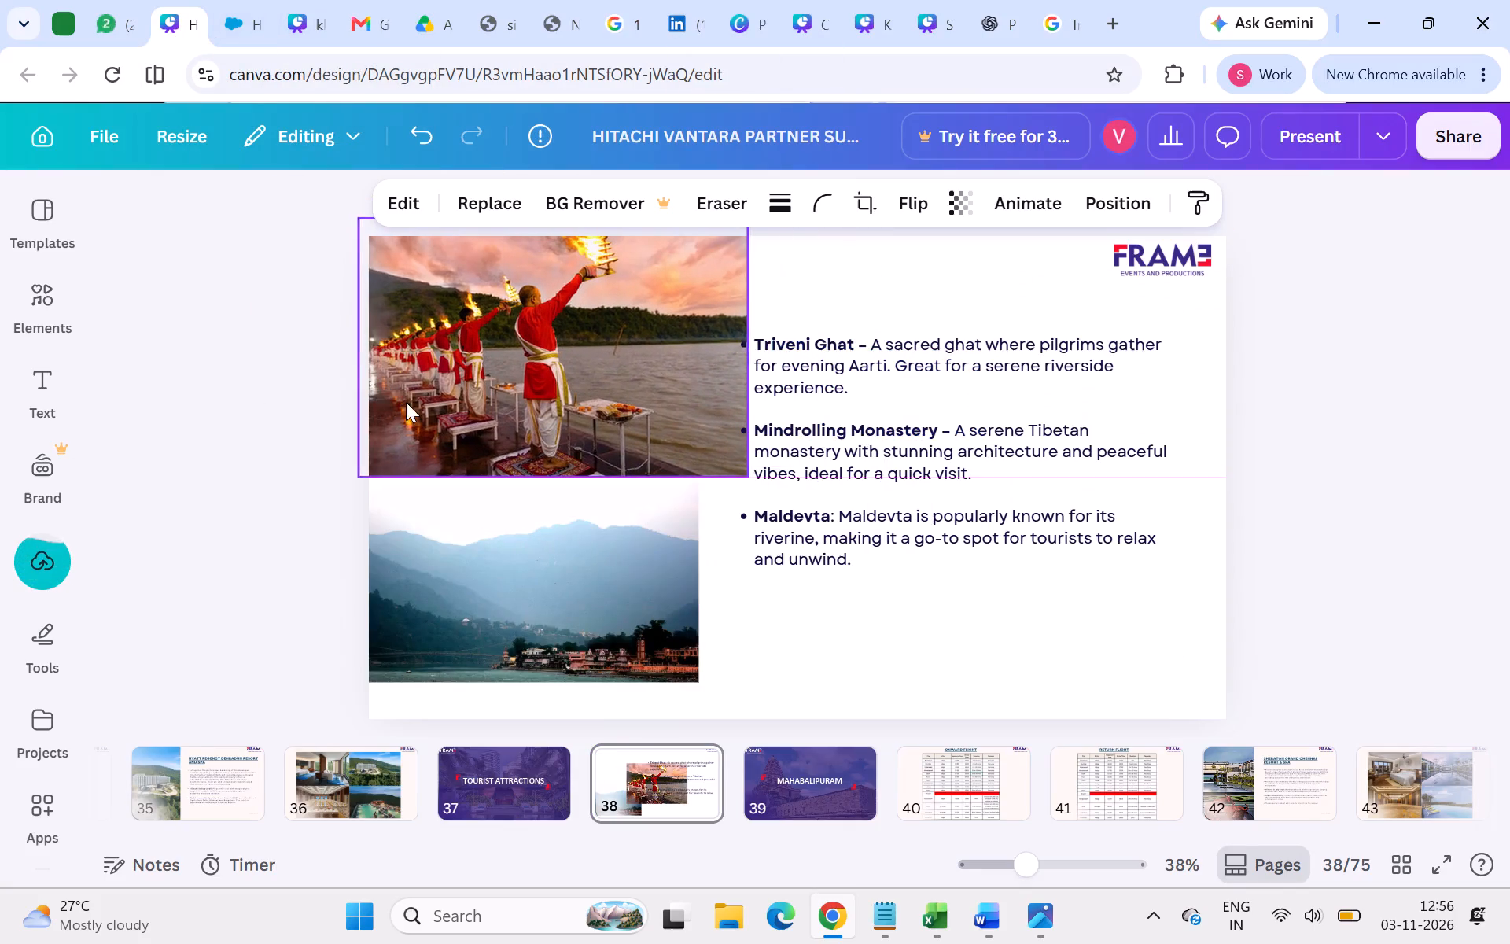
pyautogui.moveTo(745, 472); pyautogui.dragTo(661, 413)
pyautogui.moveTo(562, 352); pyautogui.dragTo(576, 359)
pyautogui.click(557, 420)
pyautogui.click(558, 389)
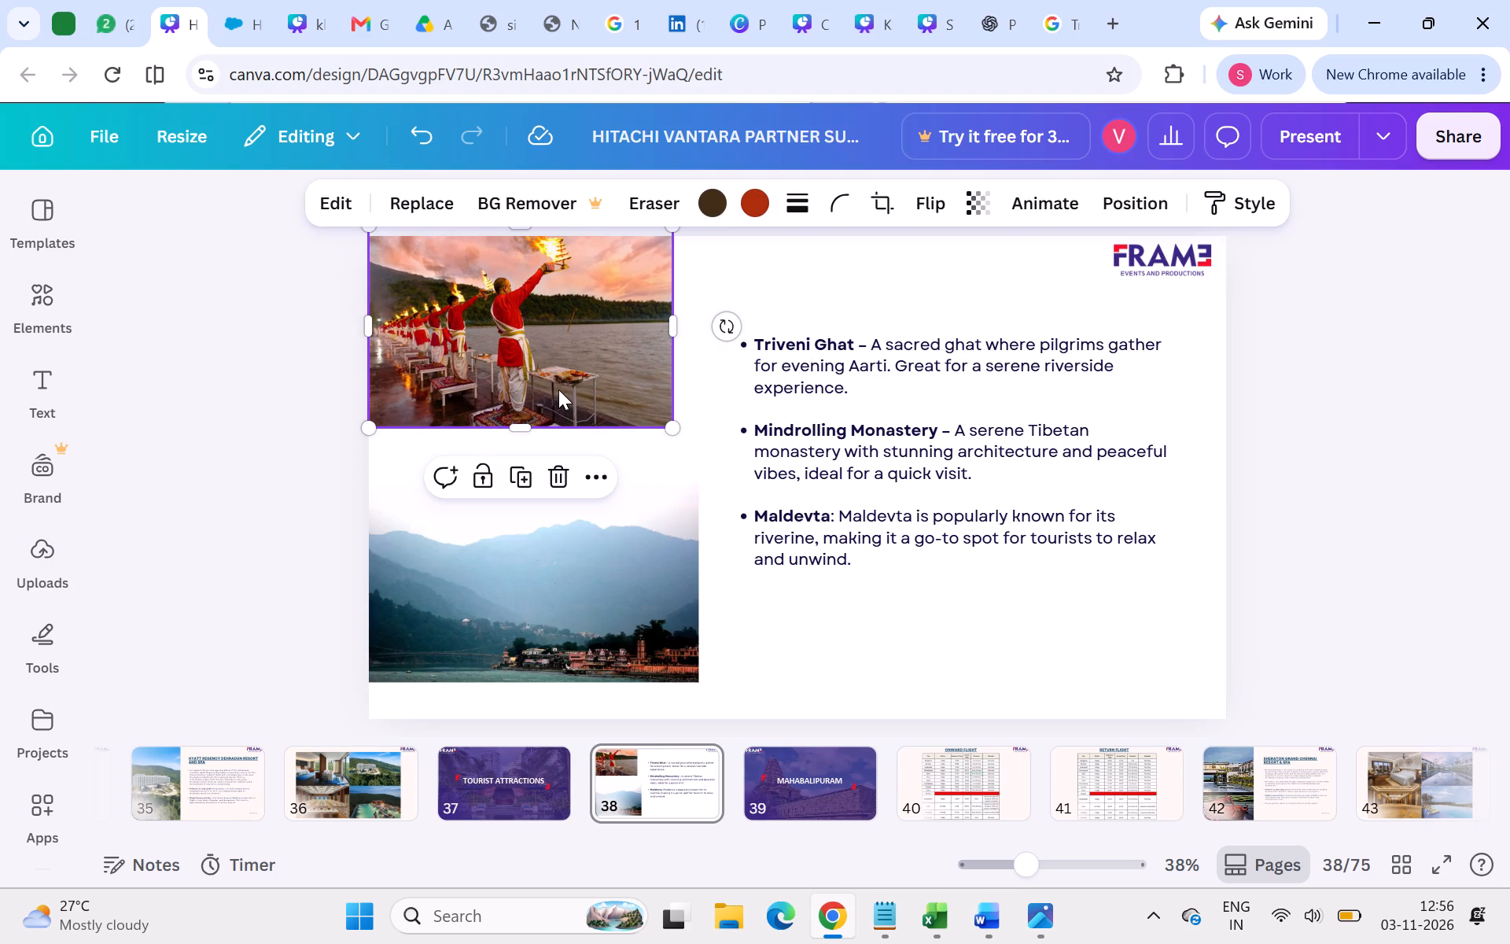
pyautogui.click(1433, 639)
pyautogui.click(624, 368)
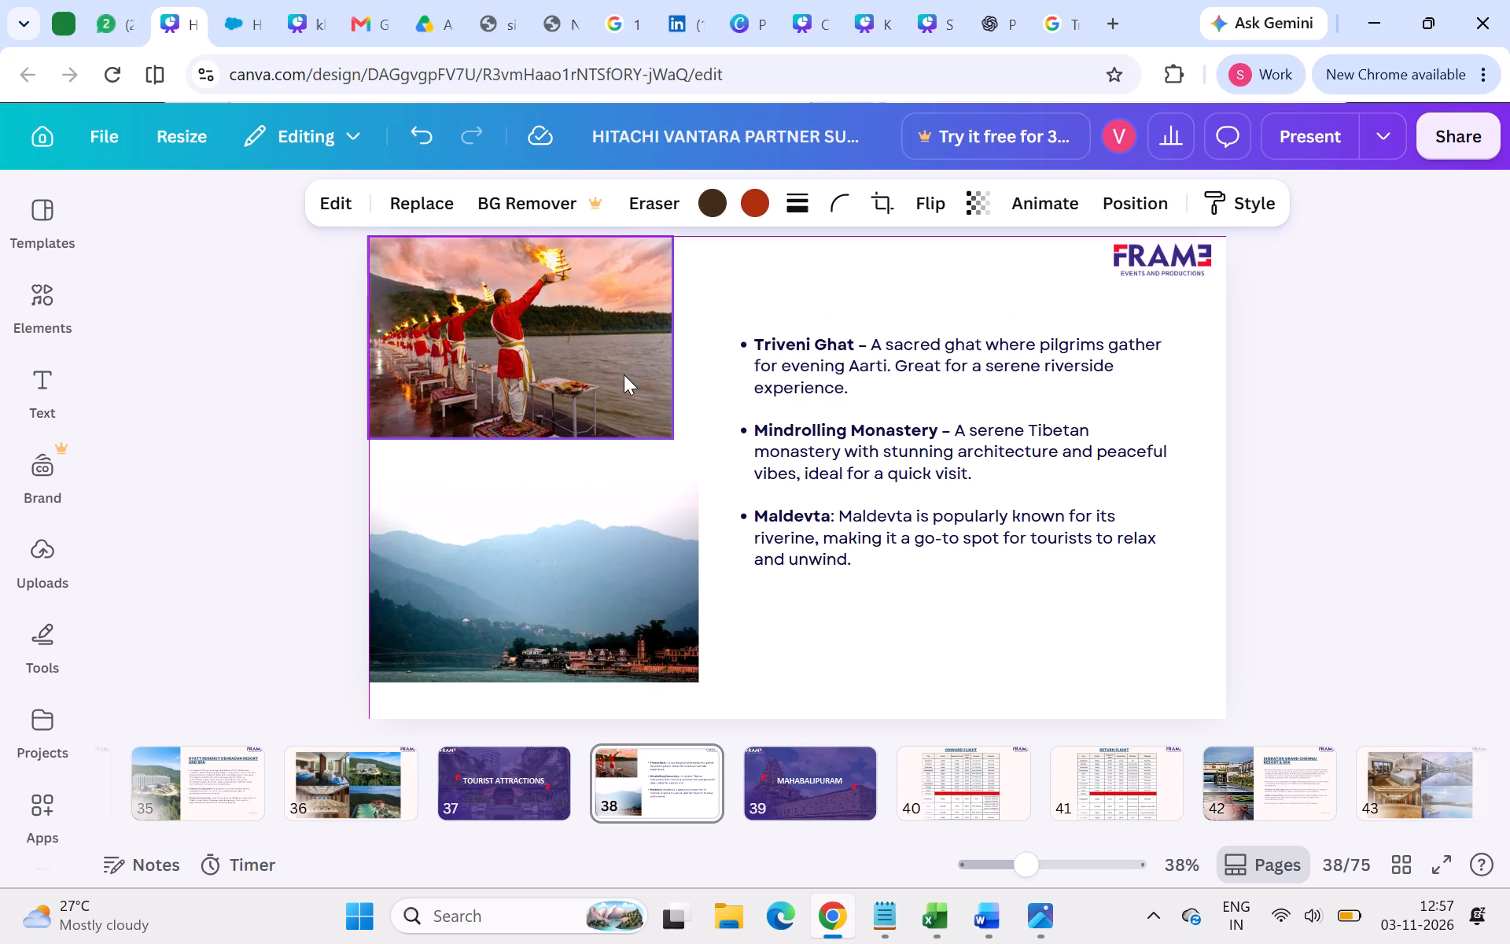
pyautogui.moveTo(665, 432); pyautogui.dragTo(658, 411)
# Delete the photo of misty hills and riverside buildings below the aarti image.
pyautogui.click(651, 572)
pyautogui.click(540, 431)
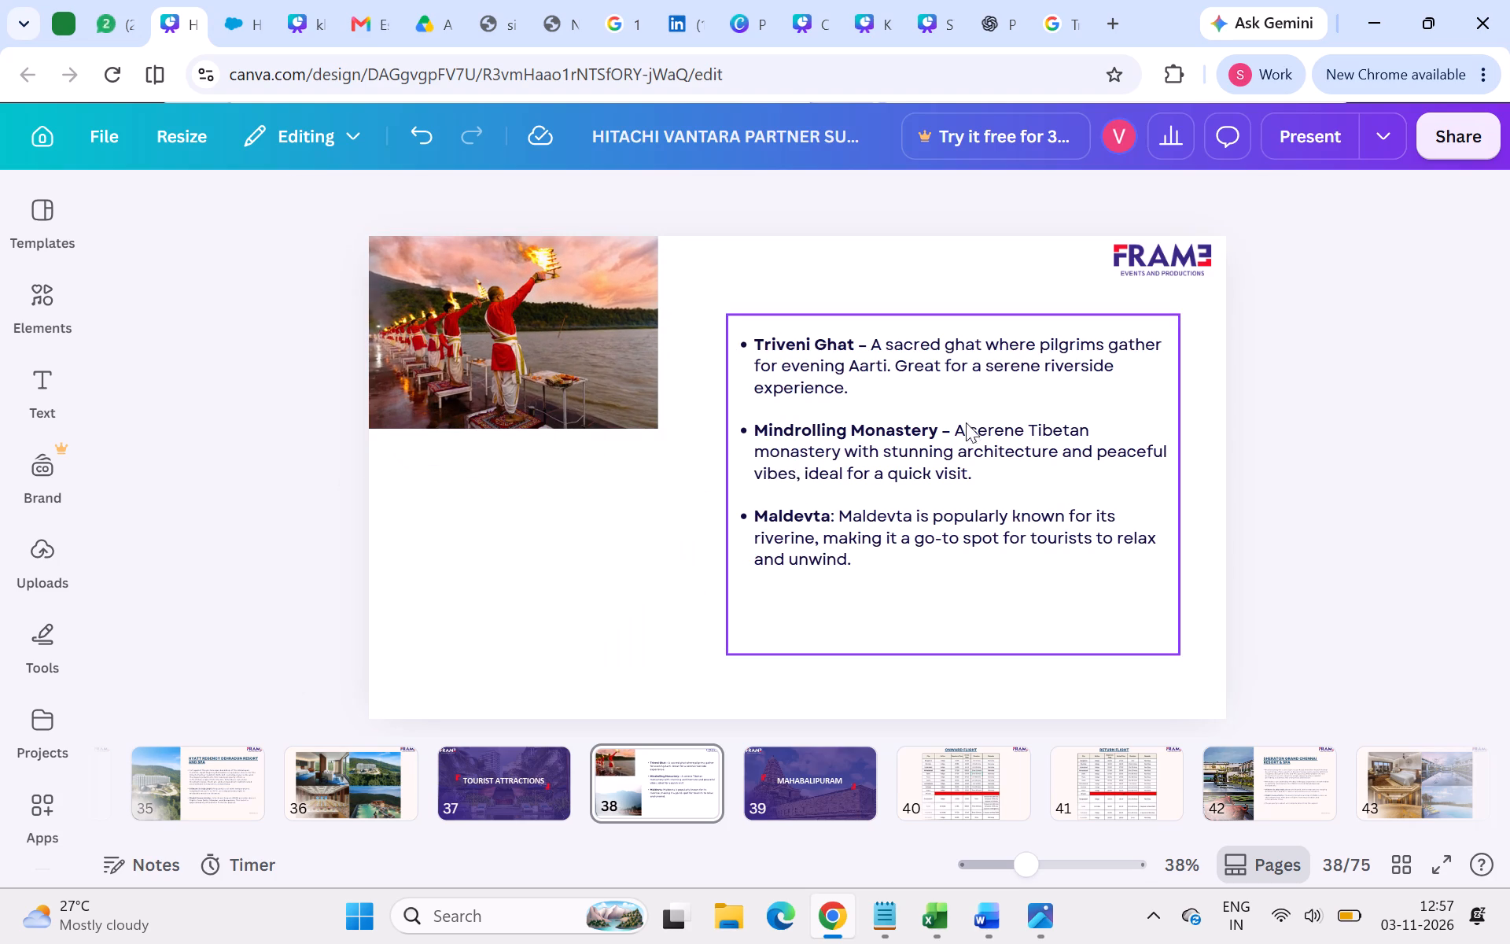
# Move the attractions text box slightly up and toward the aarti image.
pyautogui.moveTo(928, 444); pyautogui.dragTo(912, 422)
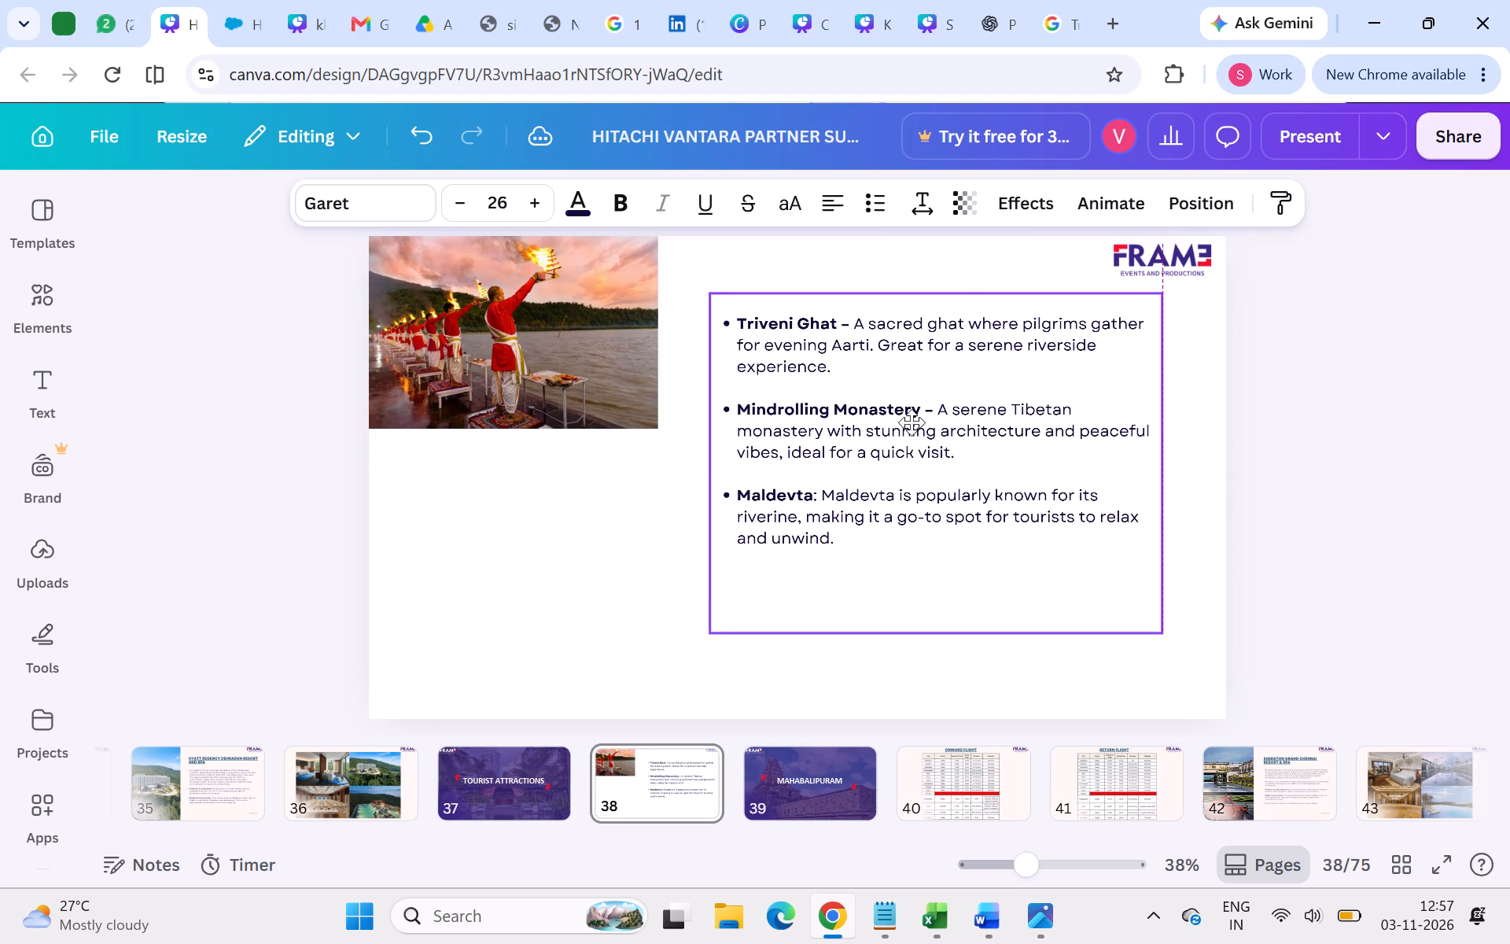
# Finish placing the attractions text box beside the aarti image on page 38.
pyautogui.moveTo(912, 422); pyautogui.dragTo(912, 423)
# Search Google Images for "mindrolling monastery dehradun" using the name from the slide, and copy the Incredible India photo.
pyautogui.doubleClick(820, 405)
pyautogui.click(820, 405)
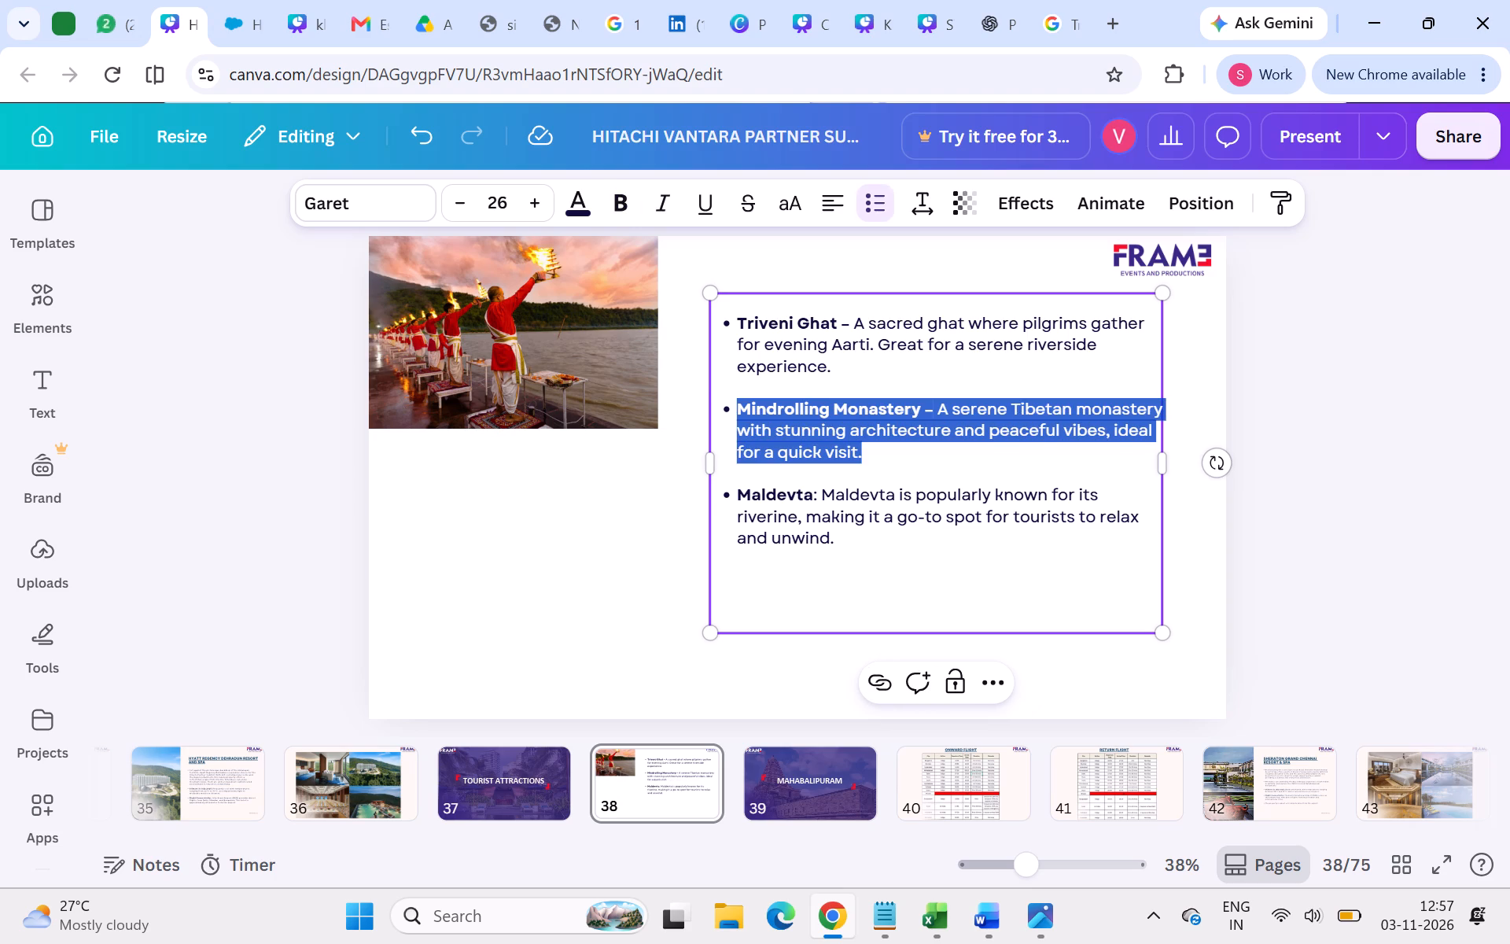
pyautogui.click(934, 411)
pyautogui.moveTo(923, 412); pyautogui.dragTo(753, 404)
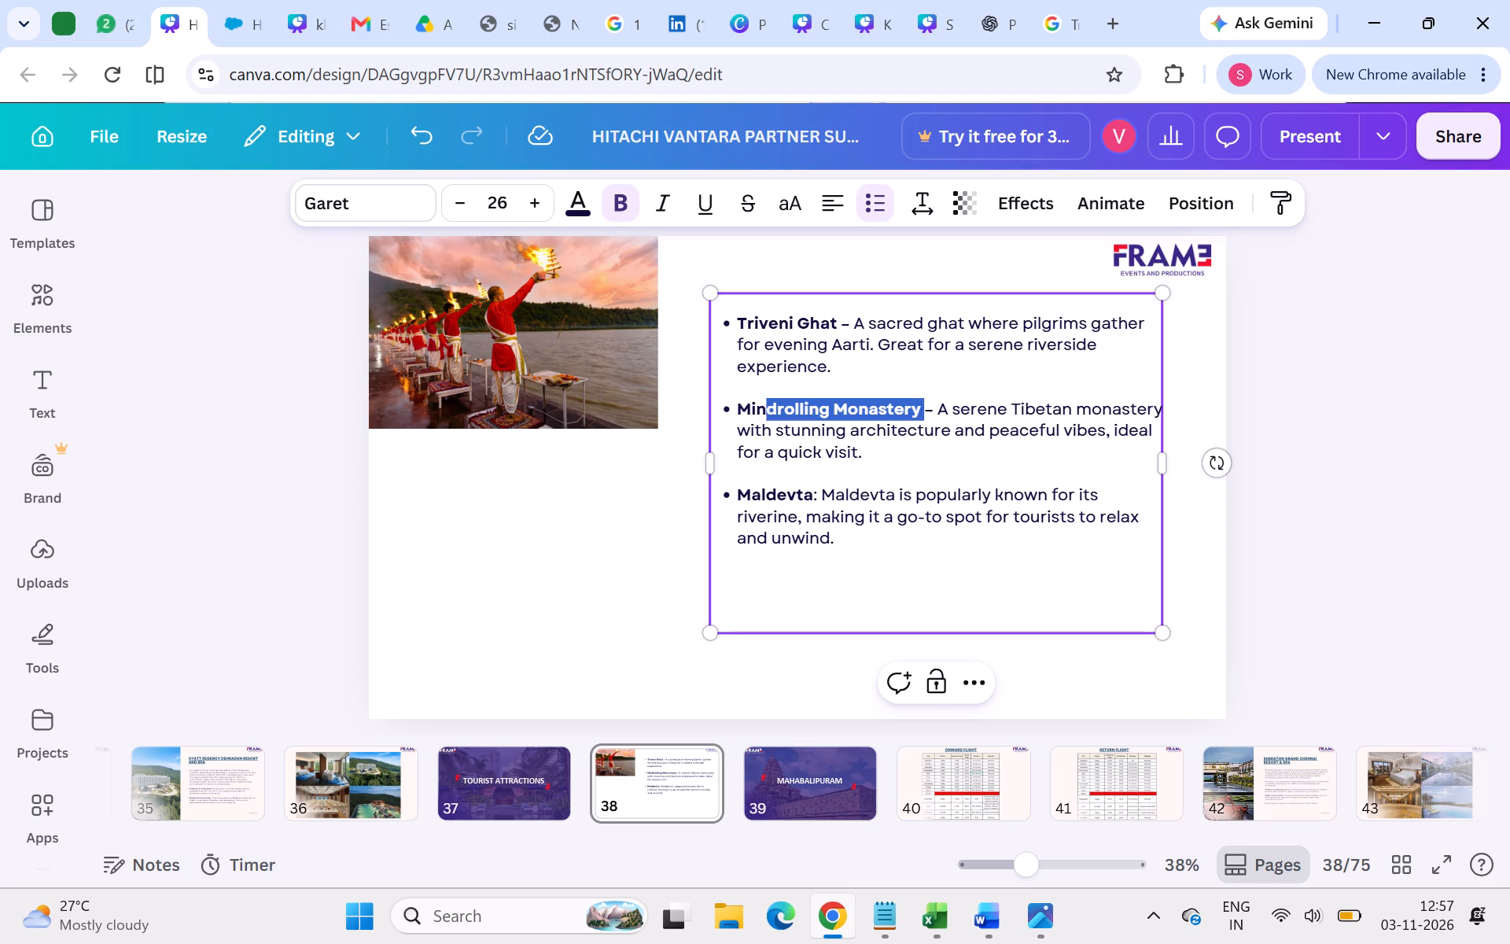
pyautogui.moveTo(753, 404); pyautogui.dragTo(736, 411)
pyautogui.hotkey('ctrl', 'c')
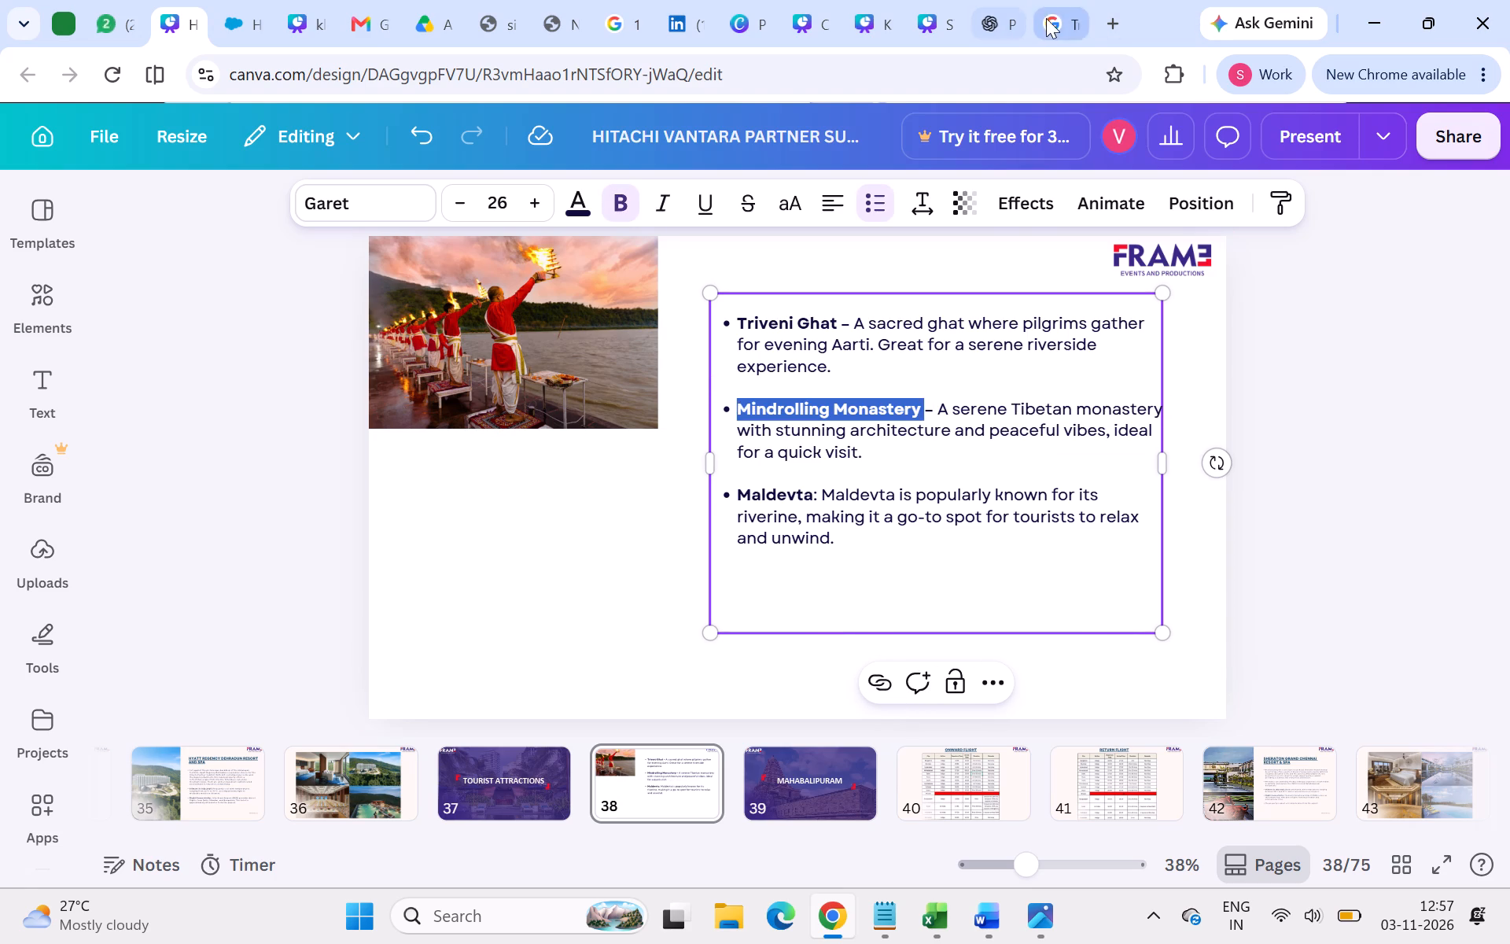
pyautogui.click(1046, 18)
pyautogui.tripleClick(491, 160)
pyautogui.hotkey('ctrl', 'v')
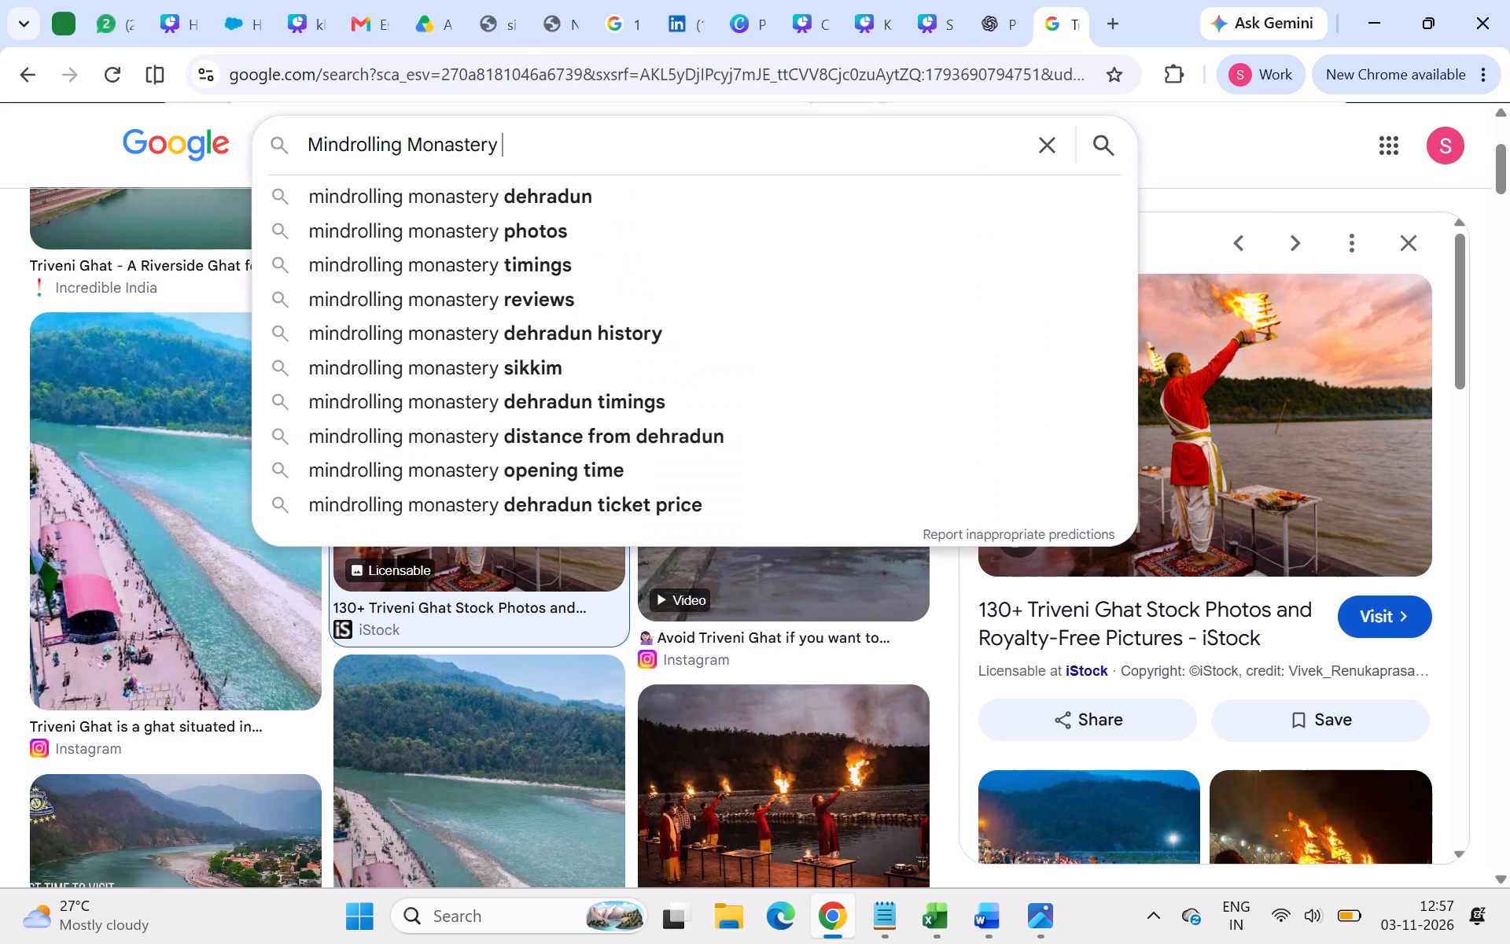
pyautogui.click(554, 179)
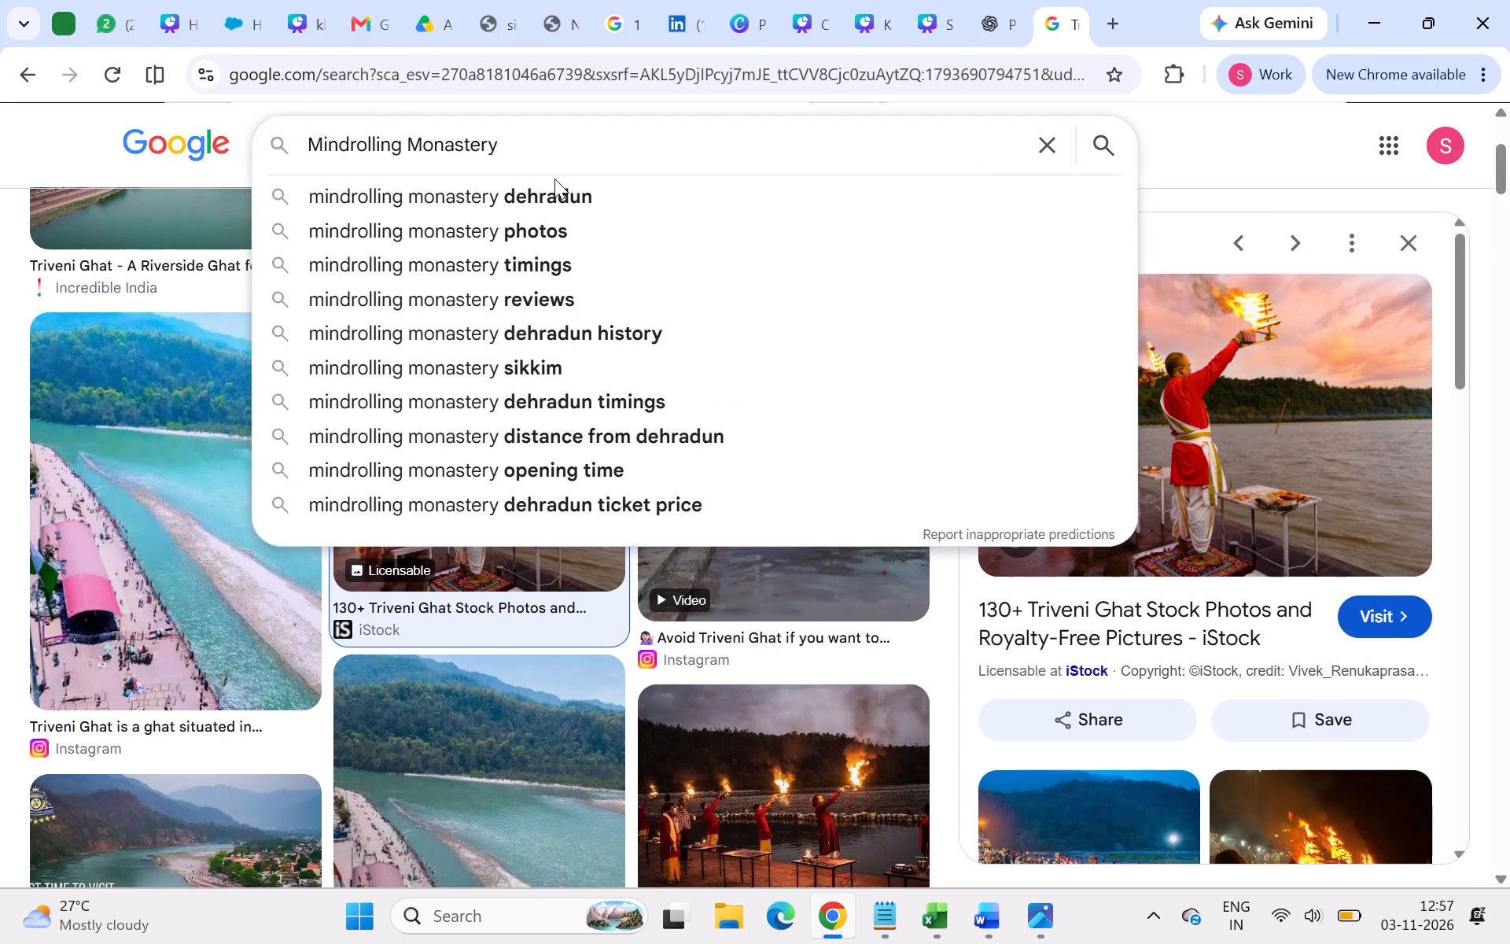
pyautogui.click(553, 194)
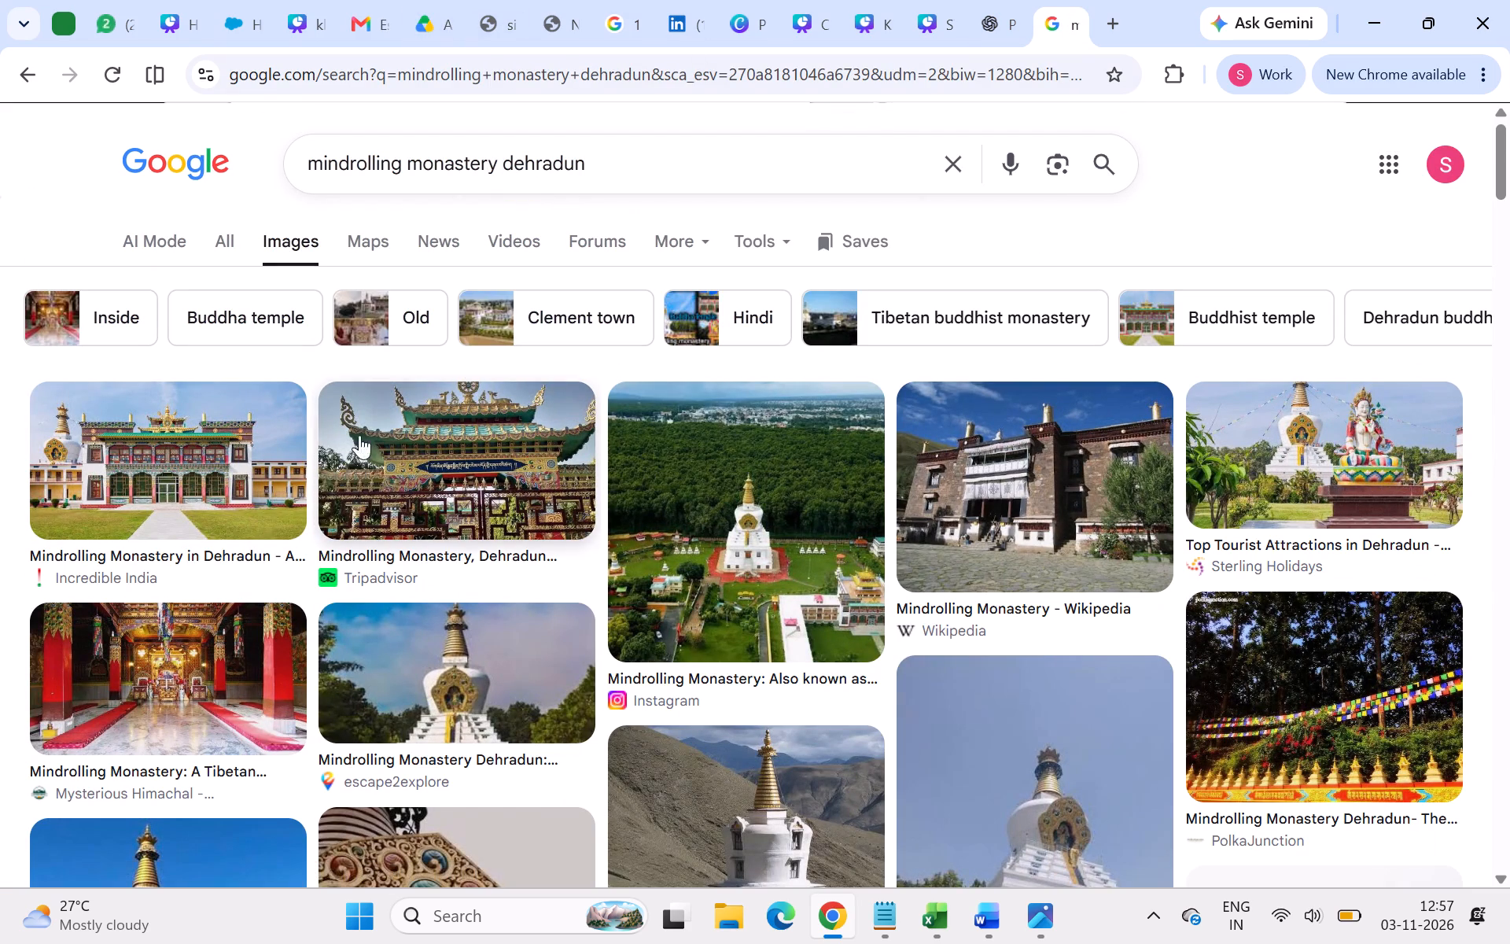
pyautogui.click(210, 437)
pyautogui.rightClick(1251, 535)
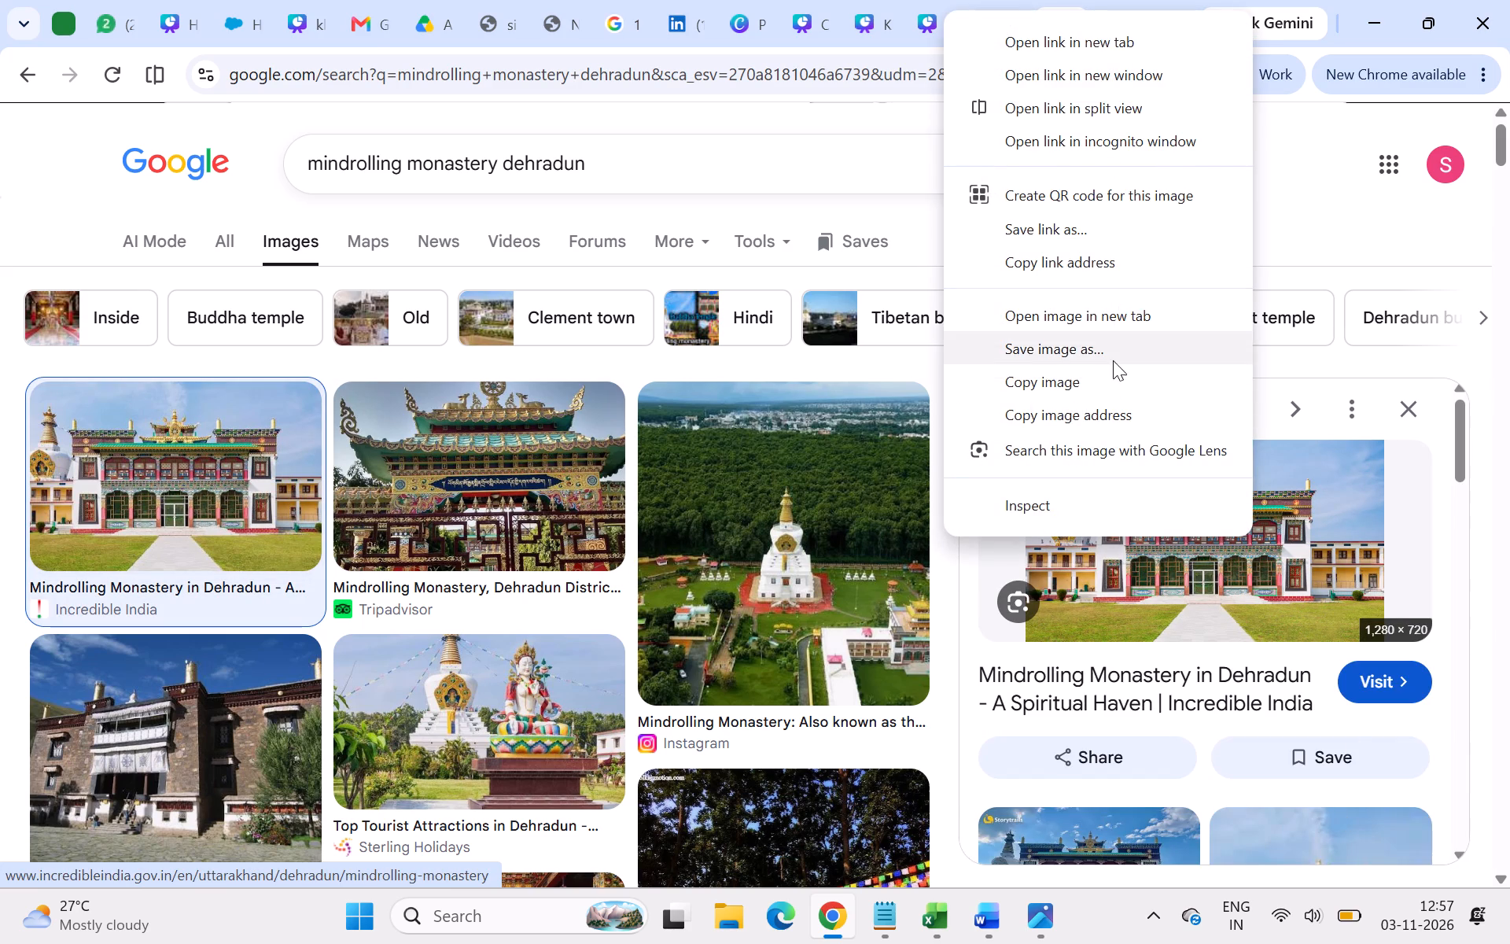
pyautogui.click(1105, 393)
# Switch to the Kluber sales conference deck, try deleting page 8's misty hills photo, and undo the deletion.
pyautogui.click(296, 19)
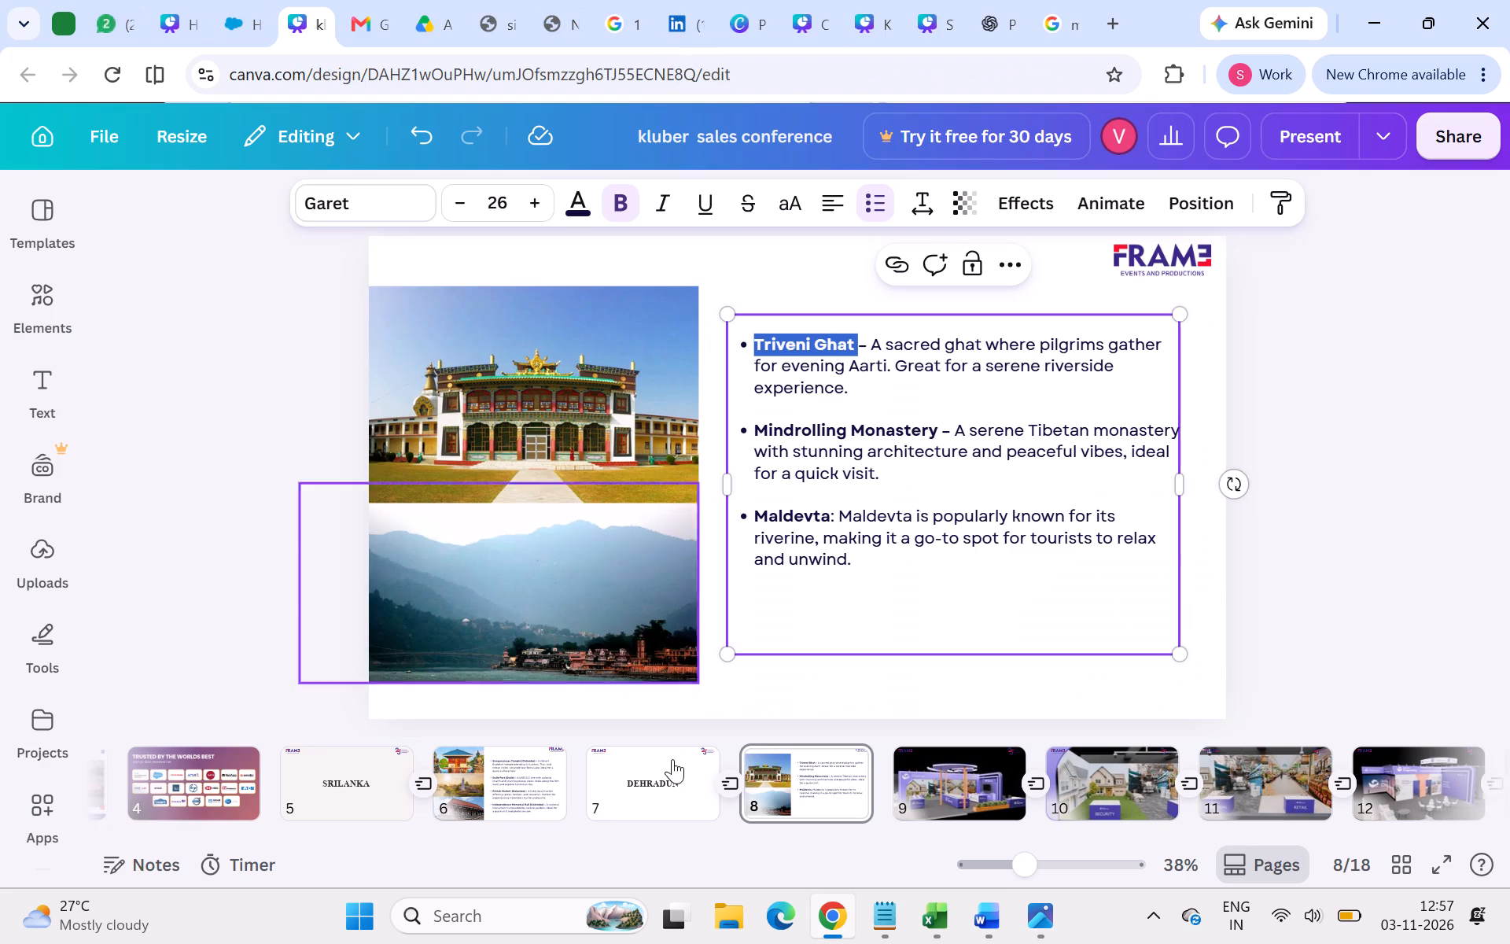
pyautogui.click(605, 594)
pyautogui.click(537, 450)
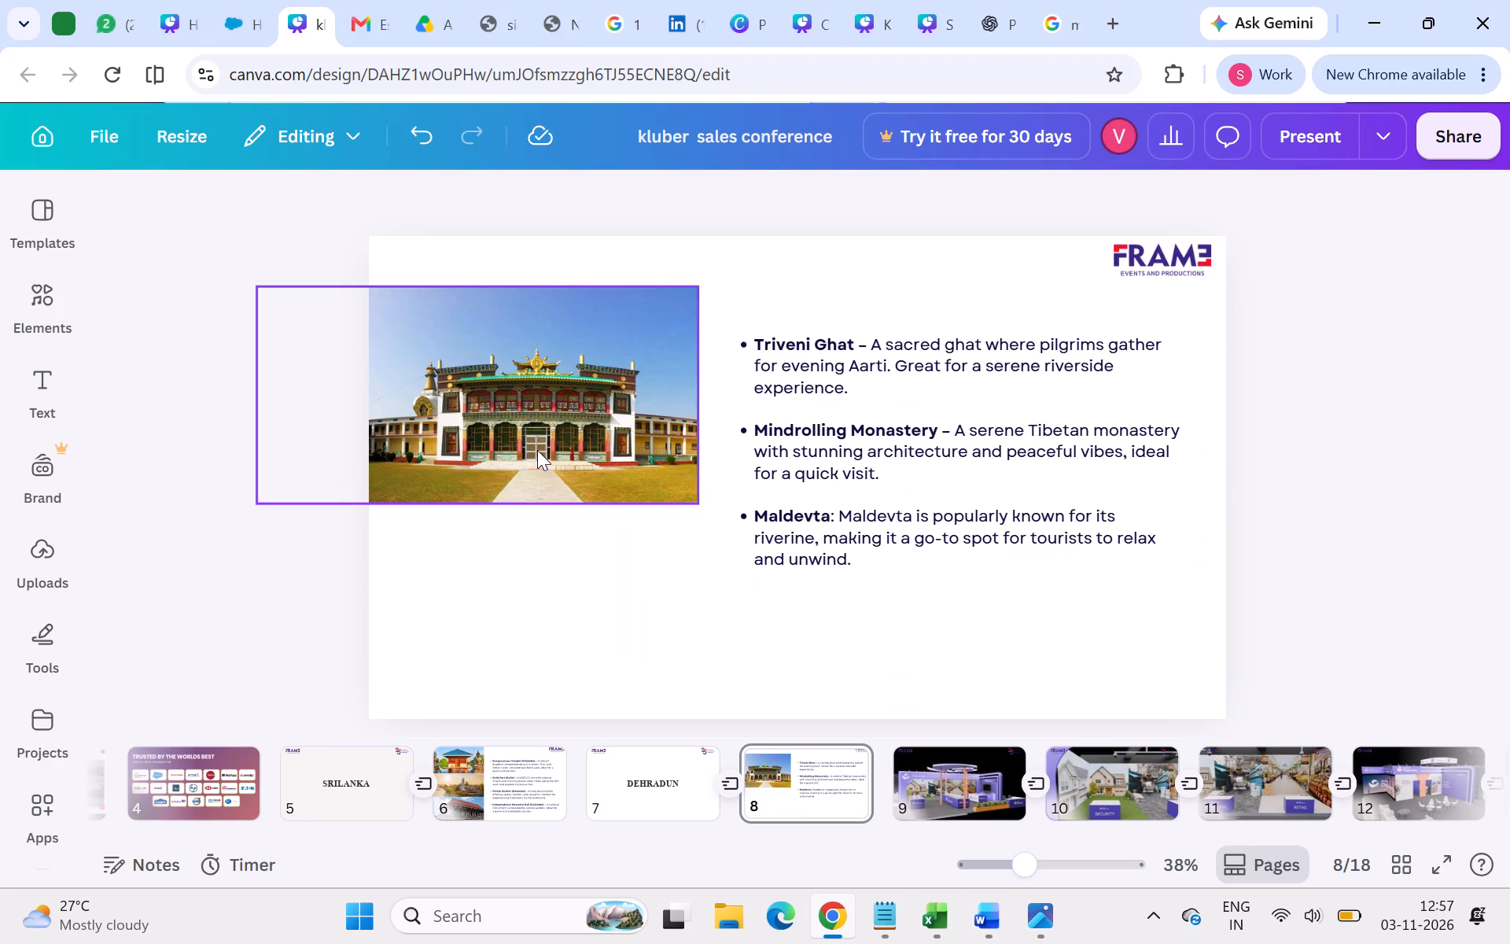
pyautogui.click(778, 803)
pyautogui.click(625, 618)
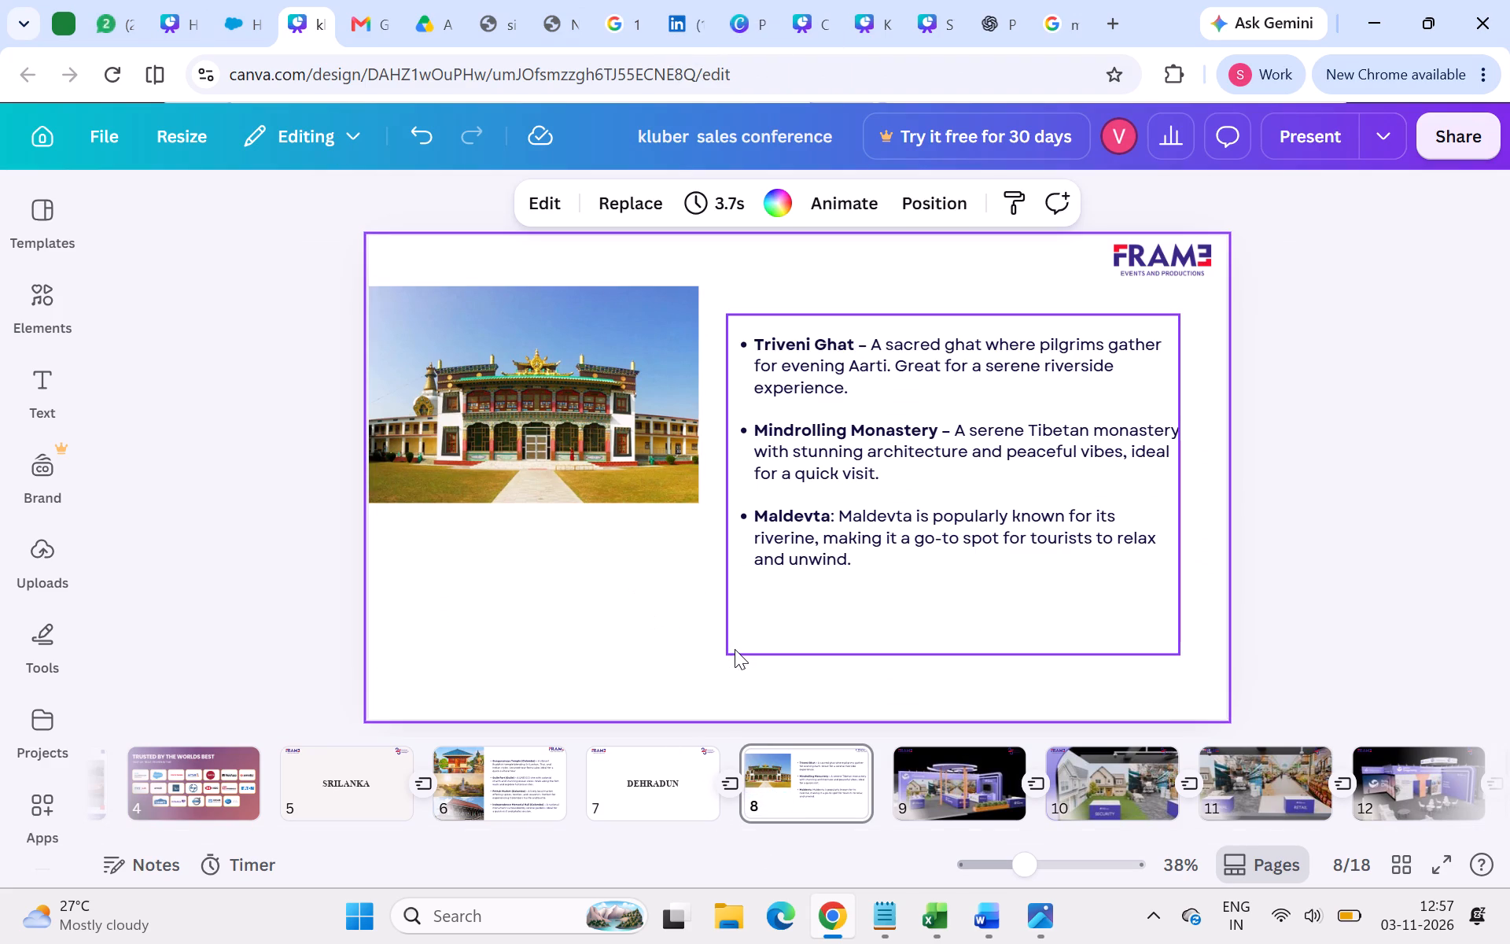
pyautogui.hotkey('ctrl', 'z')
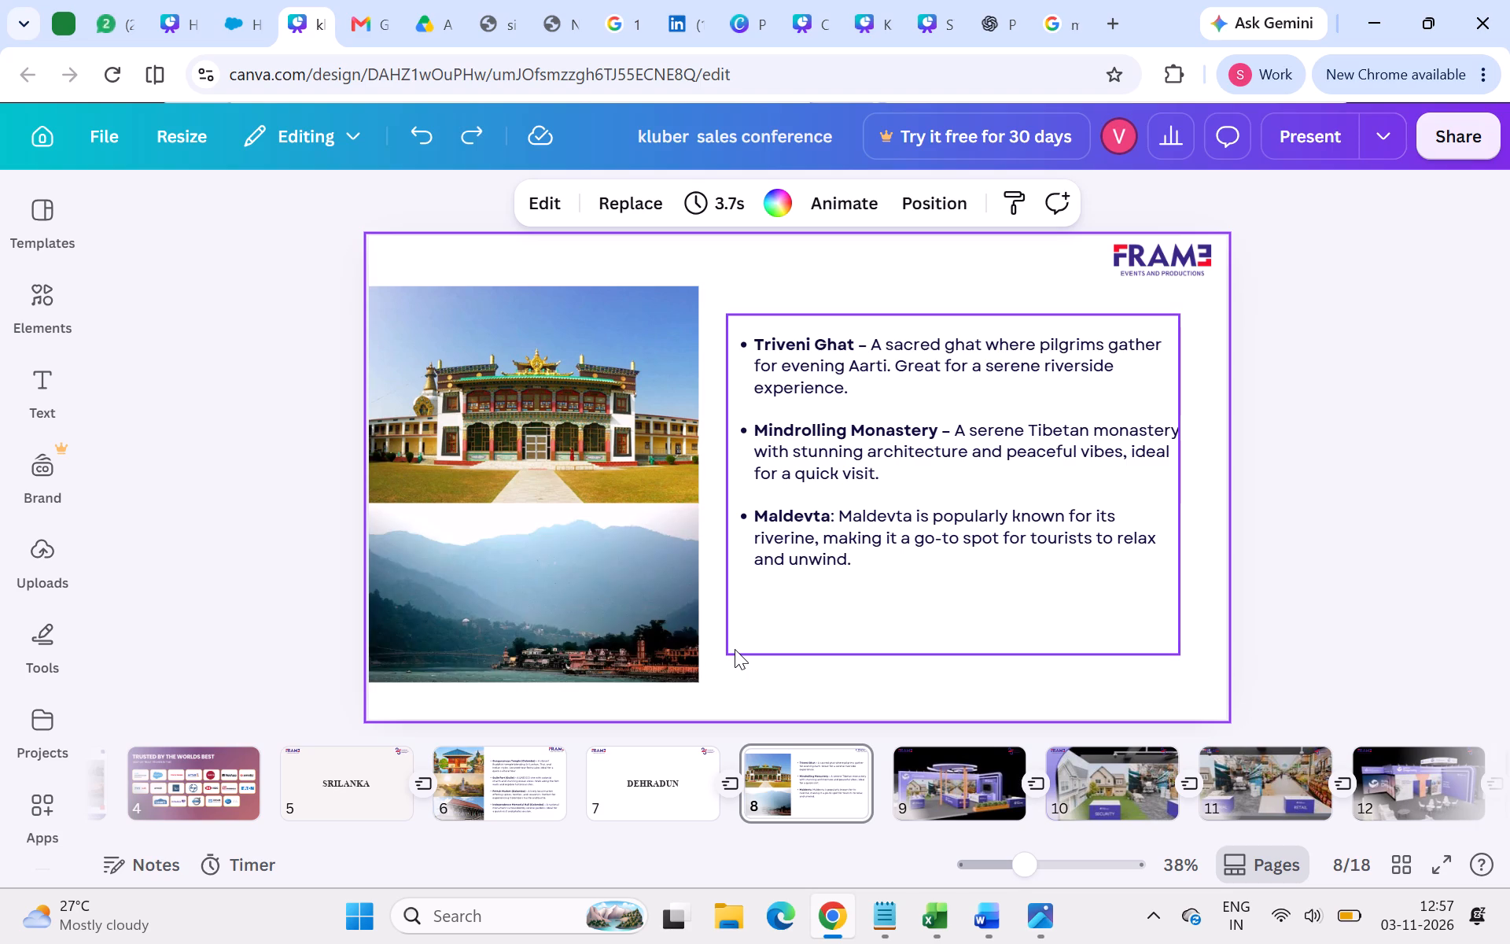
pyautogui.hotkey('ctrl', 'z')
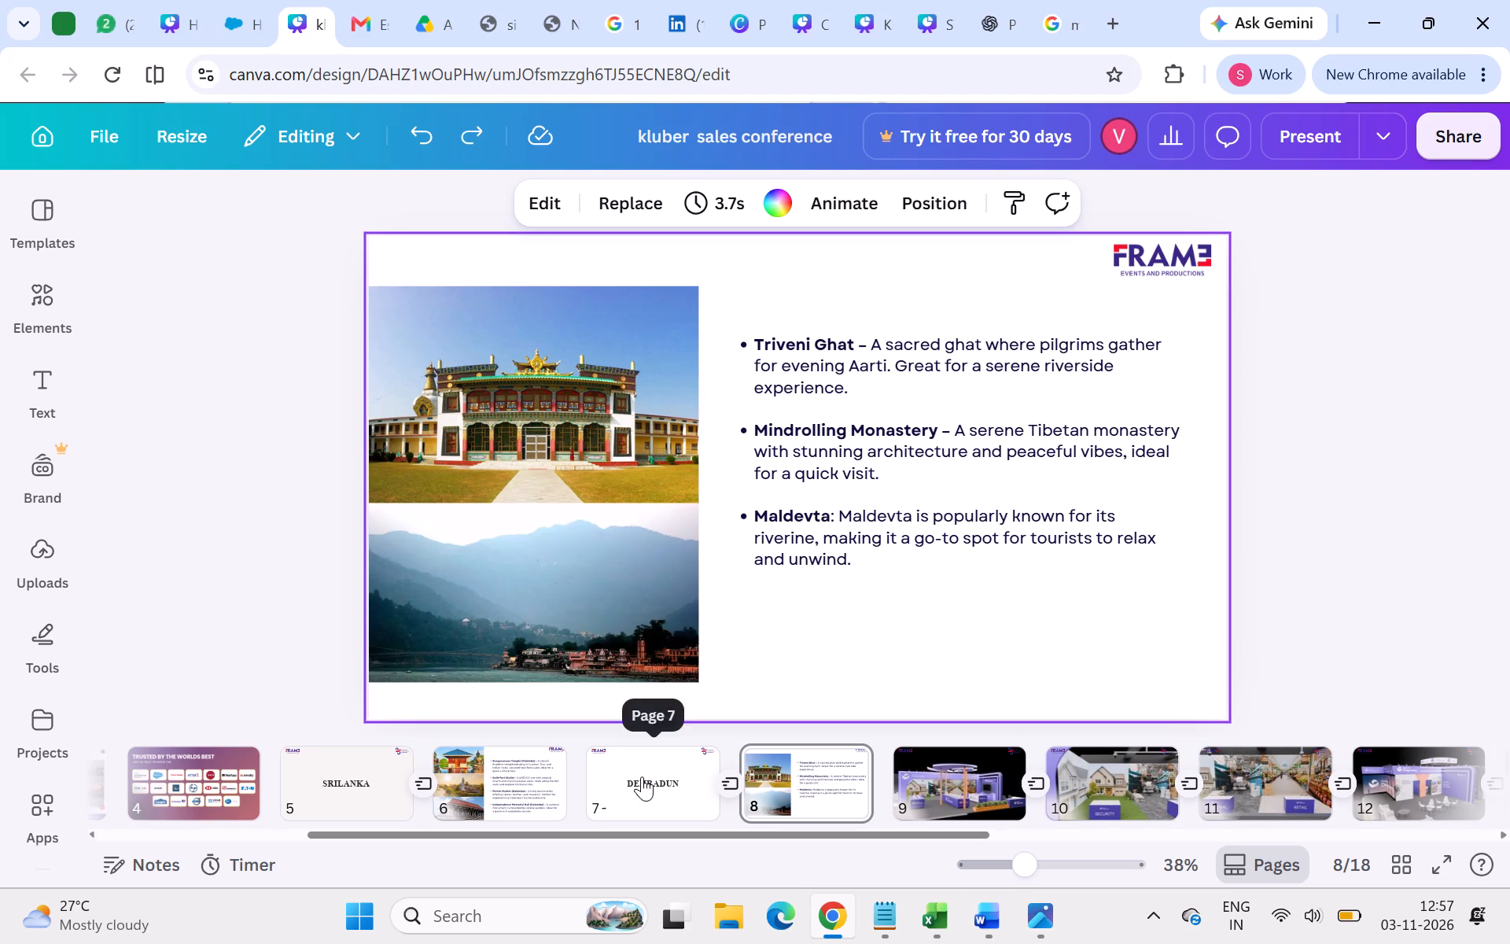
# Delete the misty hills and riverside photo from page 8 of the Kluber deck.
pyautogui.click(530, 774)
pyautogui.click(689, 771)
pyautogui.click(787, 771)
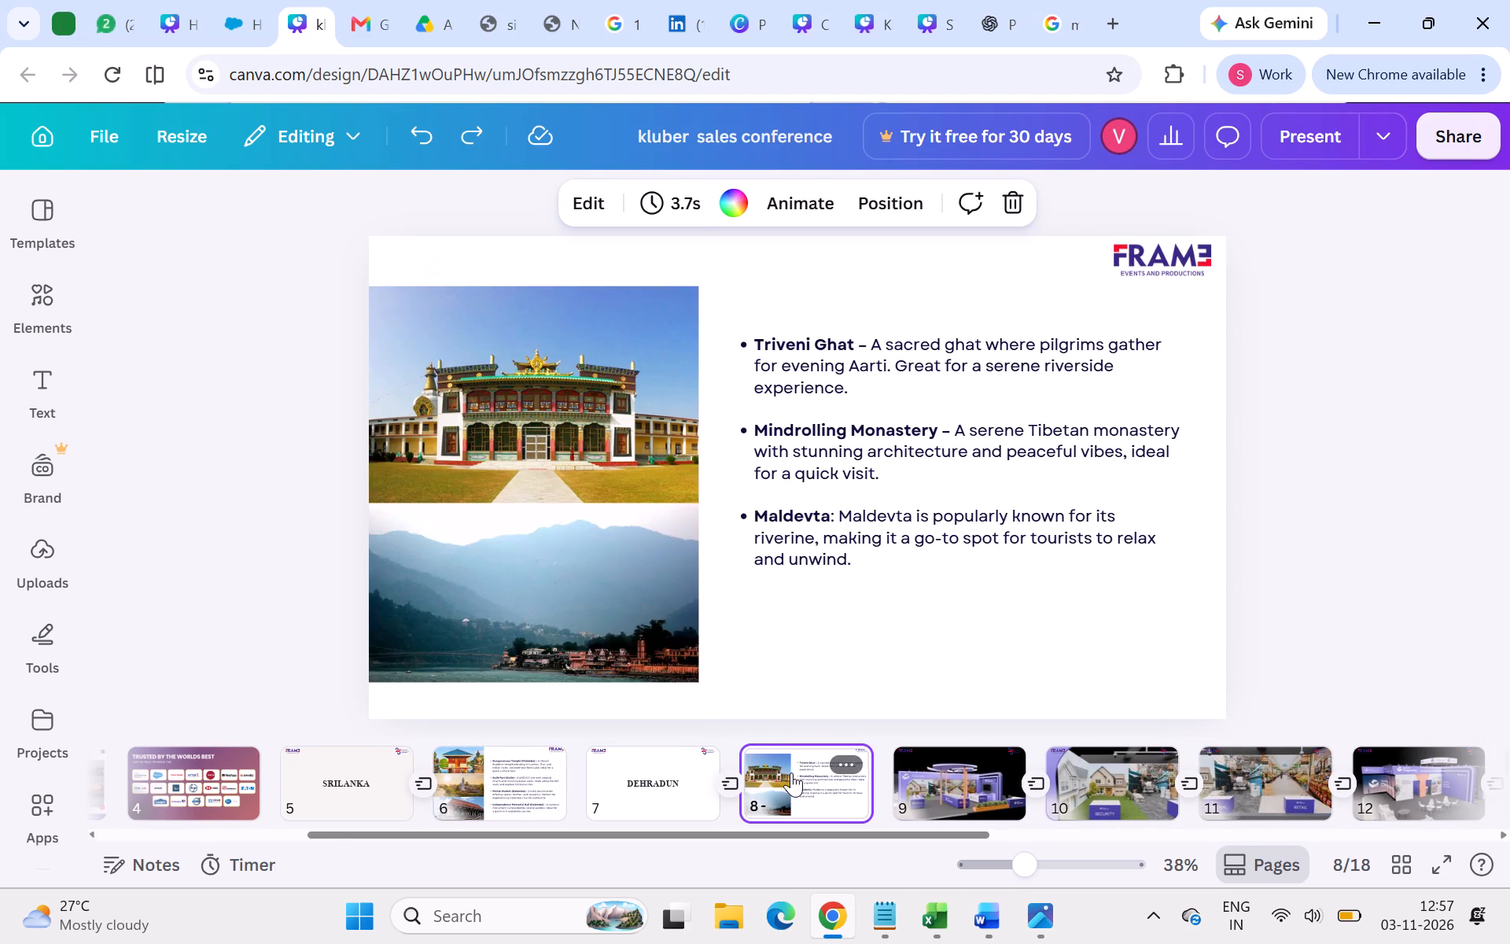
pyautogui.hscroll(-1, 791, 773)
pyautogui.click(617, 586)
pyautogui.hscroll(-1, 617, 586)
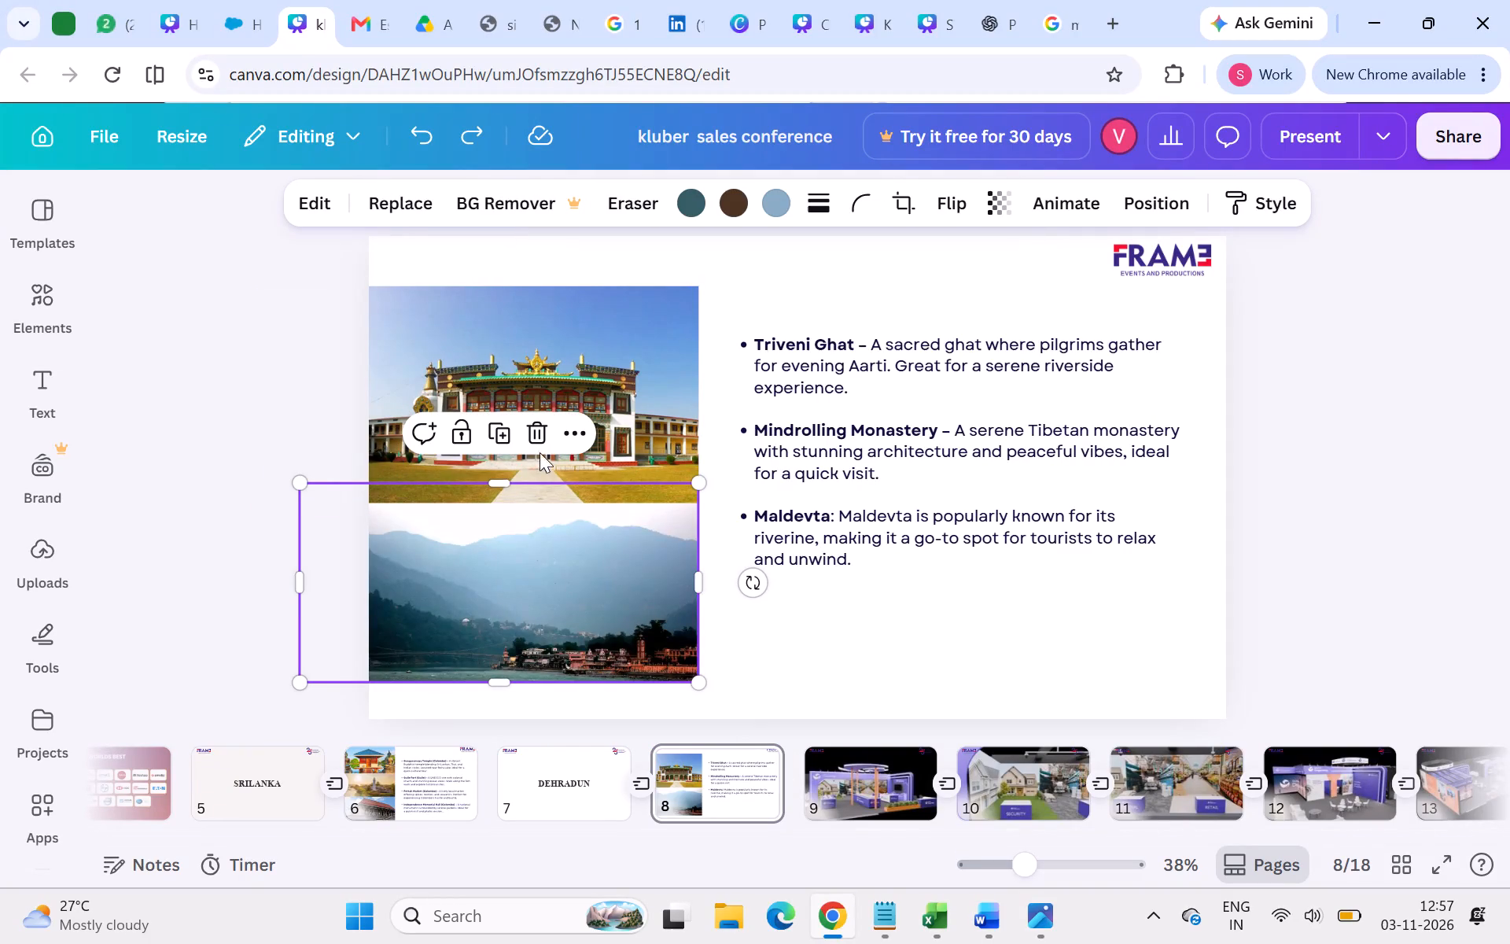
pyautogui.hscroll(-2, 537, 442)
pyautogui.click(540, 440)
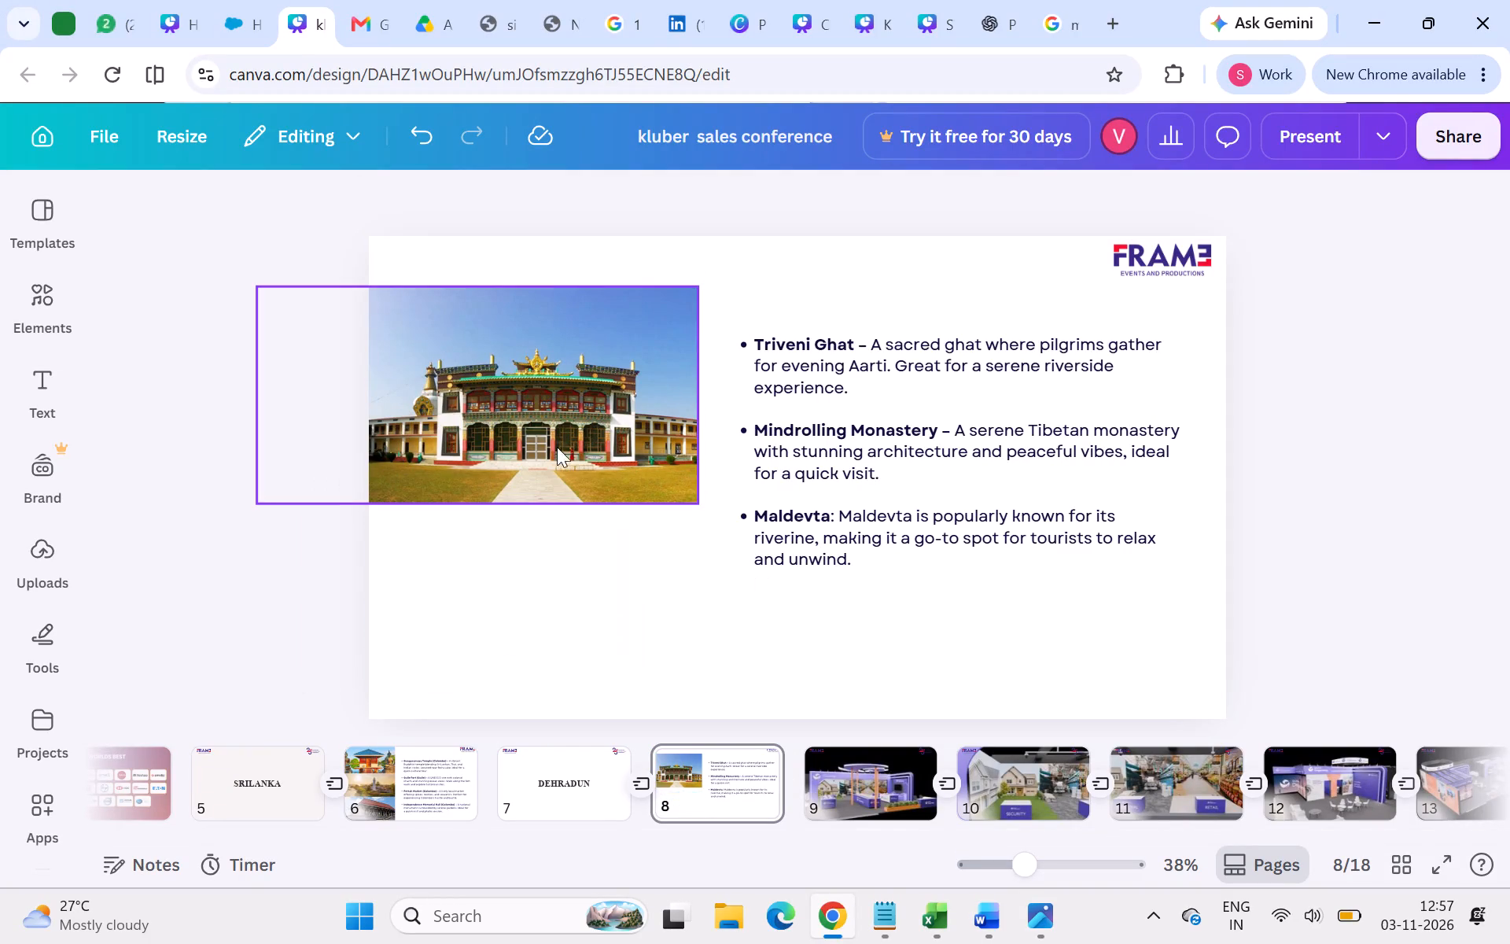
# Move the monastery photo down to free space at the top of page 8.
pyautogui.moveTo(589, 452); pyautogui.dragTo(580, 540)
pyautogui.hscroll(-1, 589, 452)
pyautogui.hscroll(-1, 783, 437)
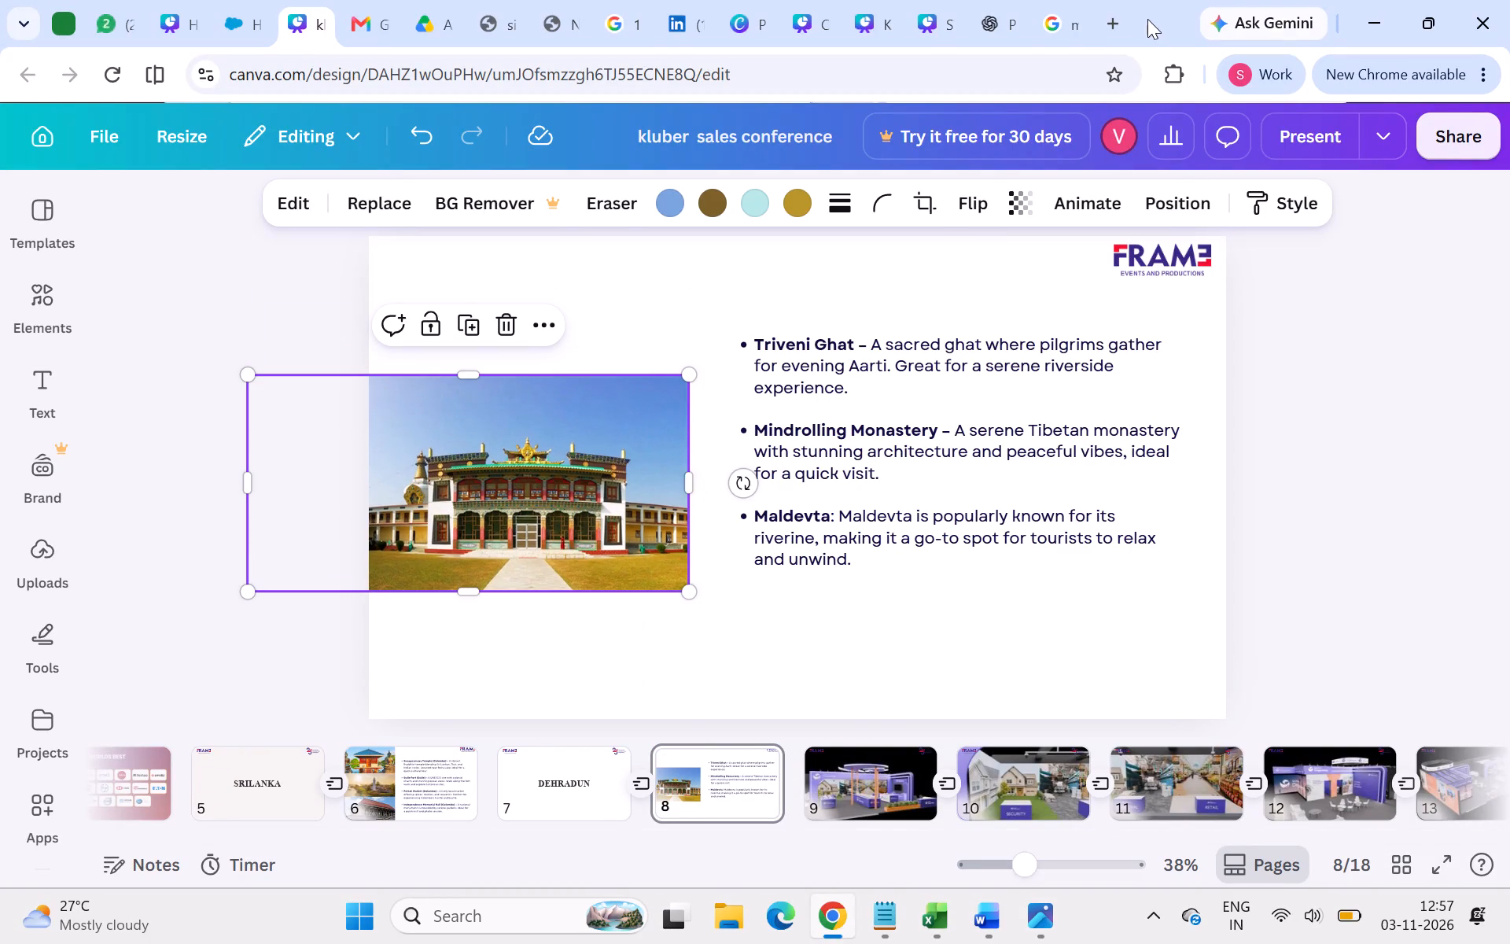
# Return to the Triveni Ghat image results, copy the iStock aarti photo and paste it onto Kluber page 8.
pyautogui.click(1062, 21)
pyautogui.click(15, 64)
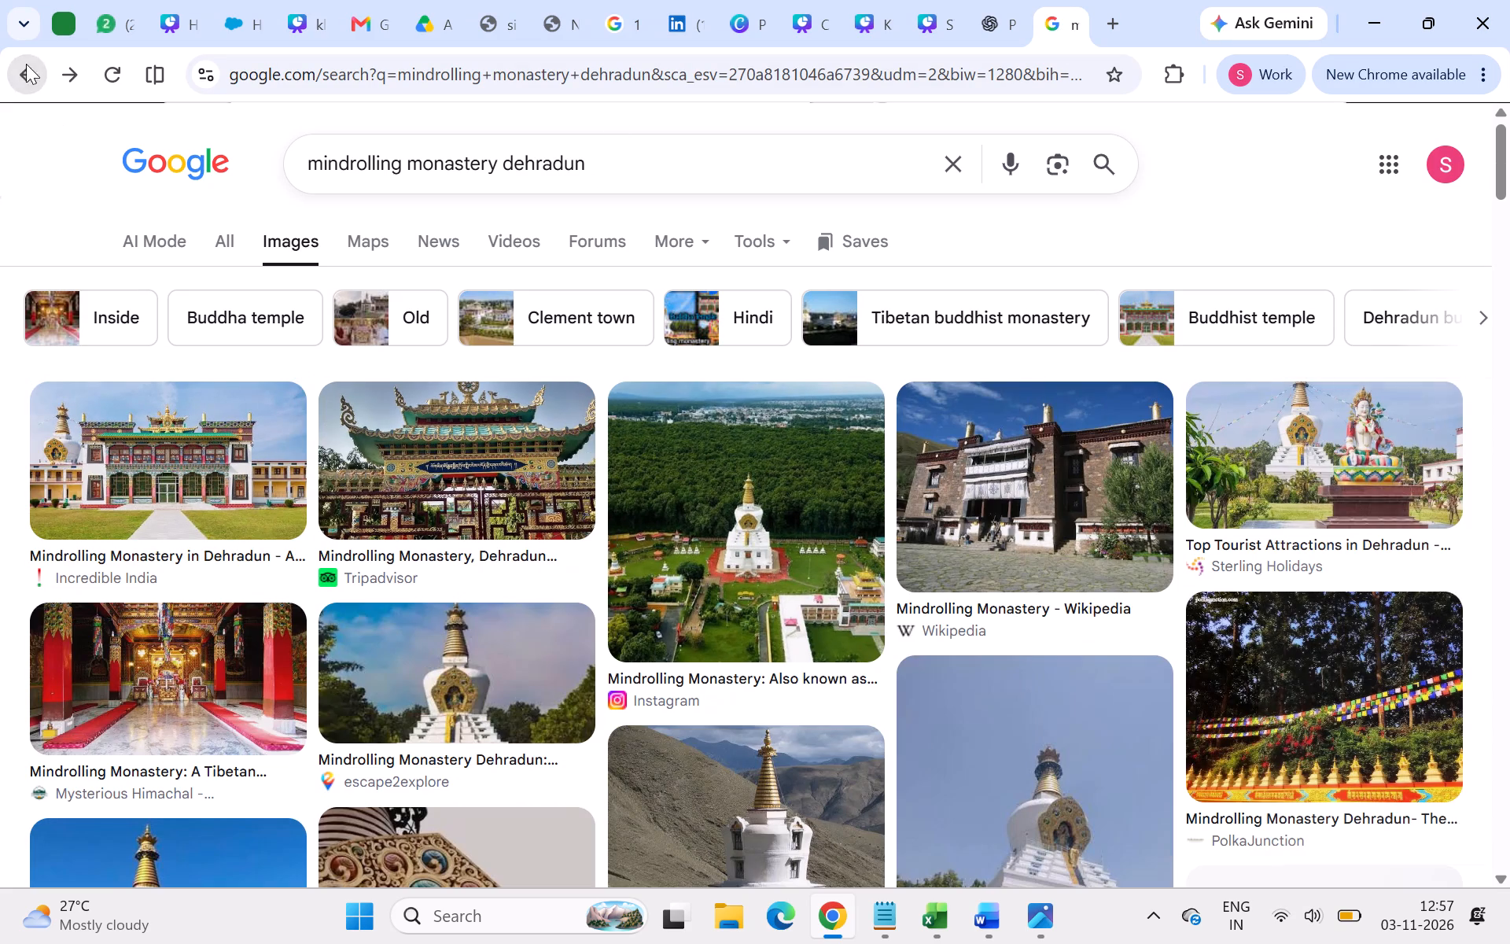
pyautogui.click(20, 61)
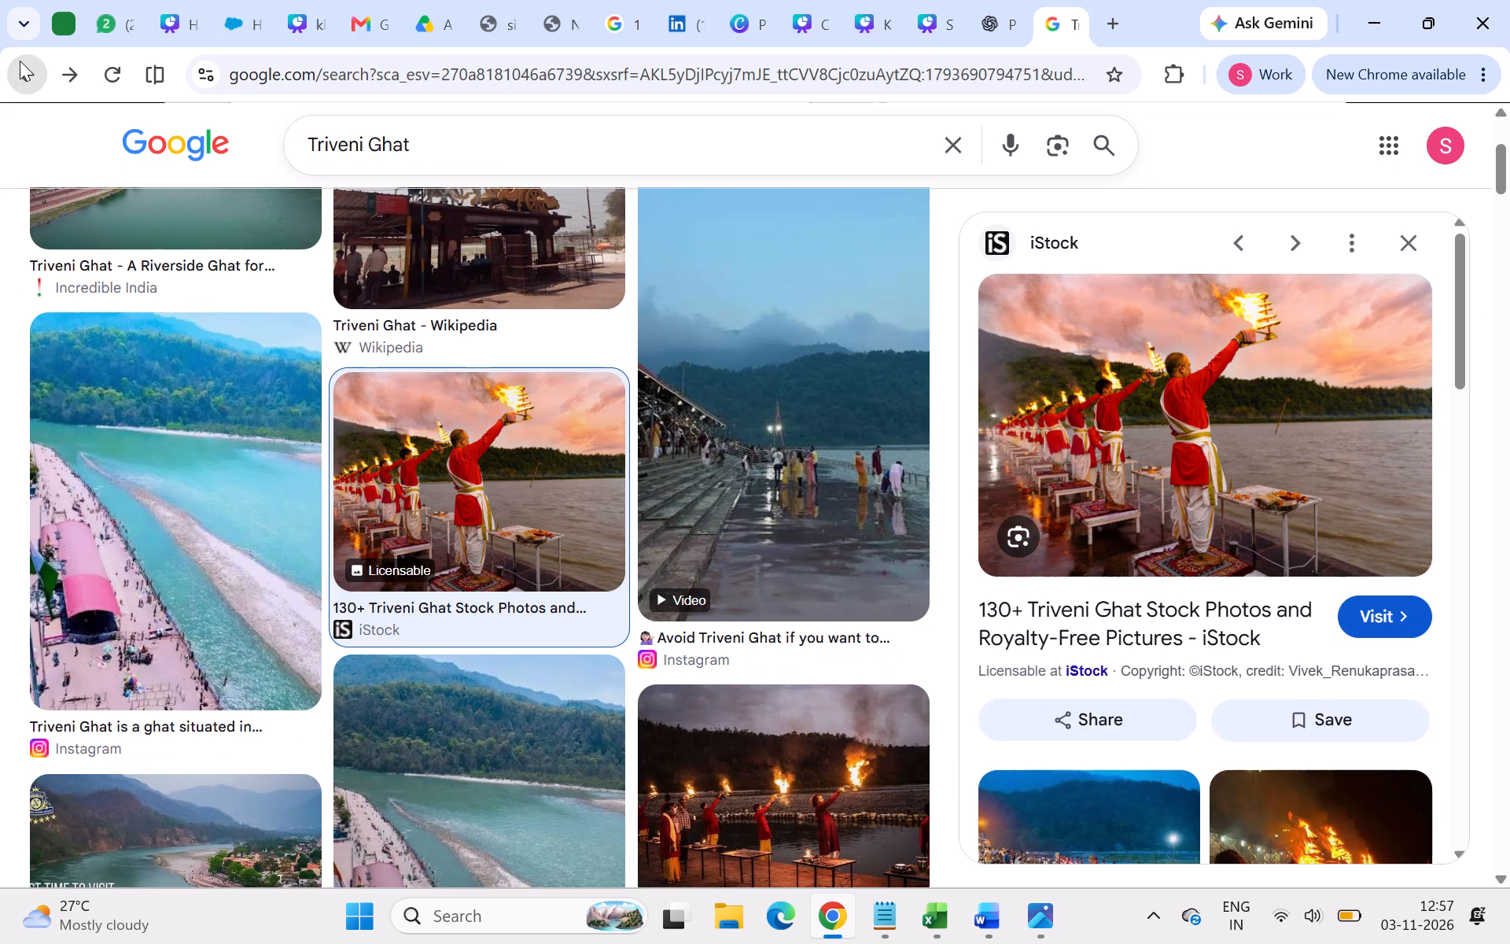
pyautogui.rightClick(1261, 425)
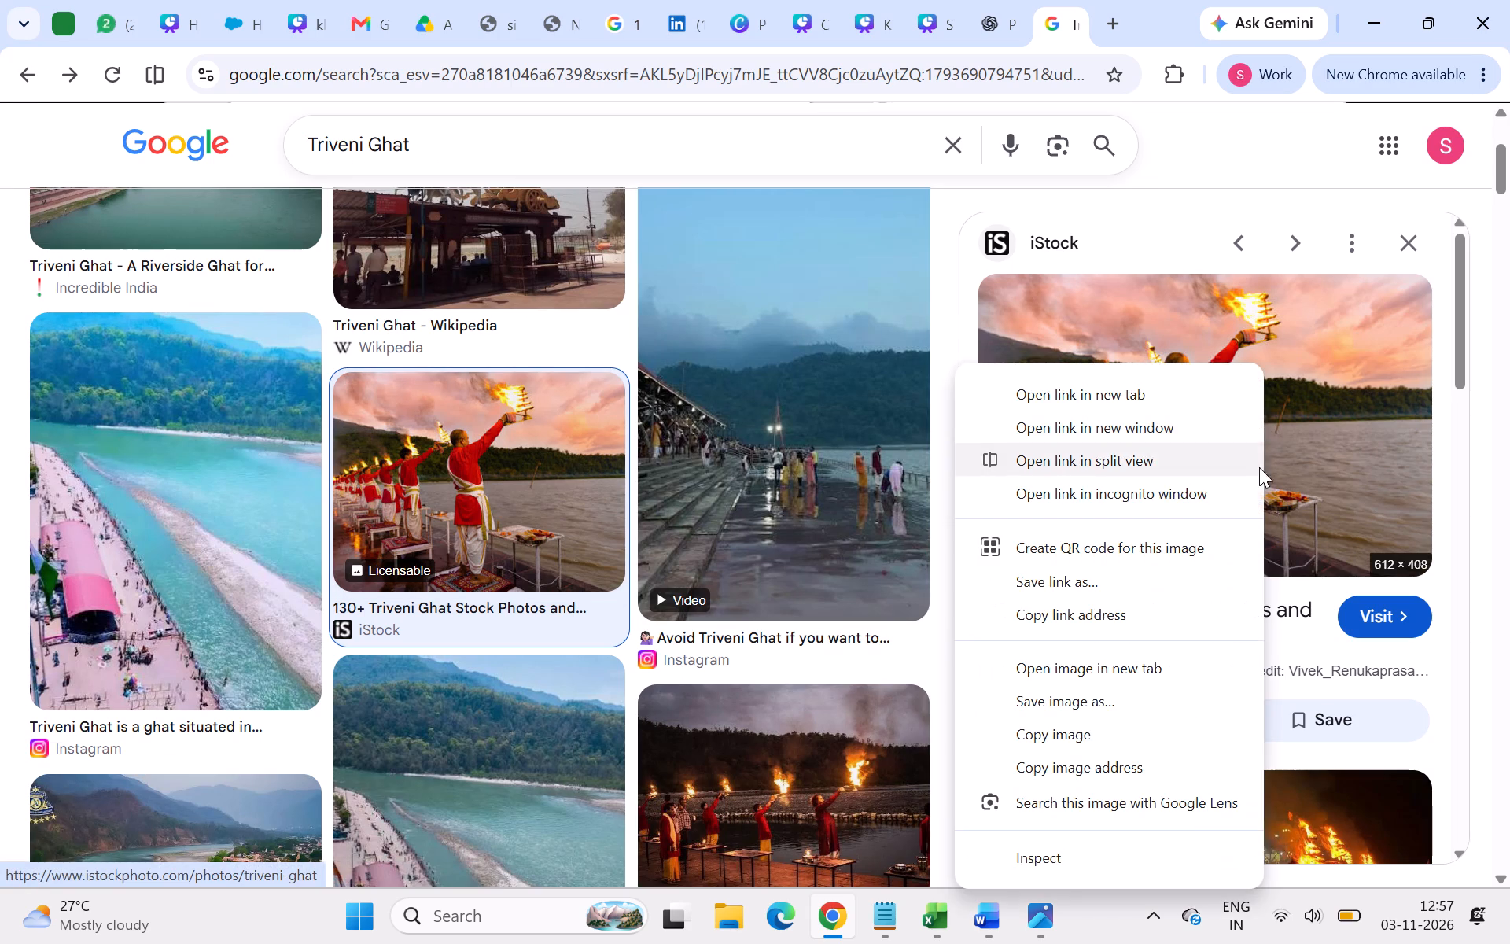
pyautogui.click(1096, 731)
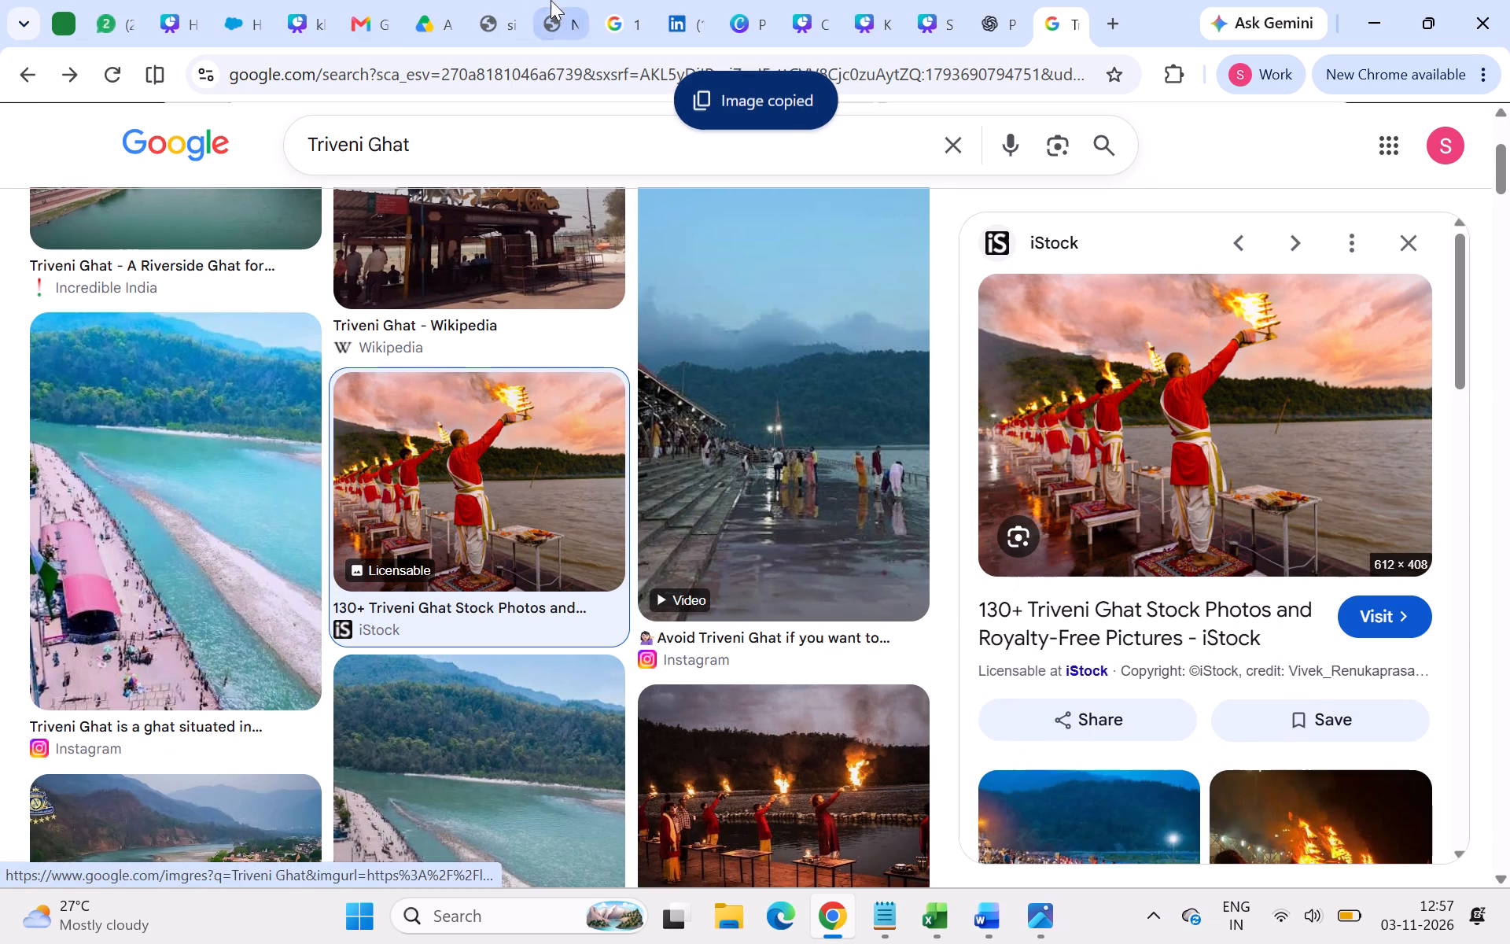
pyautogui.click(311, 21)
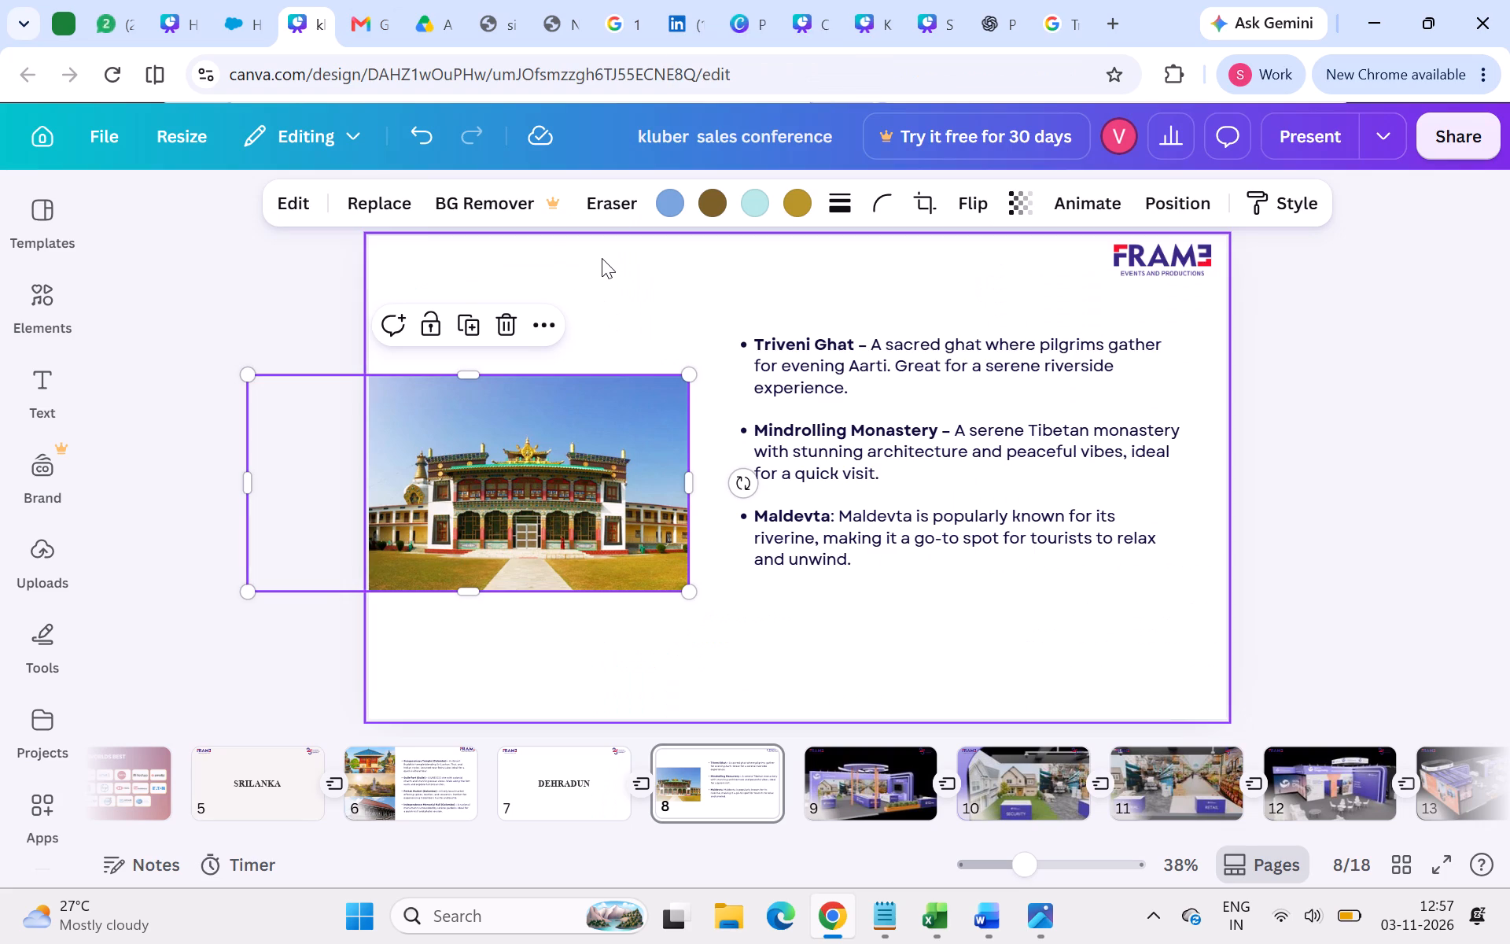
pyautogui.hotkey('ctrl', 'v')
# Move the pasted aarti photo into the slide's top-left corner and shrink it to about 35% of the slide's width.
pyautogui.moveTo(694, 459); pyautogui.dragTo(419, 321)
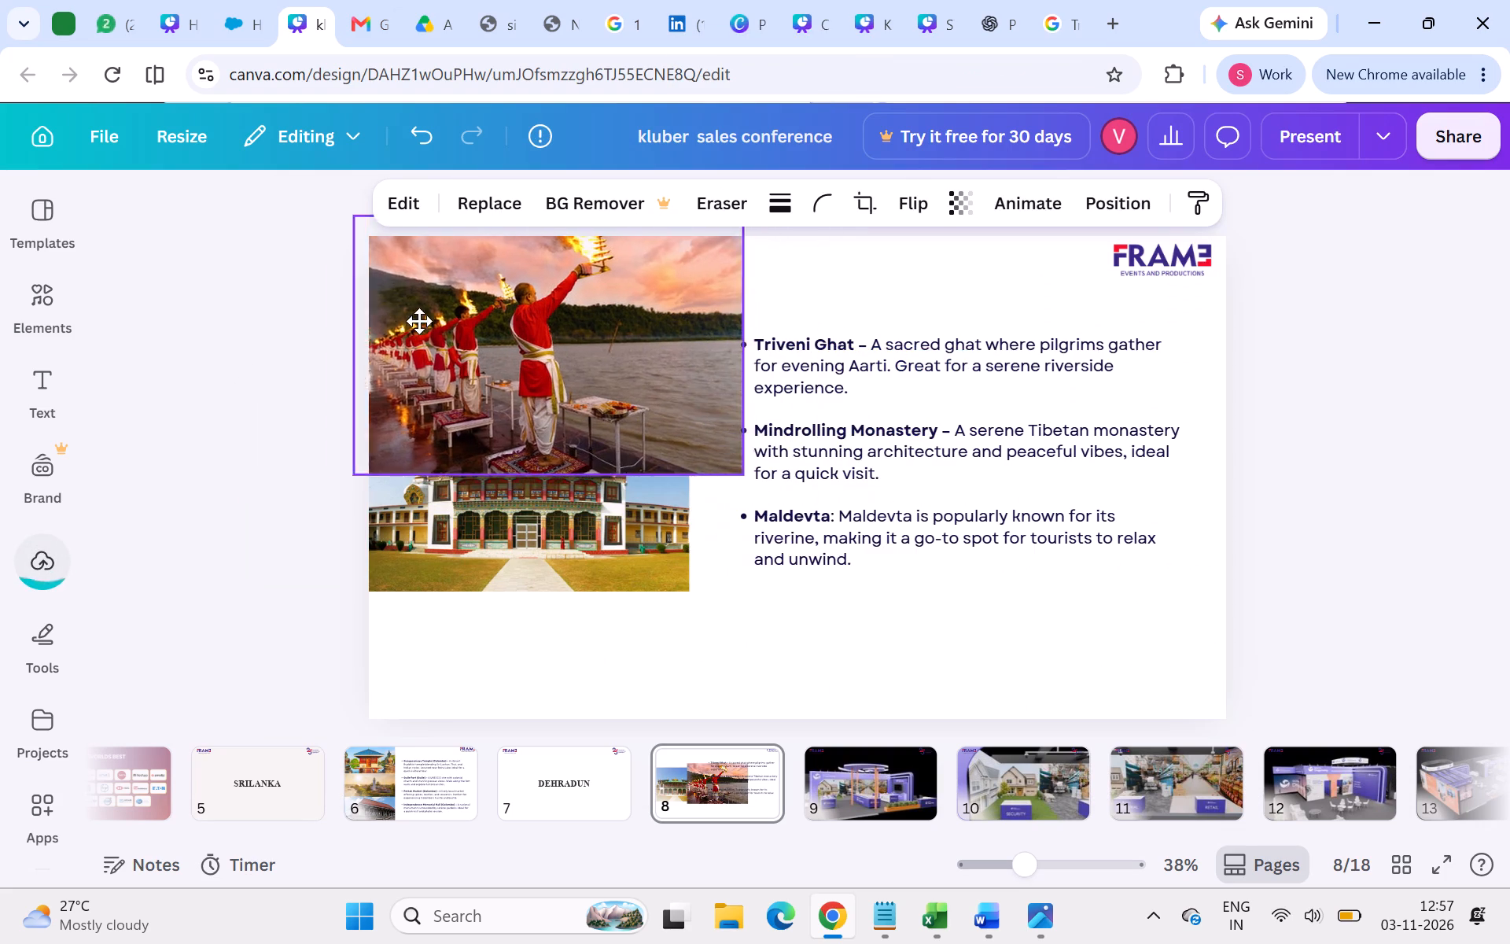
pyautogui.moveTo(419, 321); pyautogui.dragTo(441, 333)
pyautogui.moveTo(745, 486); pyautogui.dragTo(714, 454)
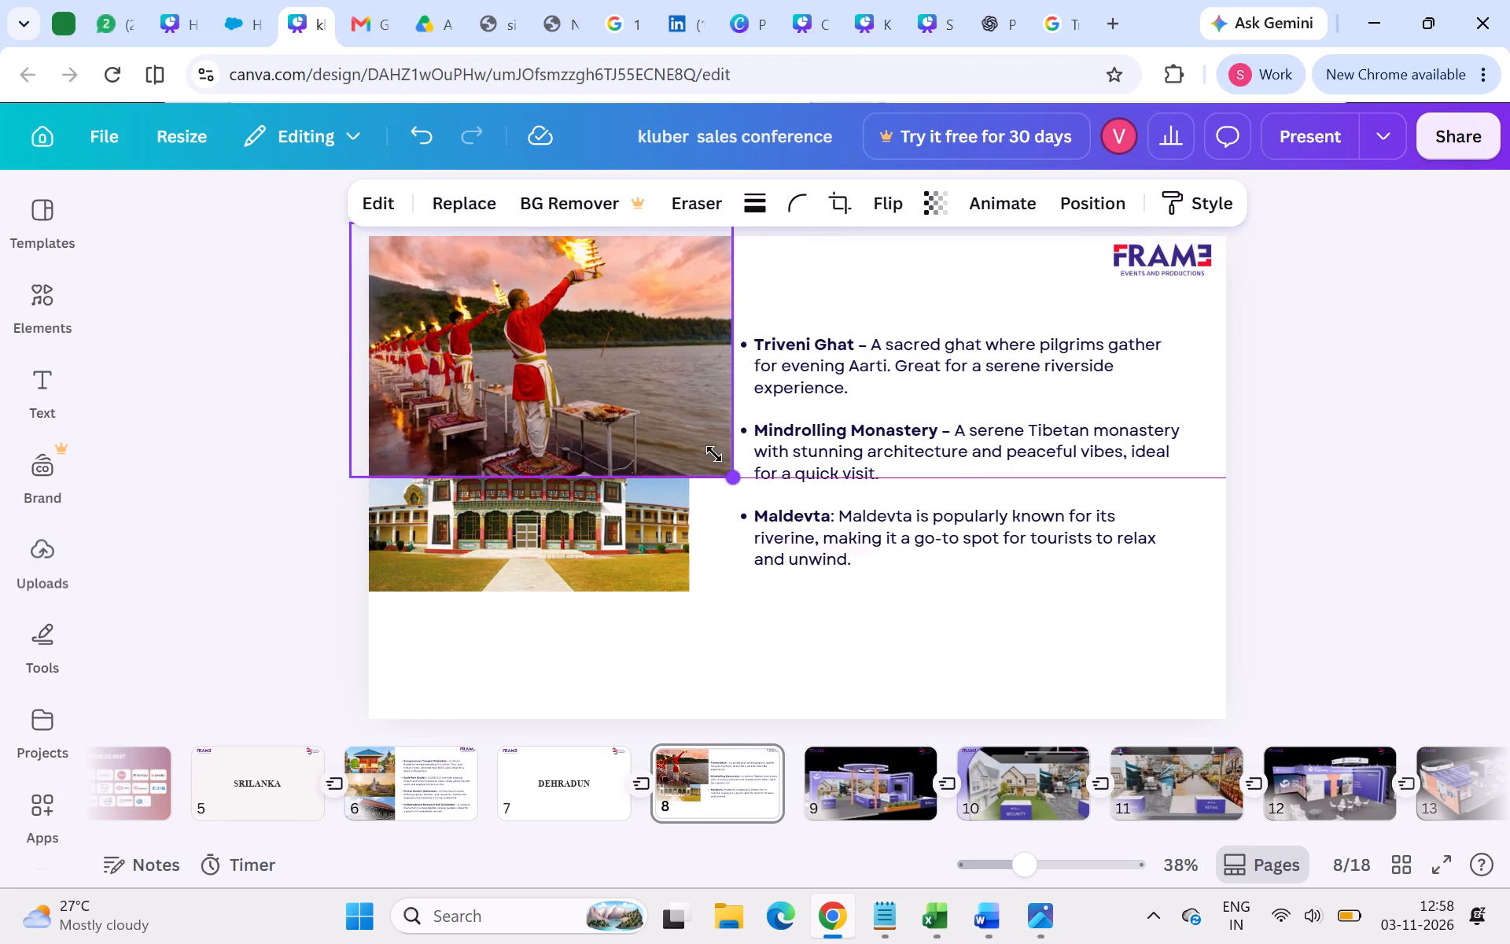
pyautogui.moveTo(714, 454); pyautogui.dragTo(679, 426)
# Move the monastery photo further down, just below the aarti photo.
pyautogui.moveTo(650, 508); pyautogui.dragTo(635, 576)
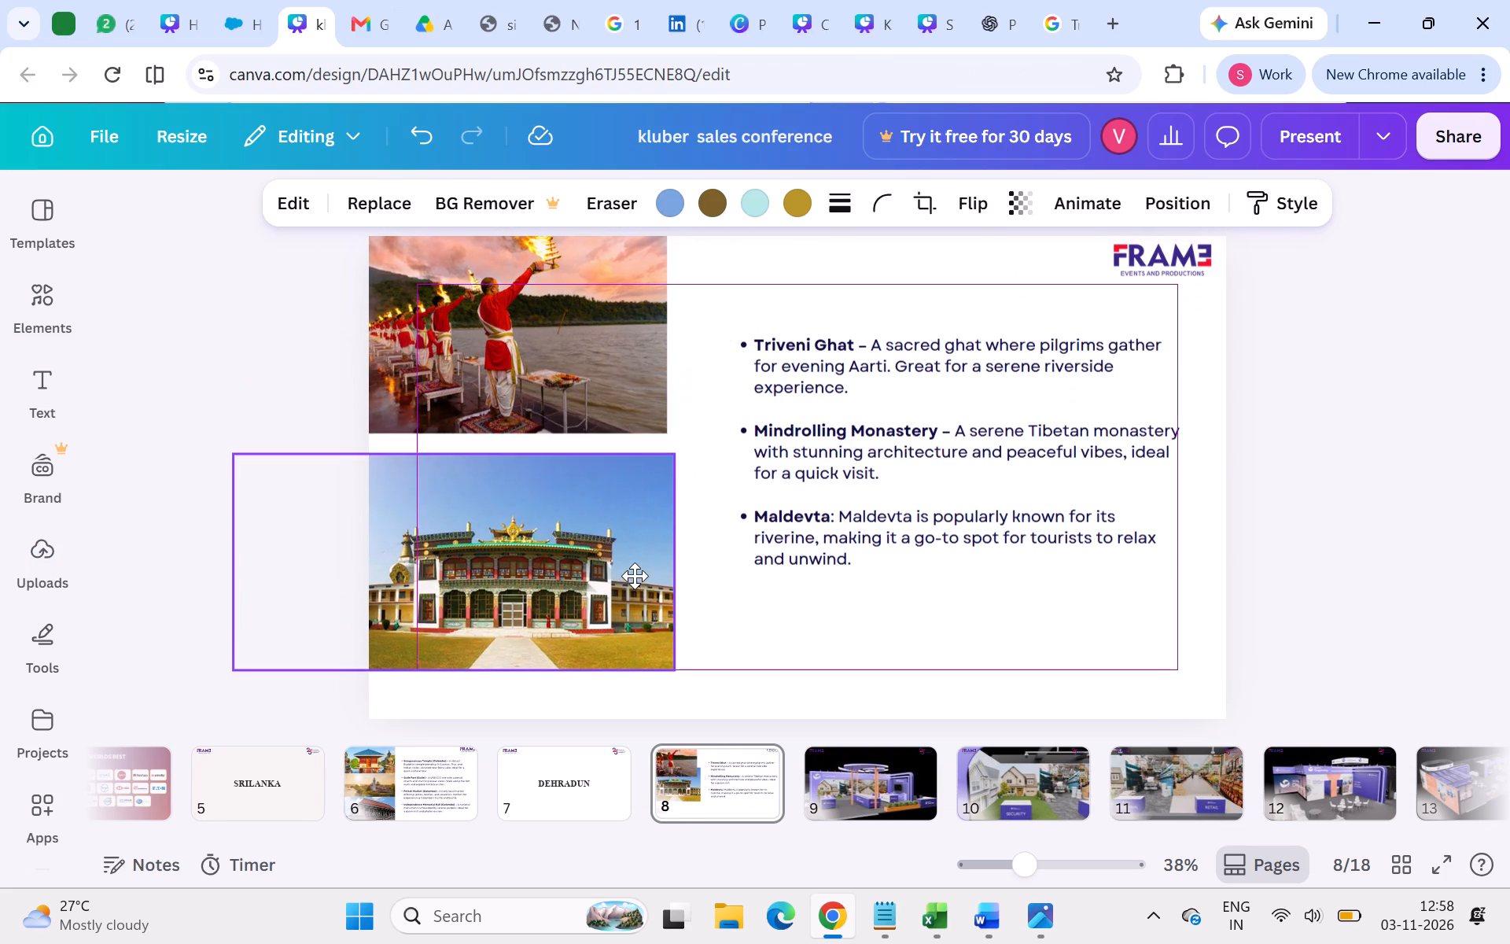
pyautogui.moveTo(635, 576); pyautogui.dragTo(635, 565)
# Shrink the aarti photo slightly more, to about a third of the slide's width, and fit it into the top-left corner.
pyautogui.moveTo(606, 297); pyautogui.dragTo(633, 298)
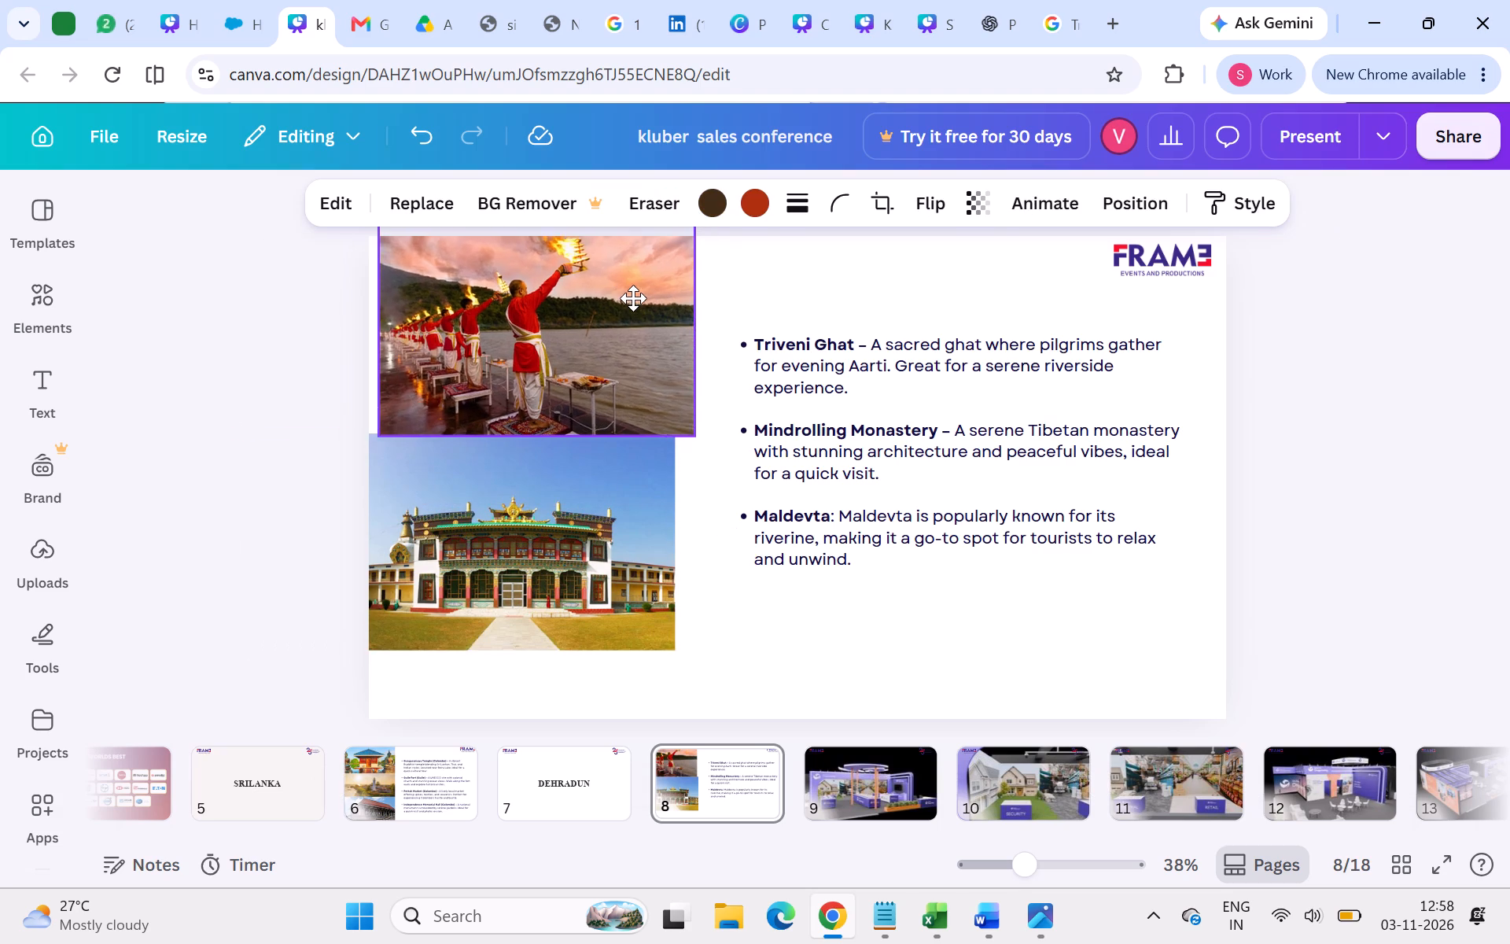
pyautogui.moveTo(633, 298); pyautogui.dragTo(626, 297)
pyautogui.moveTo(687, 441); pyautogui.dragTo(673, 416)
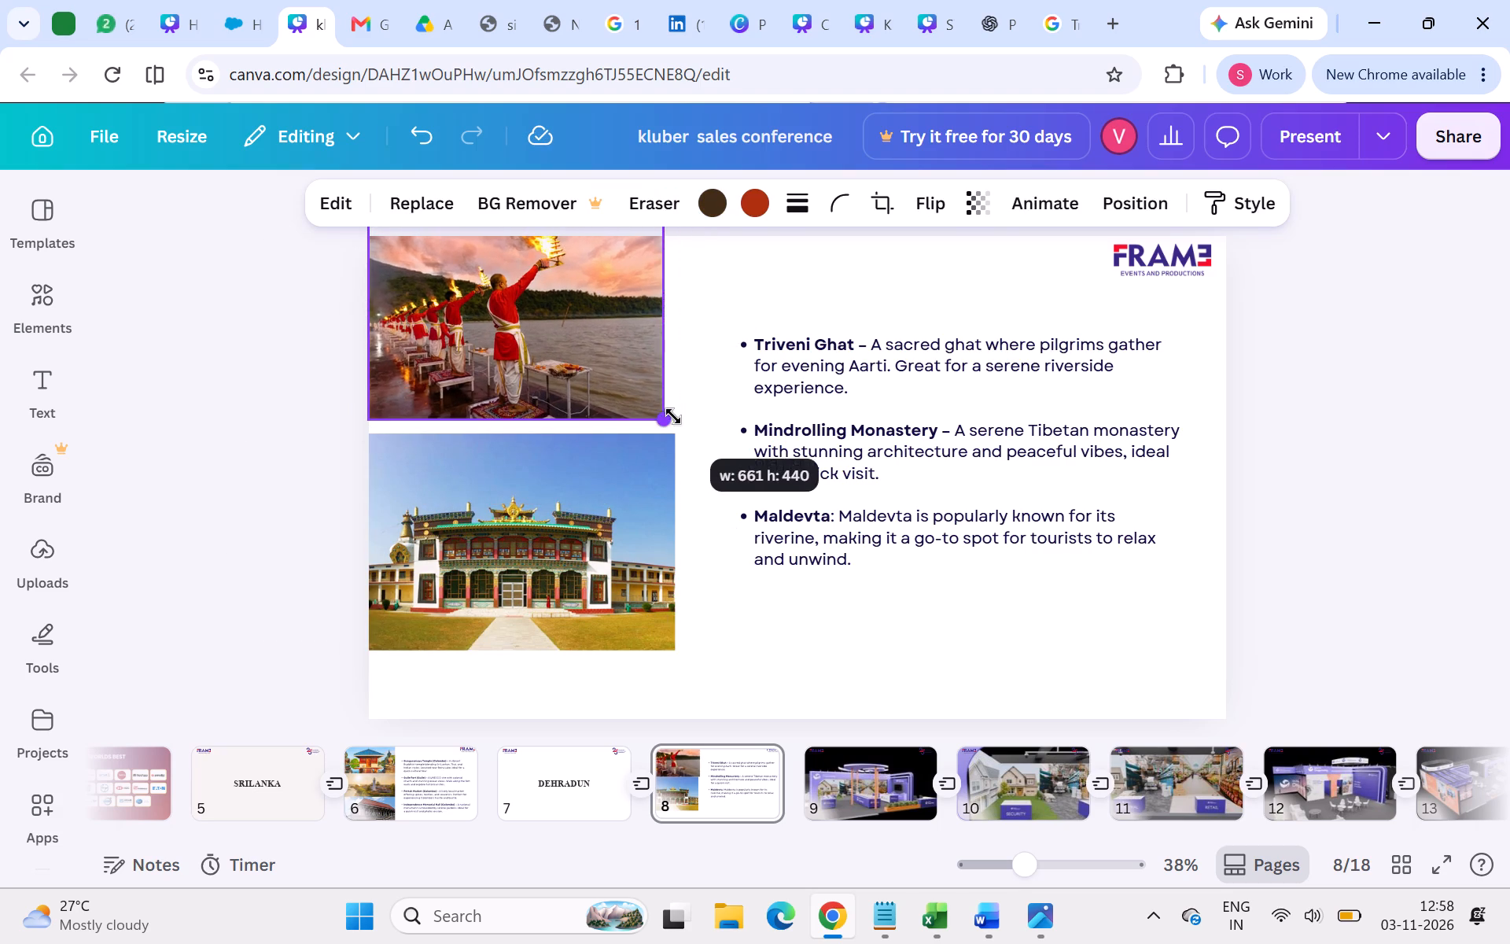
pyautogui.moveTo(673, 416); pyautogui.dragTo(662, 404)
pyautogui.moveTo(563, 334); pyautogui.dragTo(566, 343)
# Shrink the monastery photo to match the aarti photo's right edge and place it directly beneath that photo.
pyautogui.click(617, 546)
pyautogui.moveTo(673, 651); pyautogui.dragTo(648, 624)
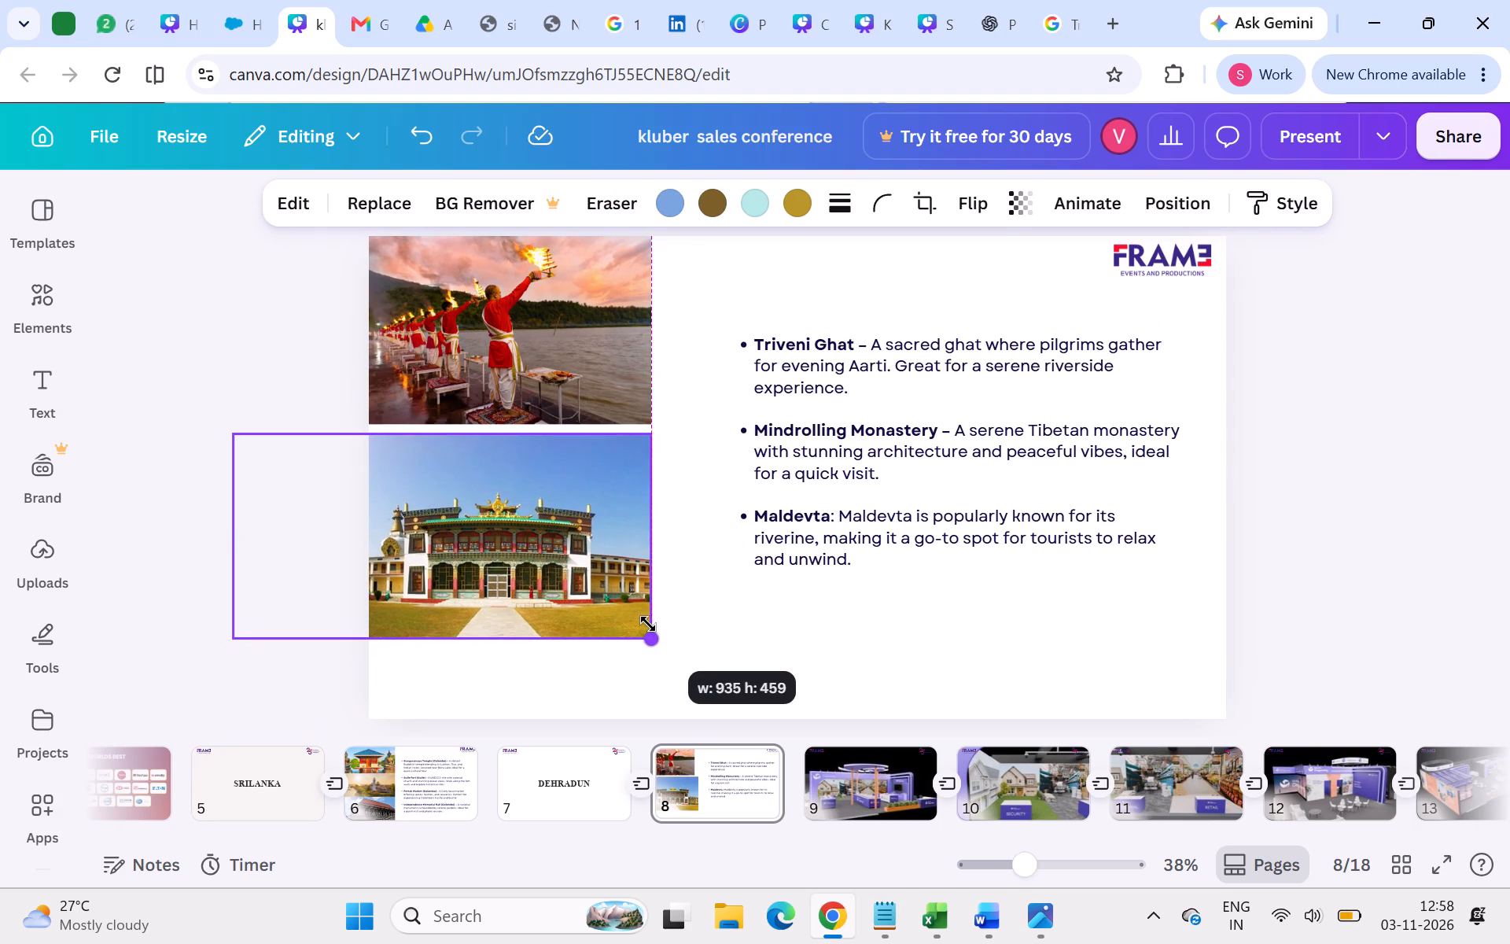
pyautogui.moveTo(648, 624); pyautogui.dragTo(654, 621)
pyautogui.moveTo(571, 594); pyautogui.dragTo(573, 582)
pyautogui.click(698, 586)
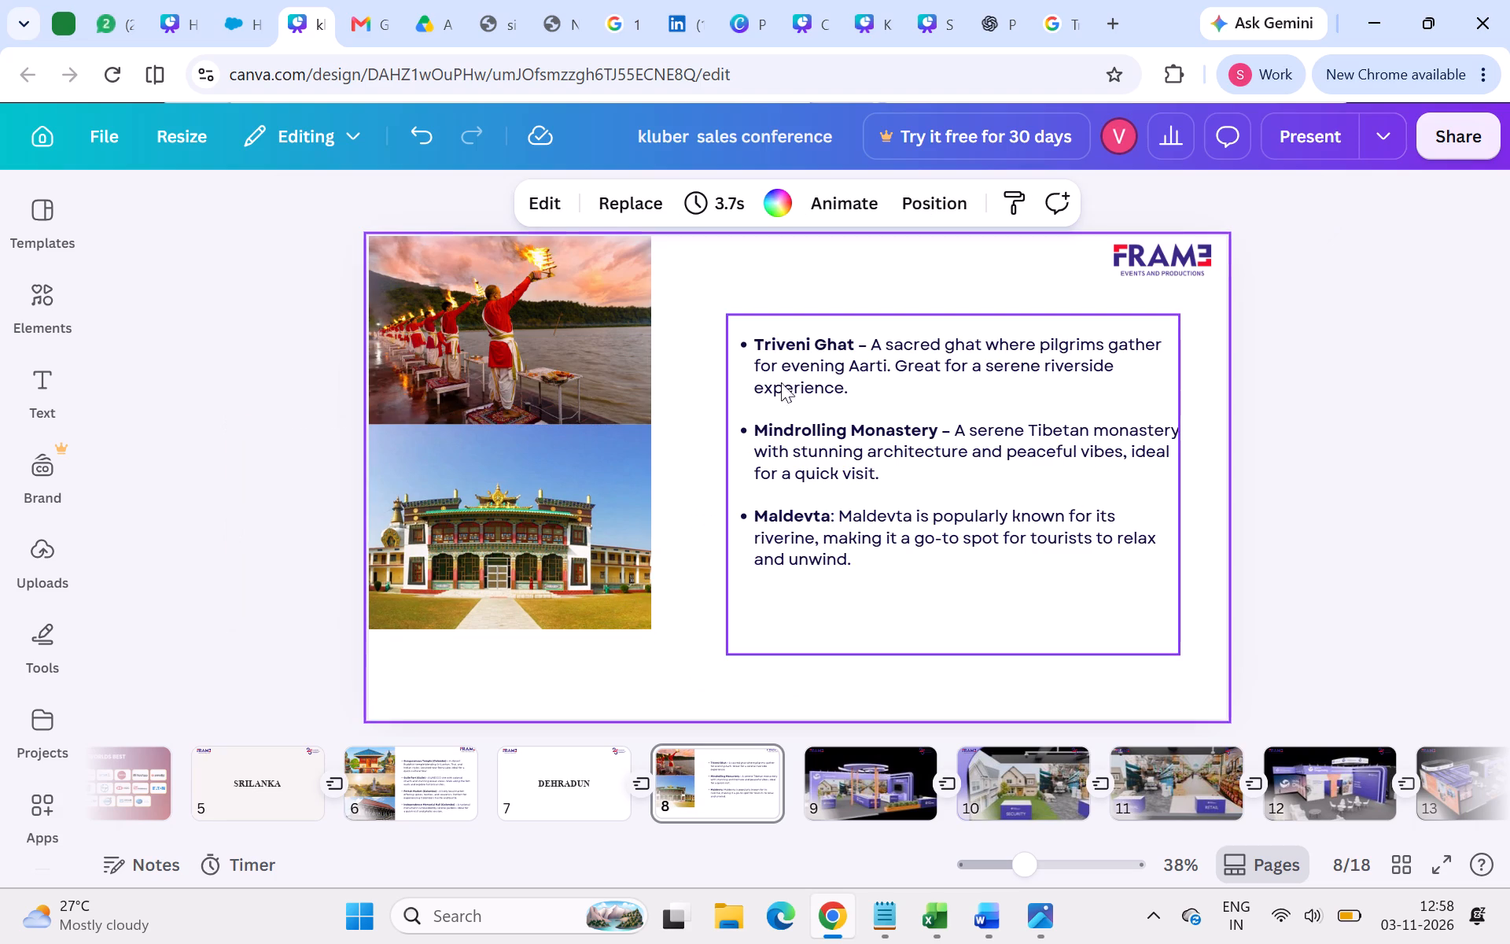
pyautogui.click(235, 377)
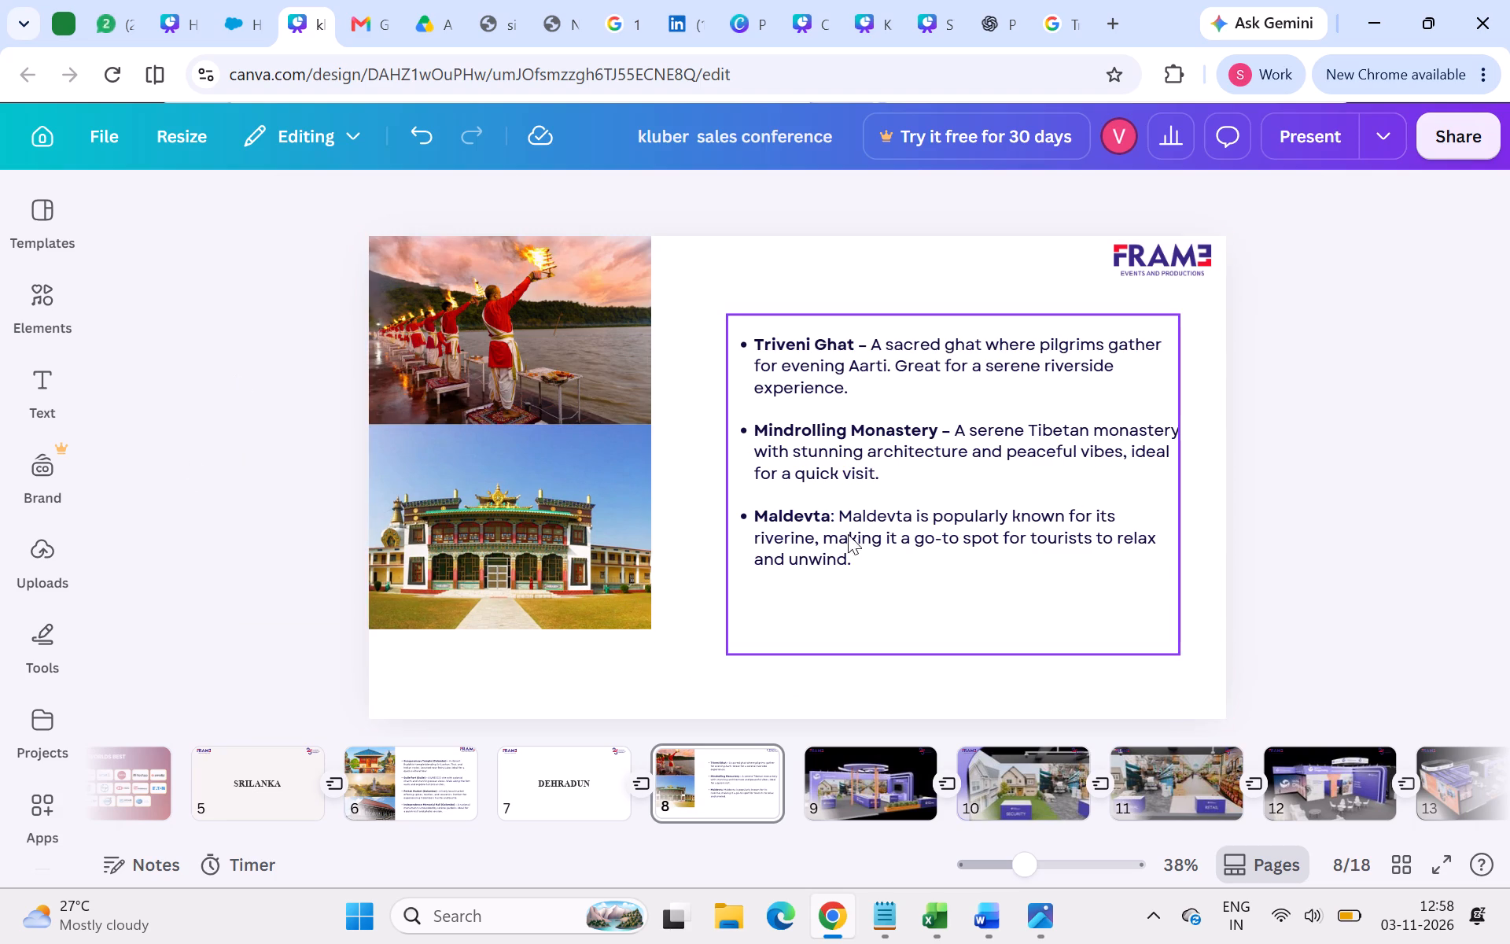
# Search Google Images for Maldevta, using the name copied from the slide, and preview the escape2explore photo.
pyautogui.doubleClick(781, 504)
pyautogui.doubleClick(798, 522)
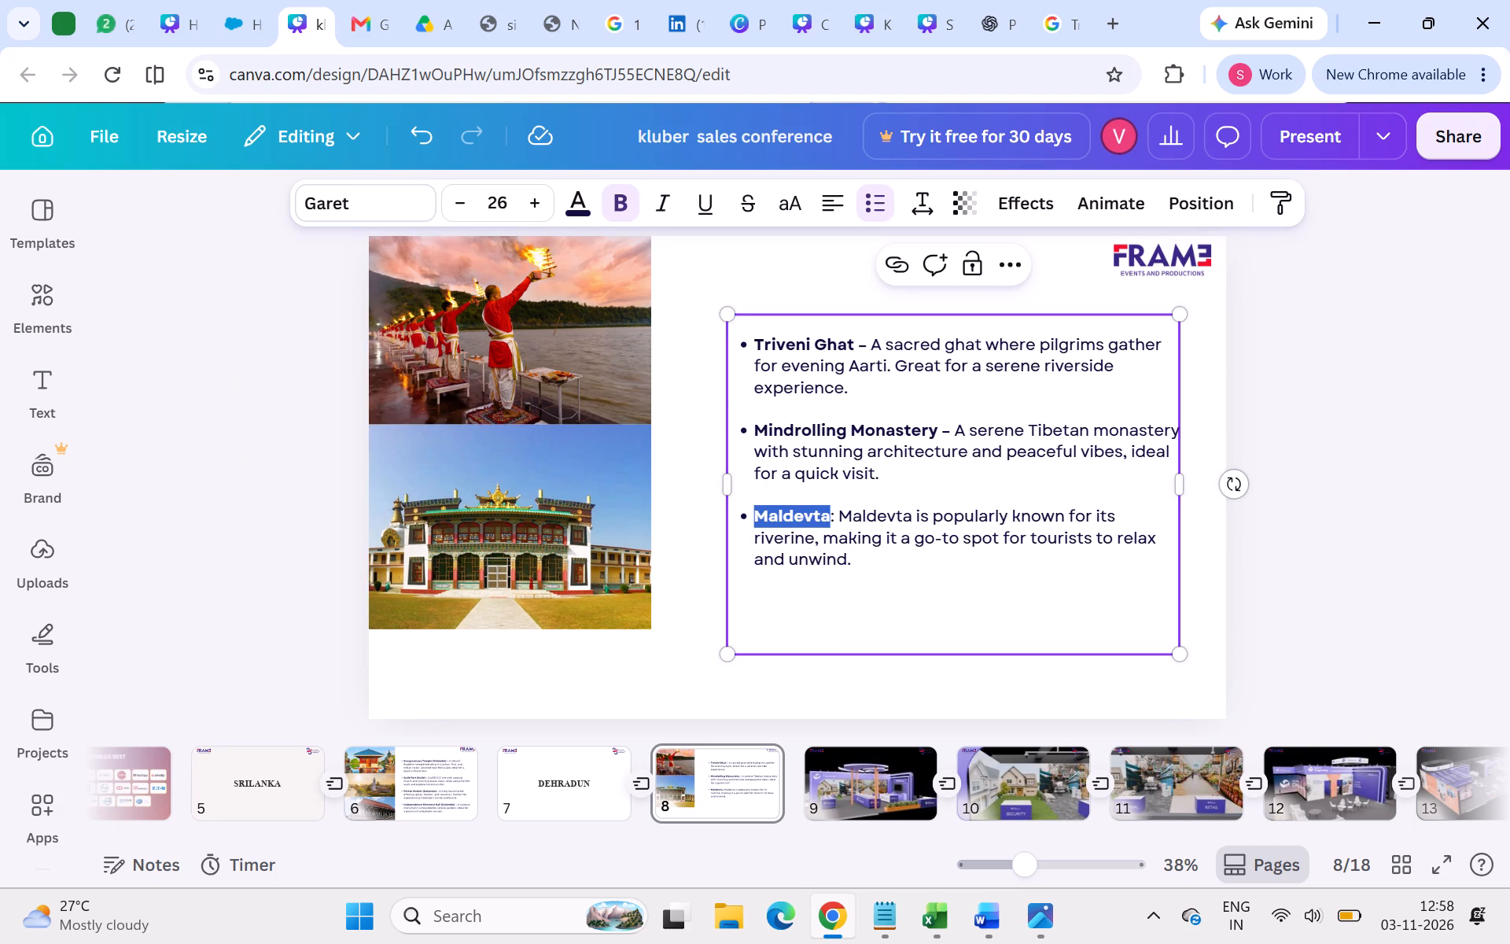
pyautogui.hotkey('ctrl', 'c')
pyautogui.click(1074, 21)
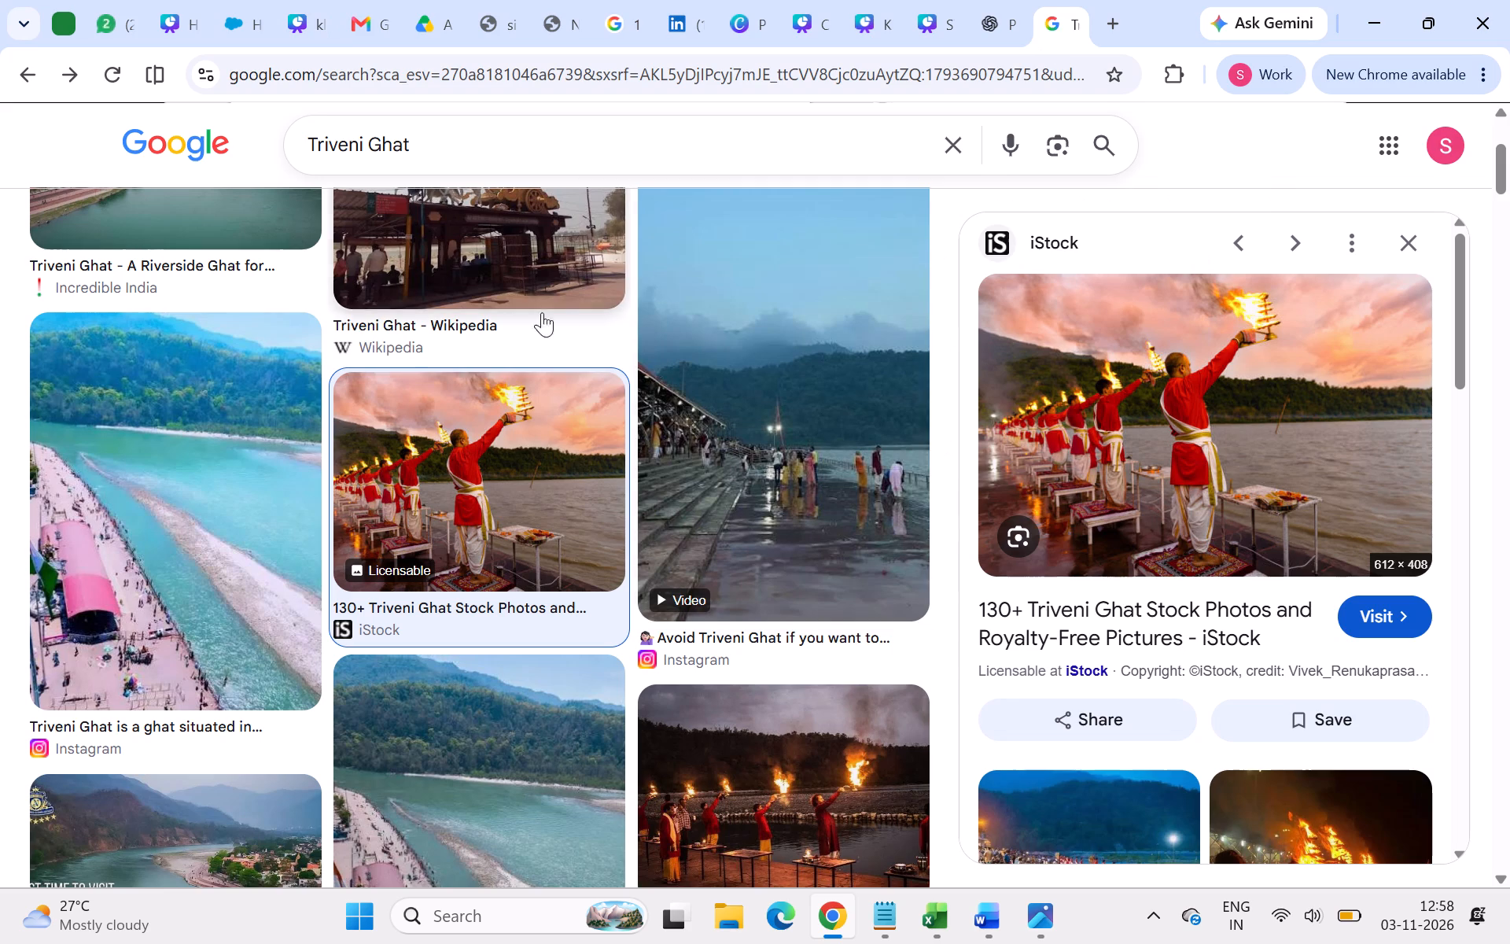
pyautogui.tripleClick(440, 144)
pyautogui.hotkey('ctrl', 'v')
pyautogui.press('Return')
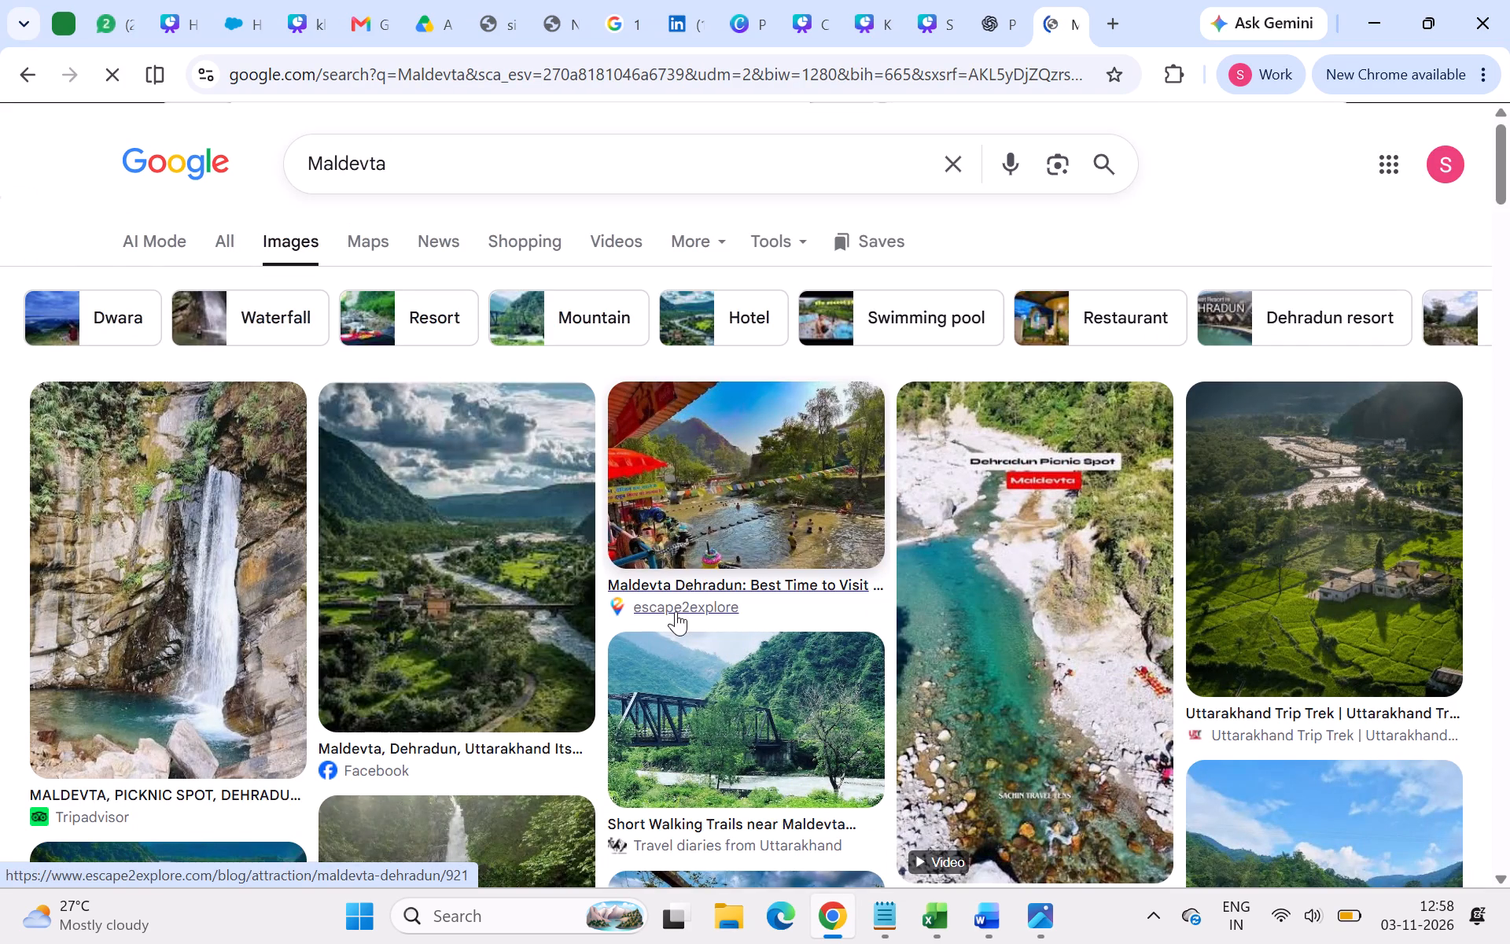
pyautogui.click(701, 496)
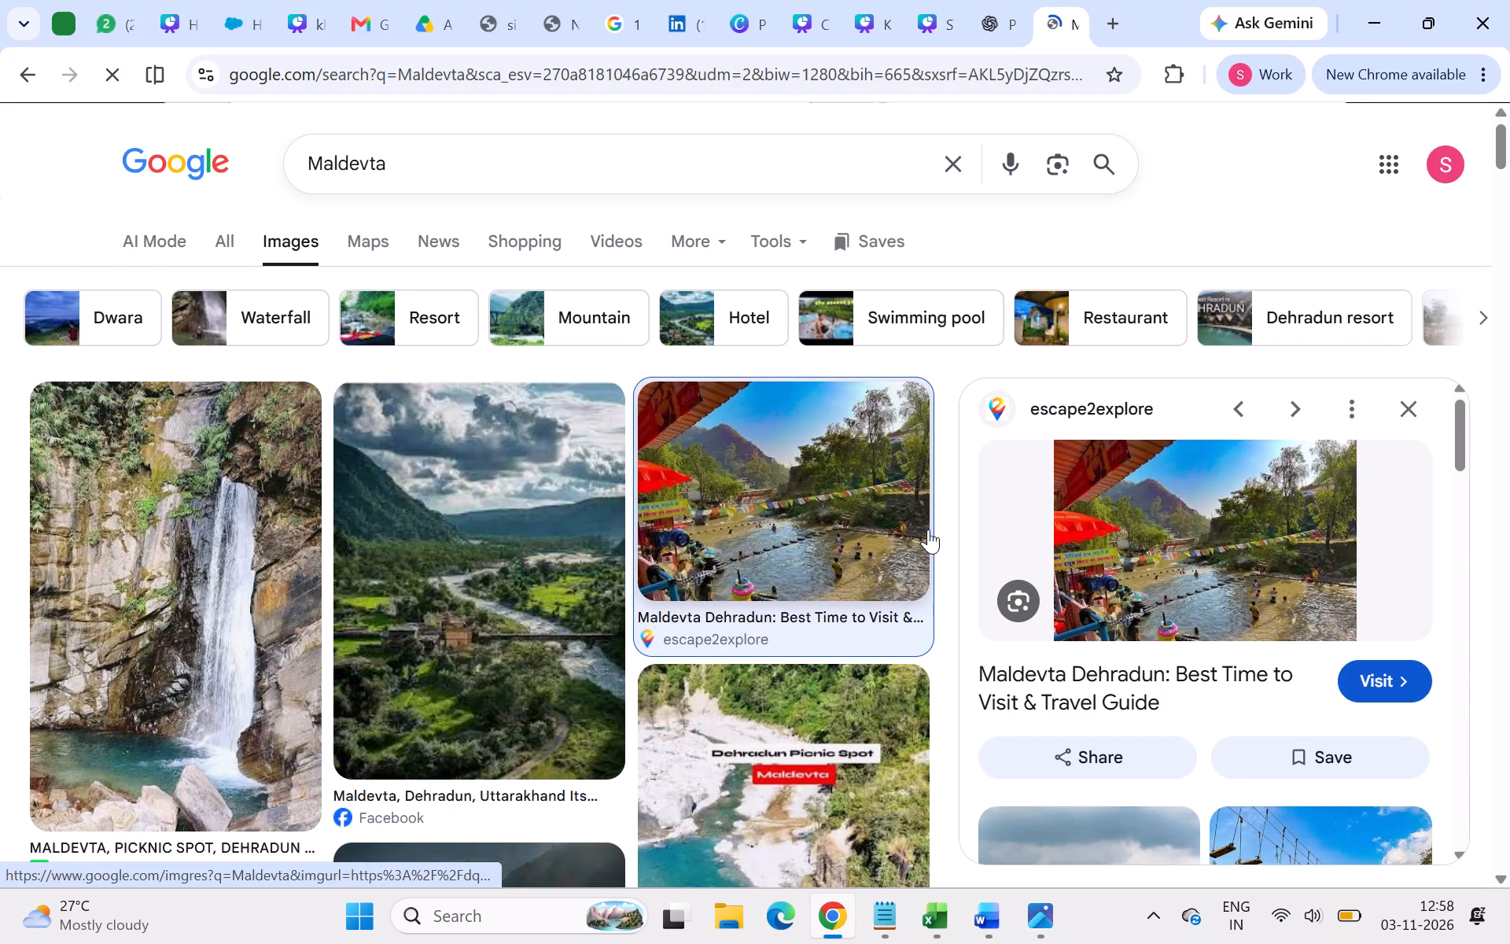
pyautogui.scroll(-5, 670, 542)
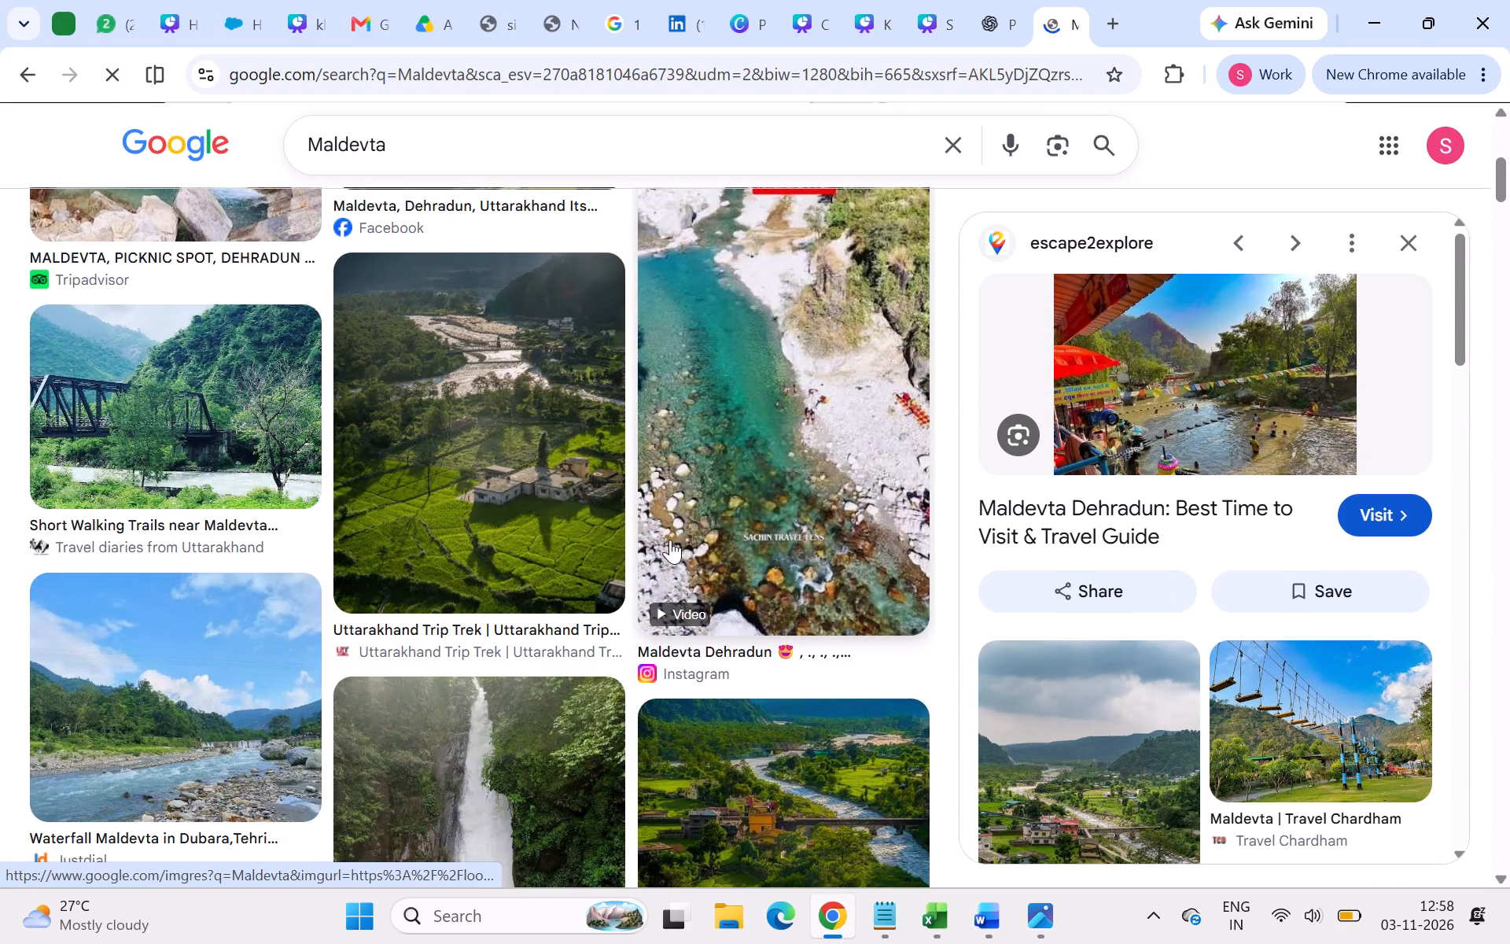
pyautogui.scroll(4, 686, 537)
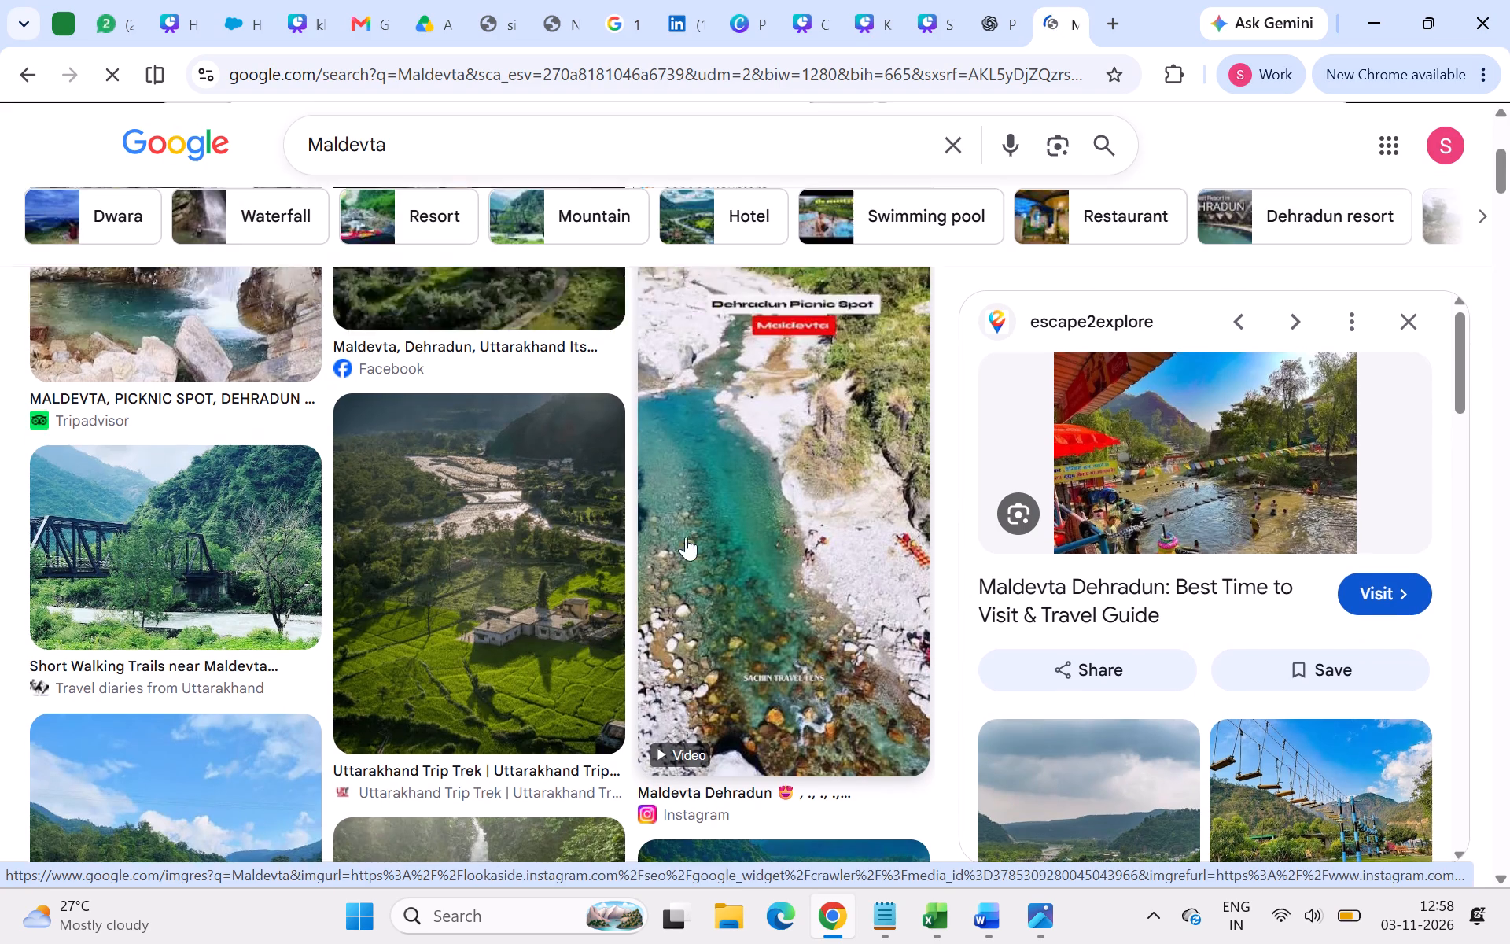
pyautogui.scroll(5, 413, 440)
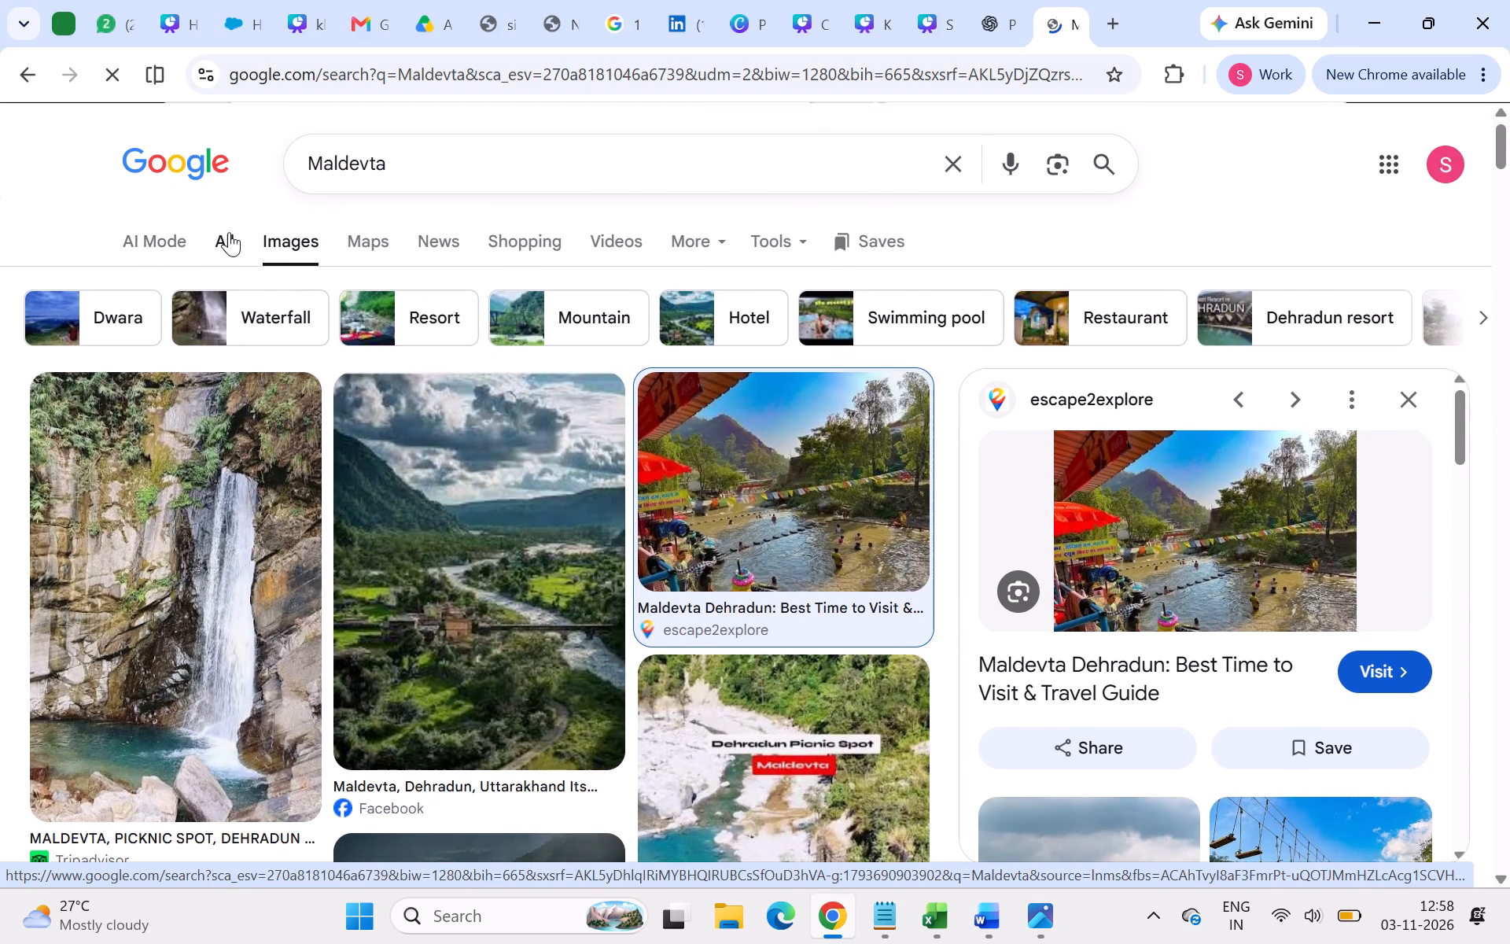
# Read the general web results for Maldevta, including the full answer on why the place is famous.
pyautogui.click(229, 232)
pyautogui.scroll(-4, 531, 420)
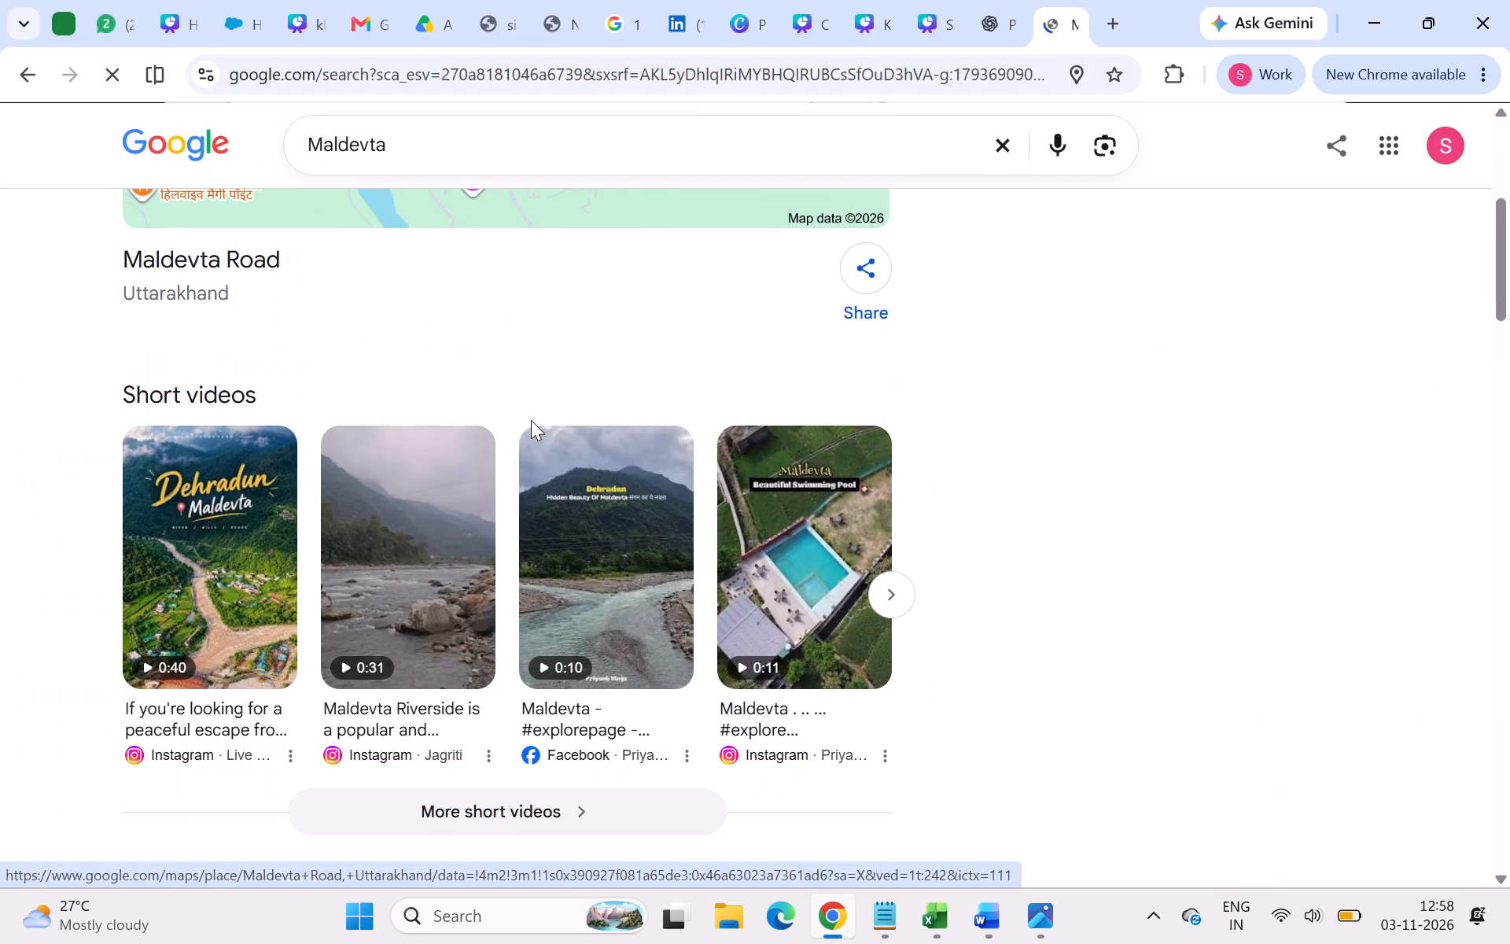
pyautogui.scroll(-6, 531, 420)
pyautogui.scroll(1, 470, 373)
pyautogui.click(449, 358)
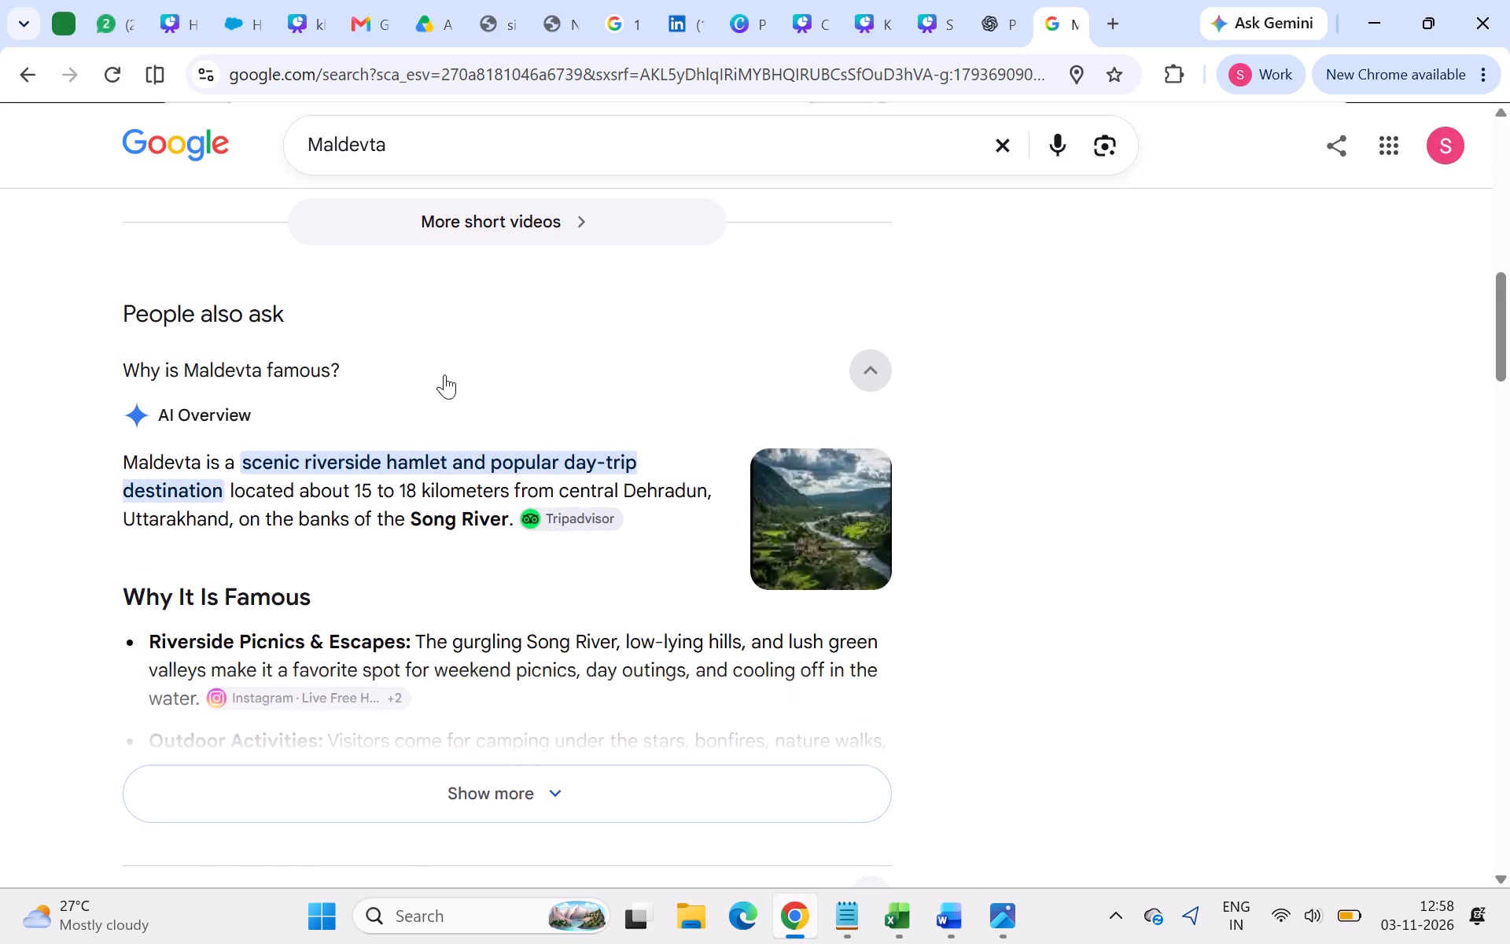
pyautogui.scroll(-2, 444, 374)
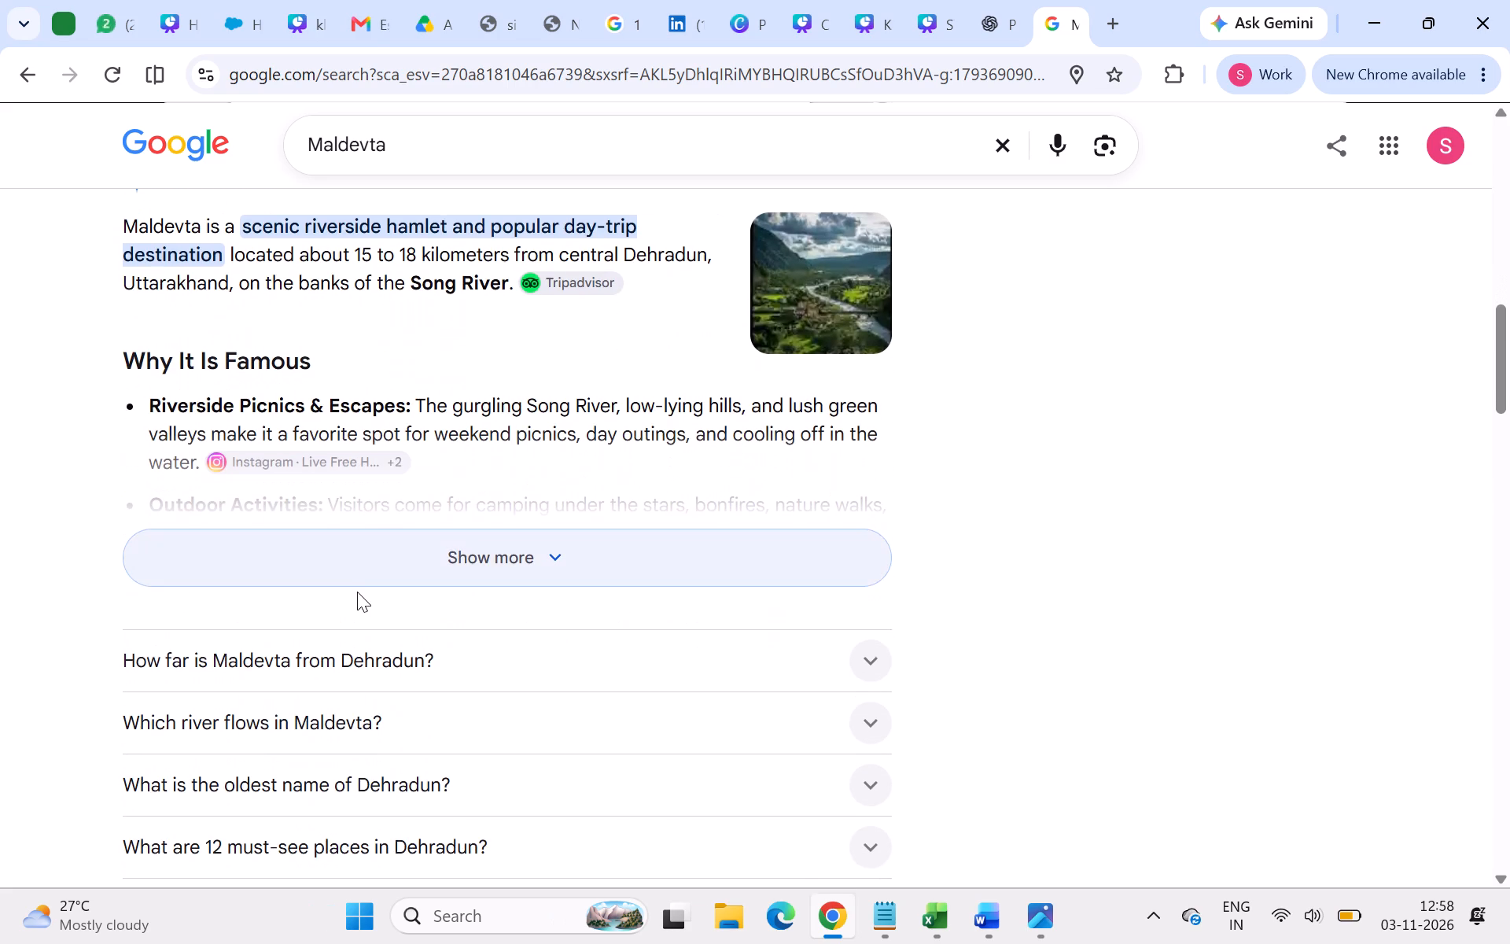
pyautogui.click(355, 584)
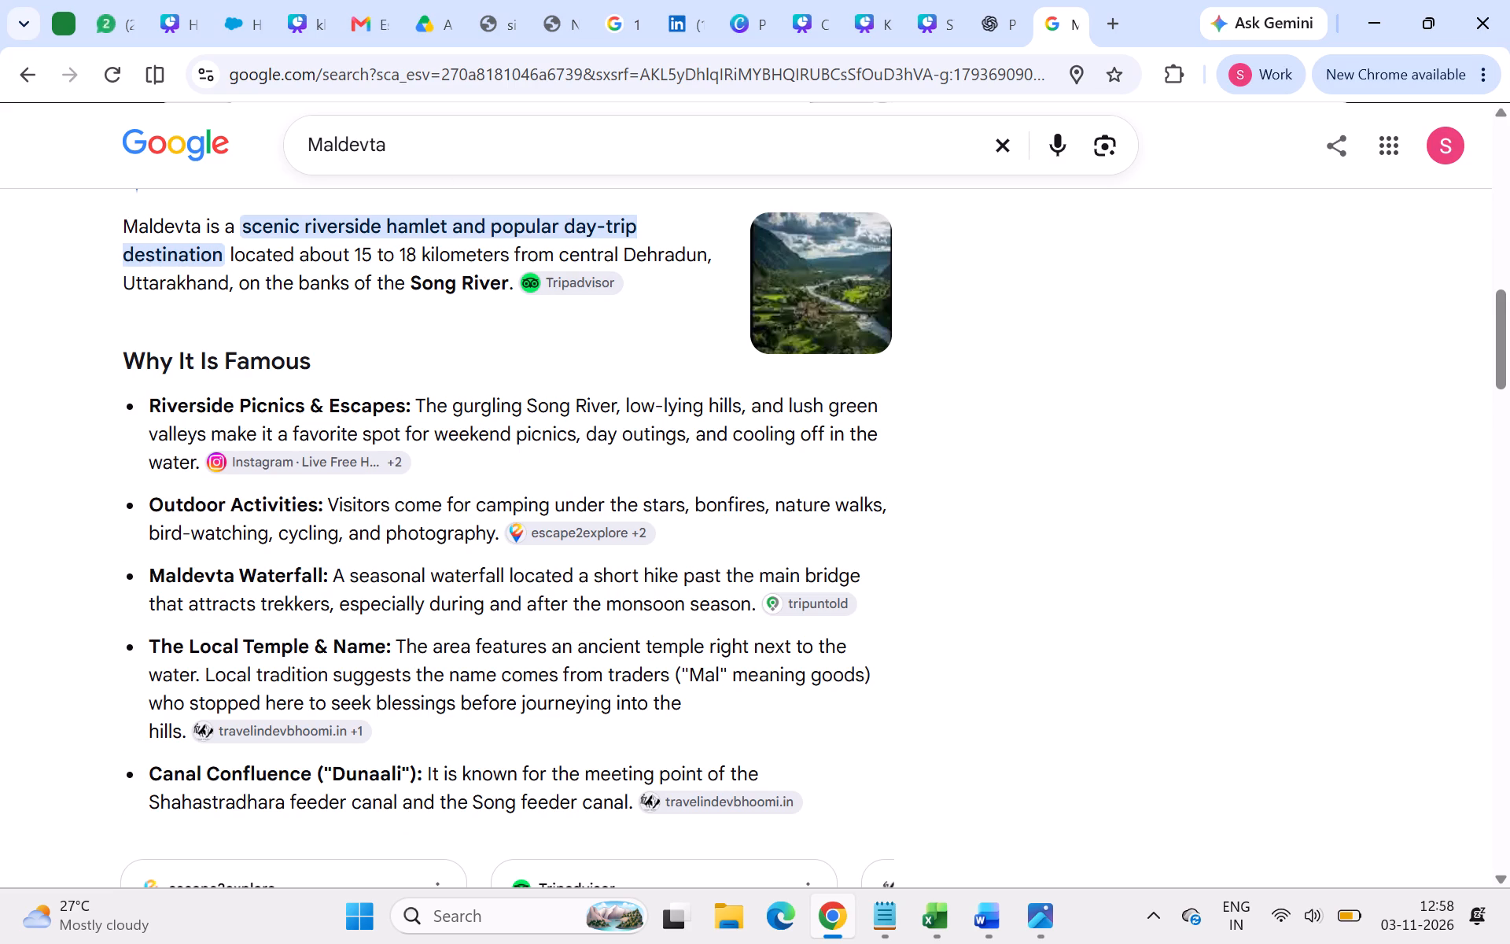
pyautogui.scroll(5, 606, 276)
pyautogui.scroll(2, 410, 362)
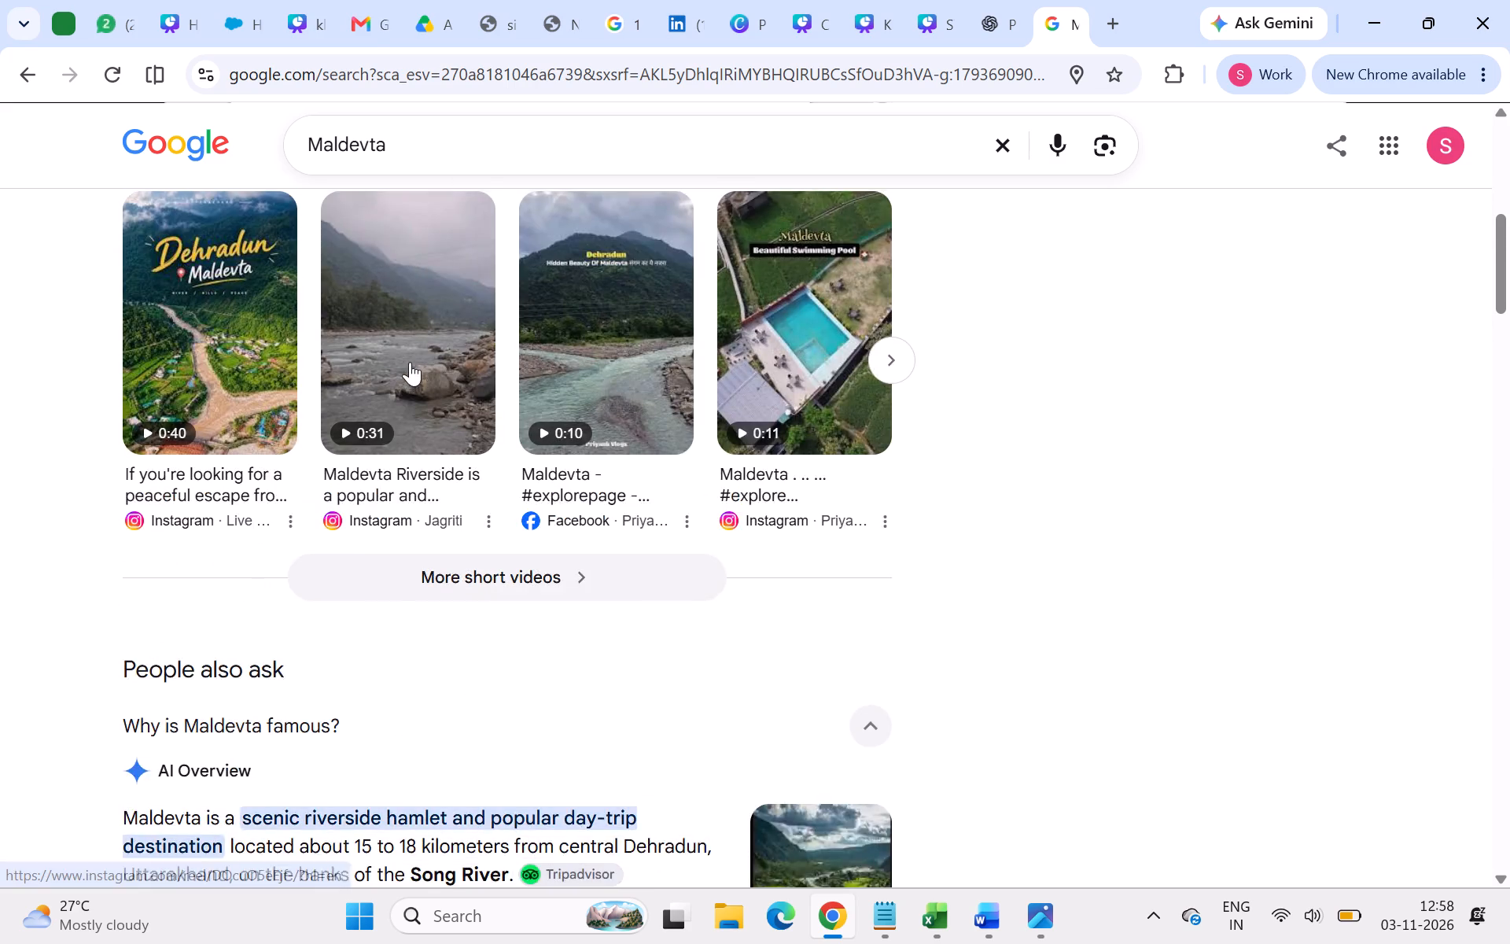
pyautogui.scroll(10, 410, 362)
# Browse the Maldevta image results and copy the Rishikesh Day Tour photo of the green valley with the river and bridge.
pyautogui.click(304, 247)
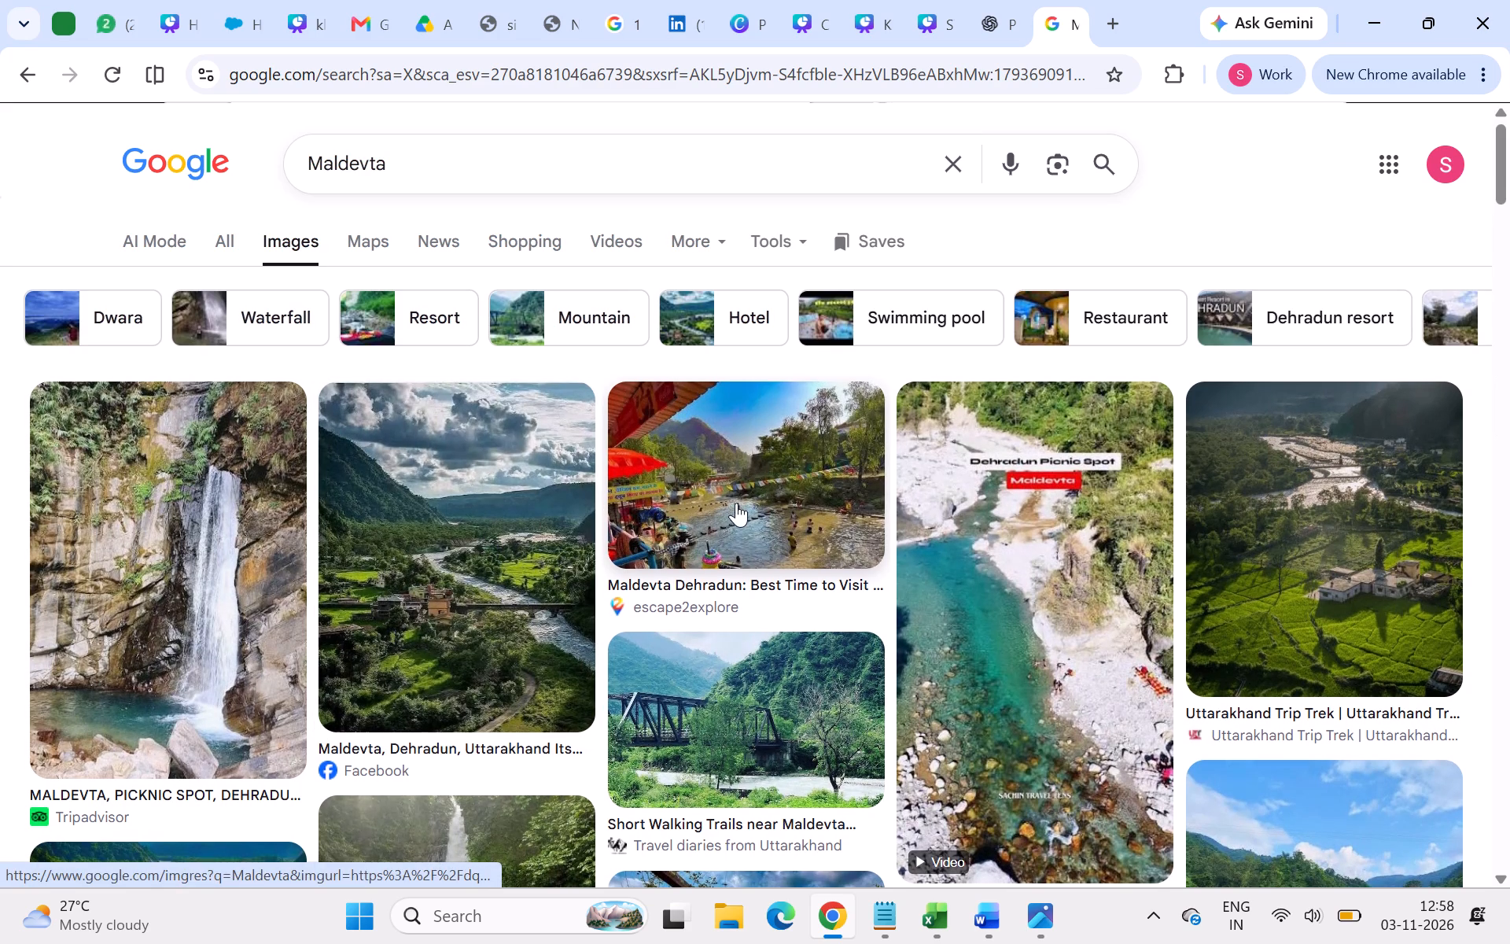
pyautogui.scroll(-3, 736, 503)
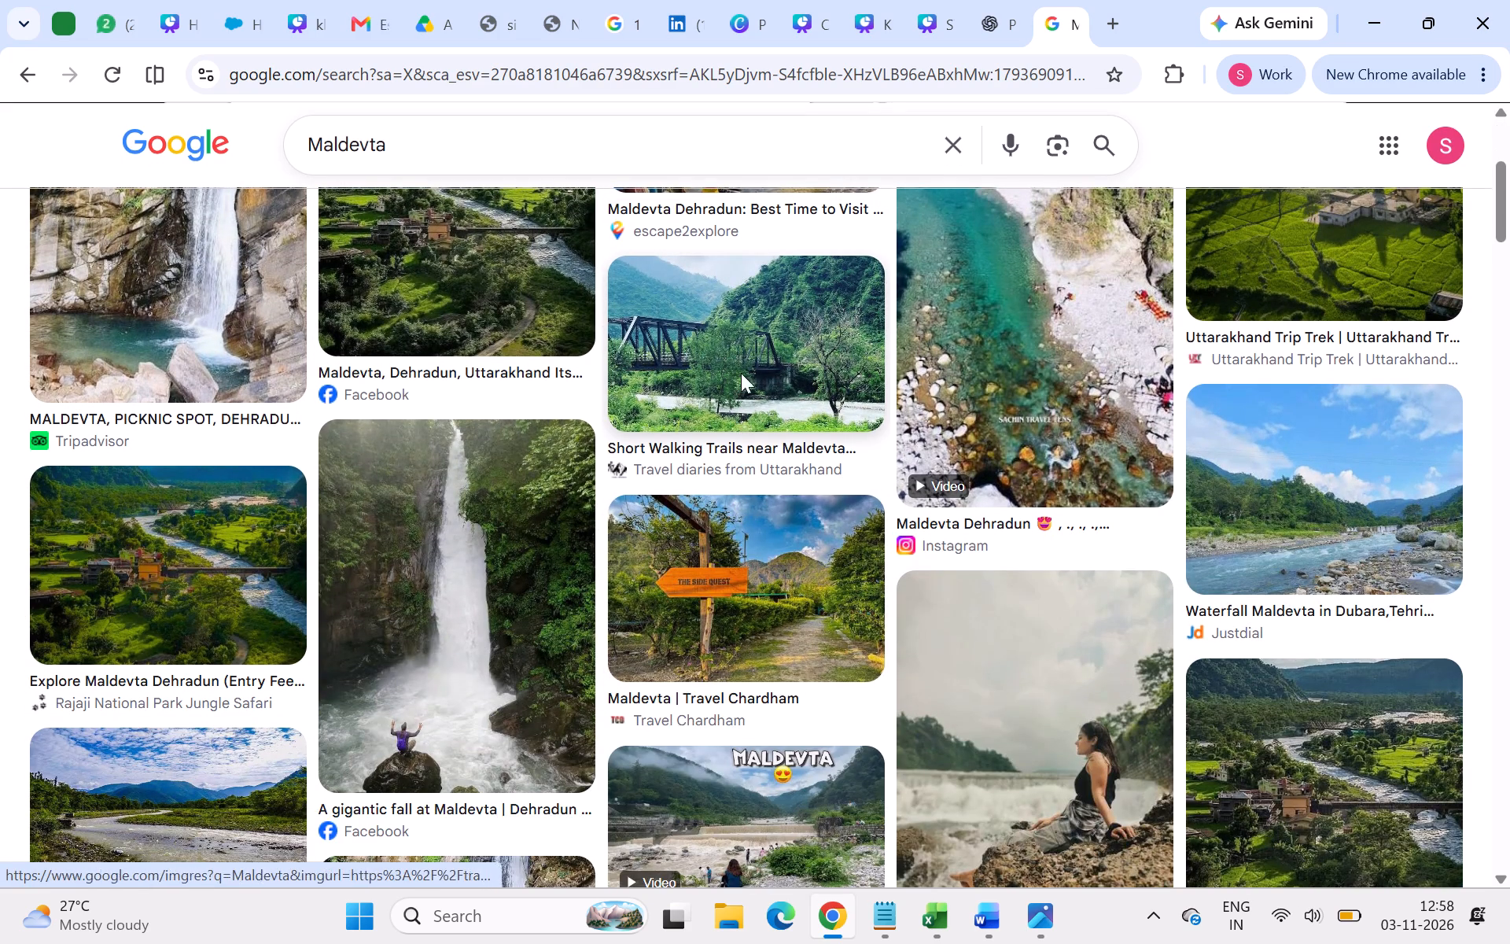
pyautogui.scroll(-1, 663, 587)
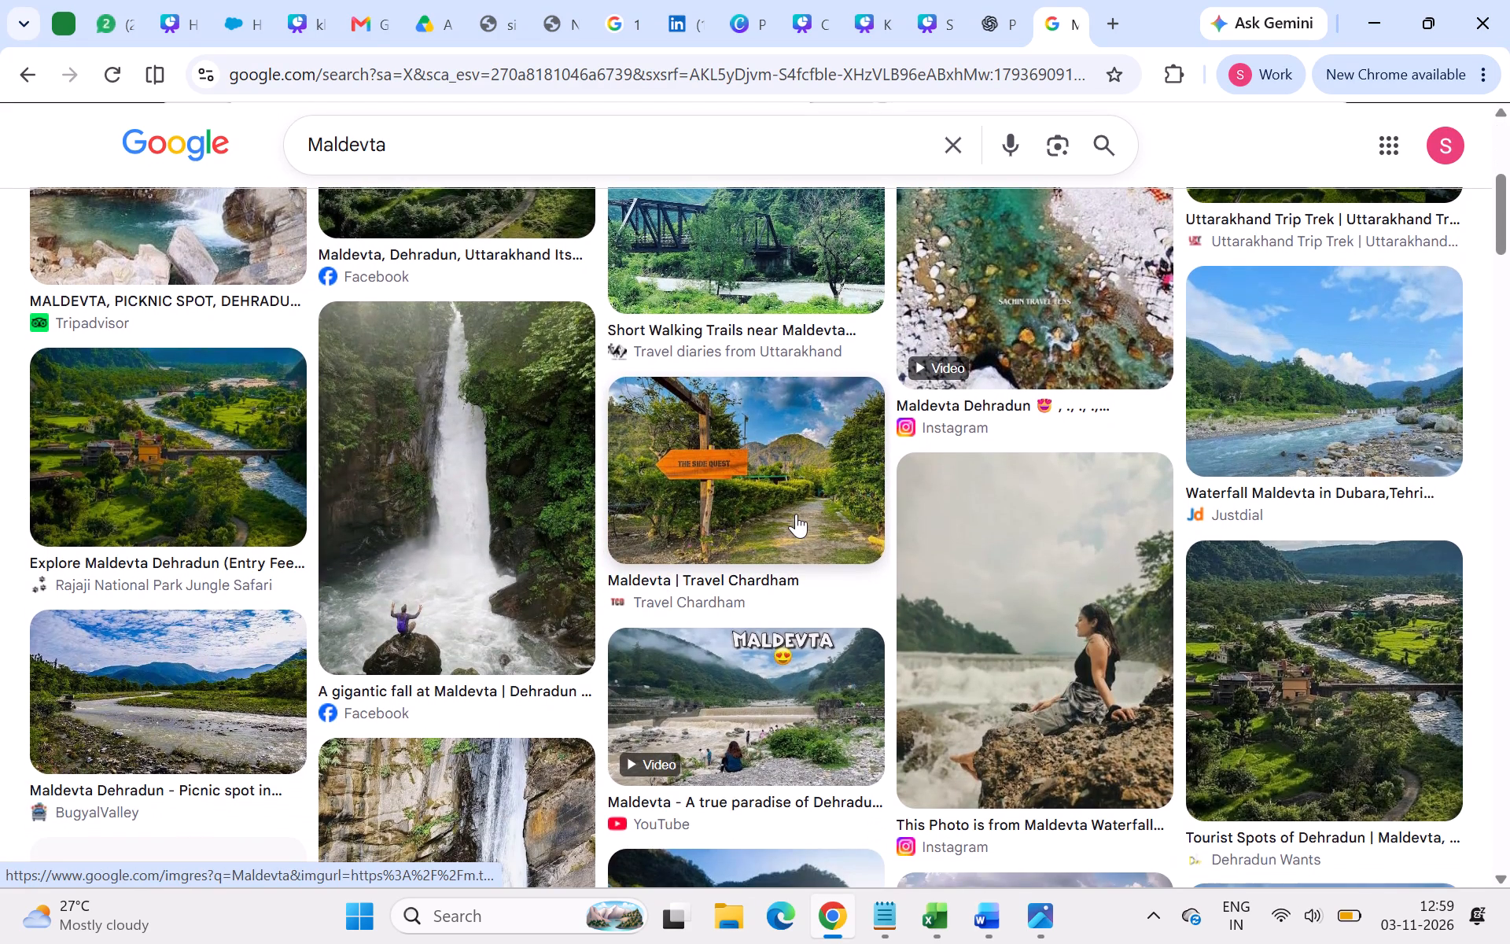
pyautogui.scroll(-2, 796, 514)
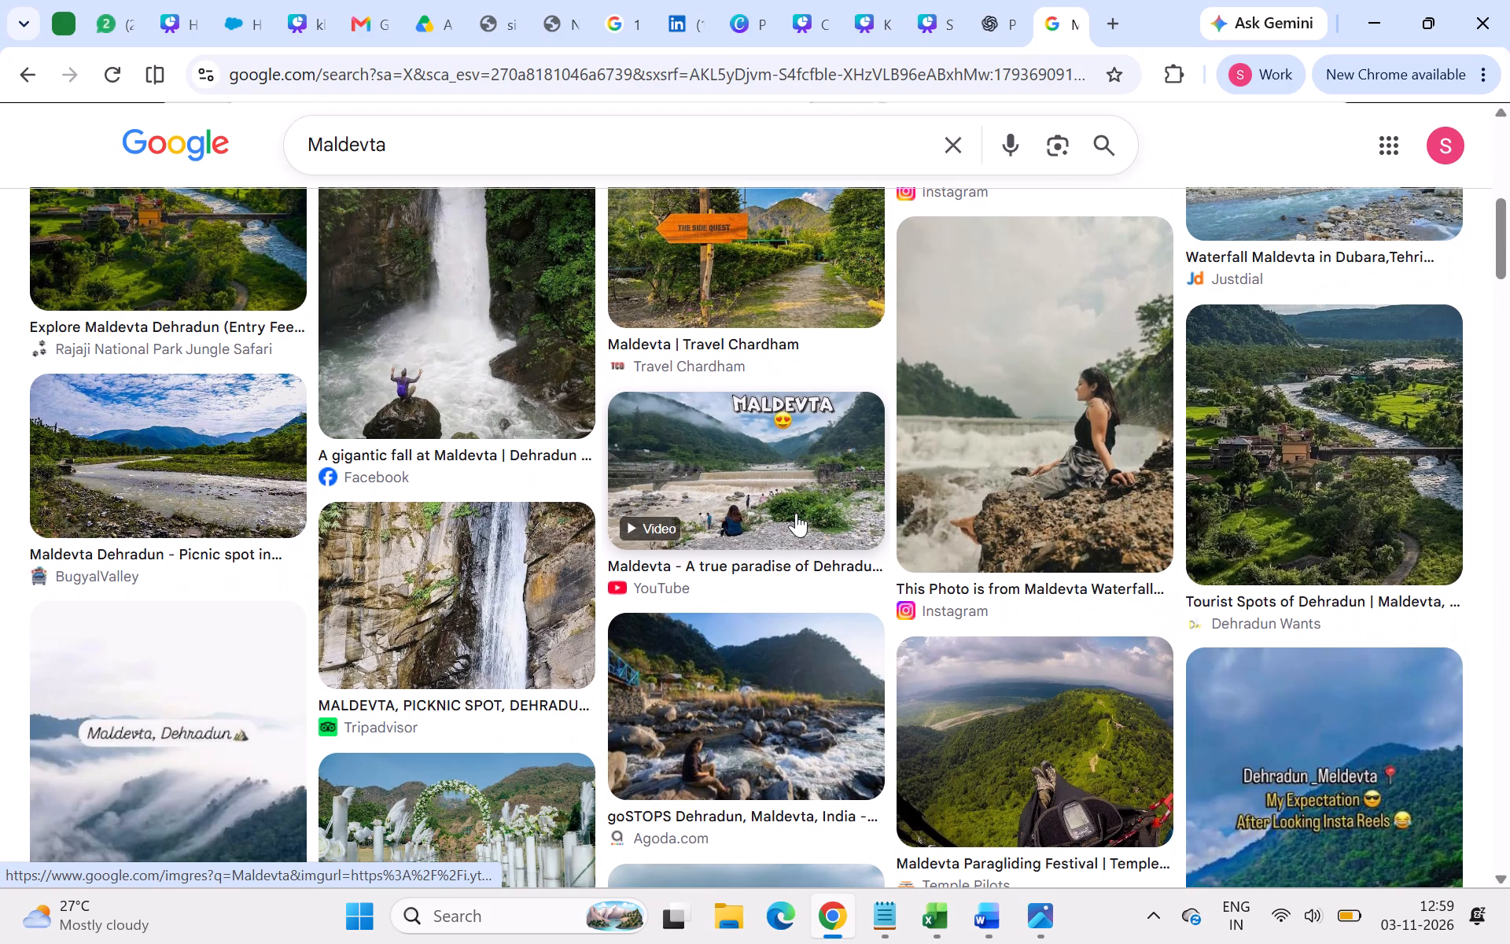
pyautogui.scroll(-1, 796, 513)
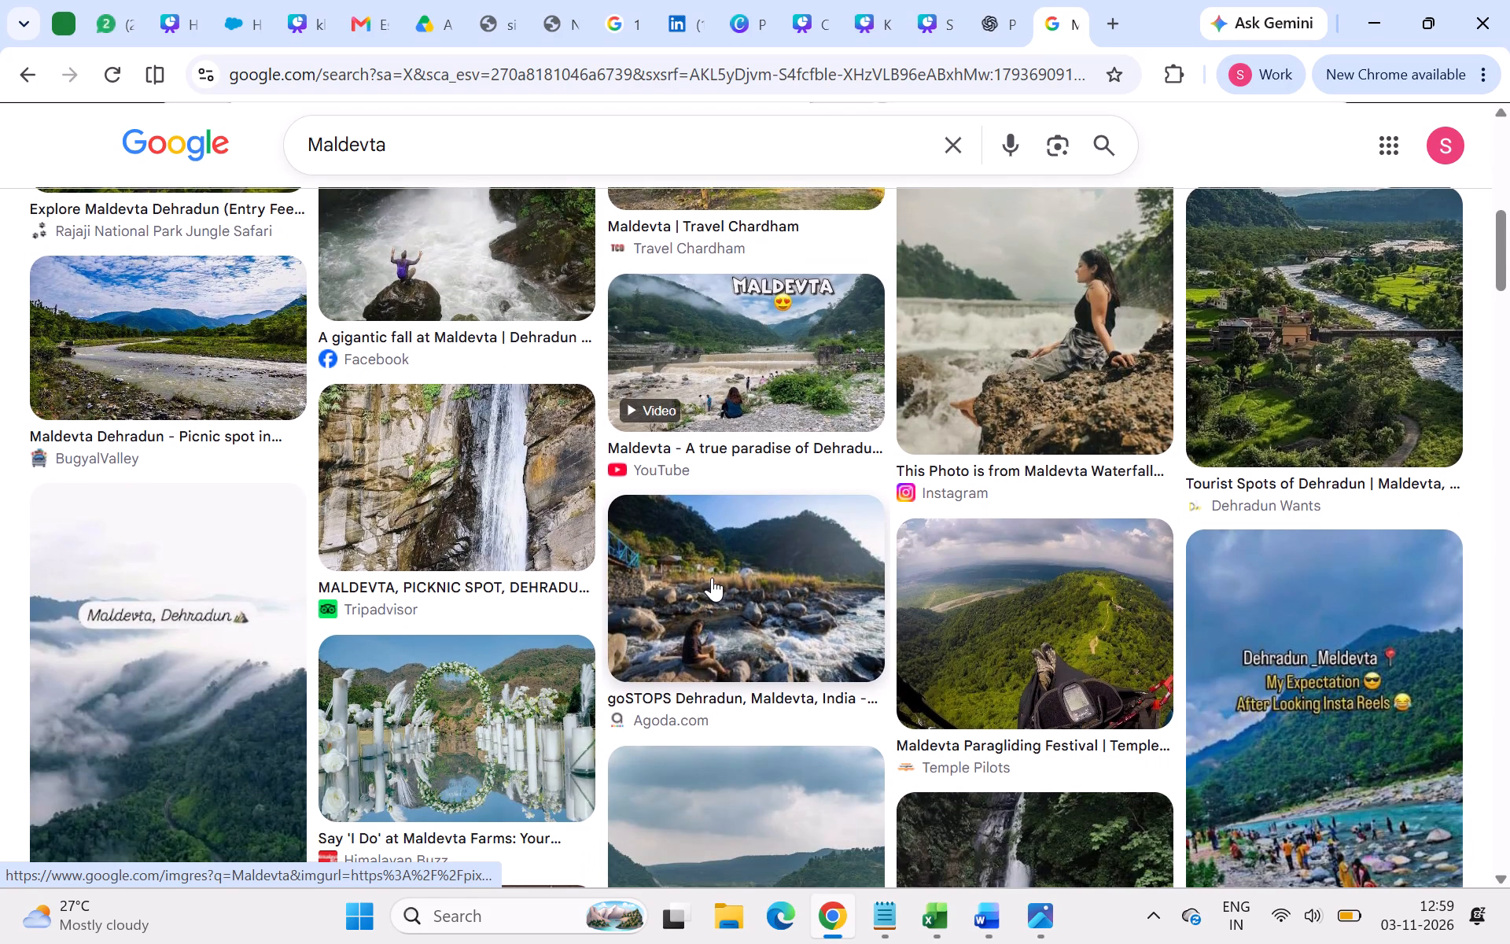
pyautogui.scroll(-5, 712, 577)
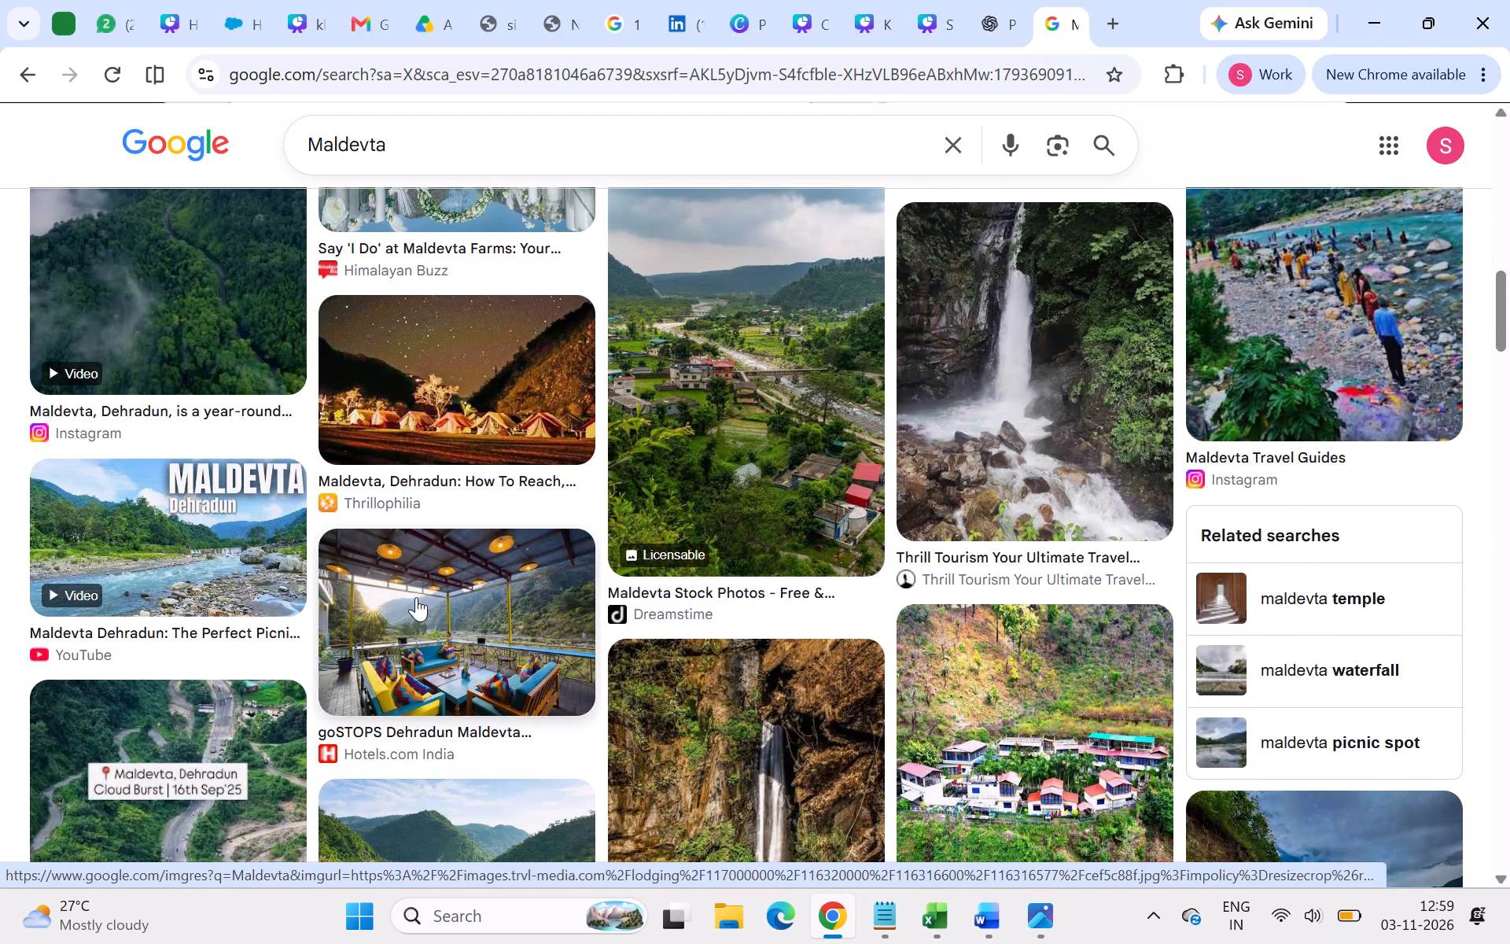
pyautogui.scroll(-2, 772, 592)
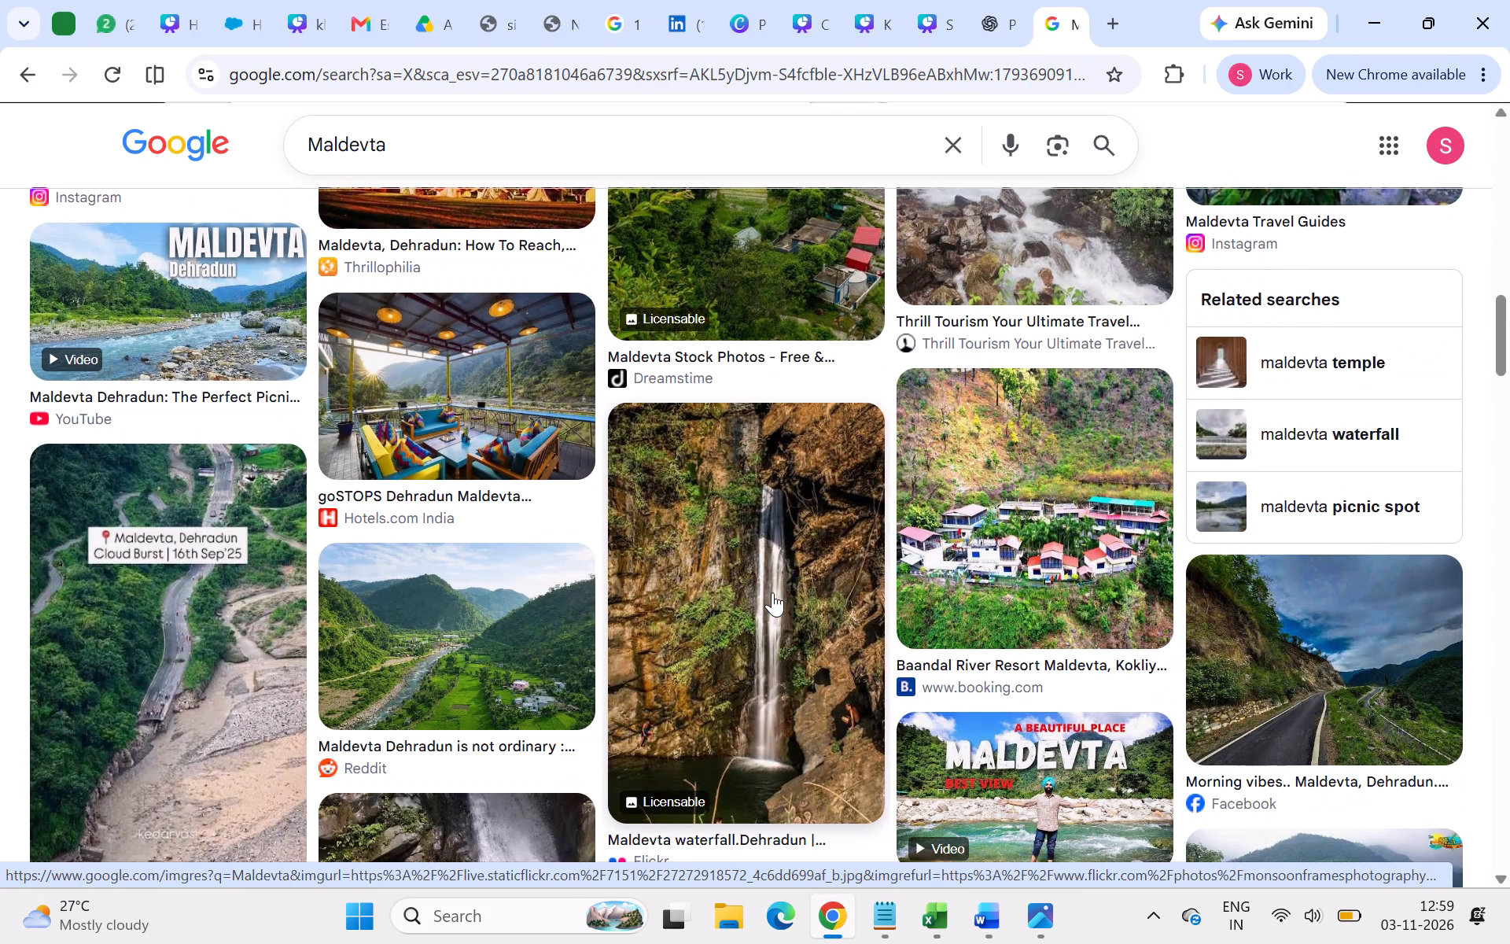
pyautogui.scroll(-3, 773, 593)
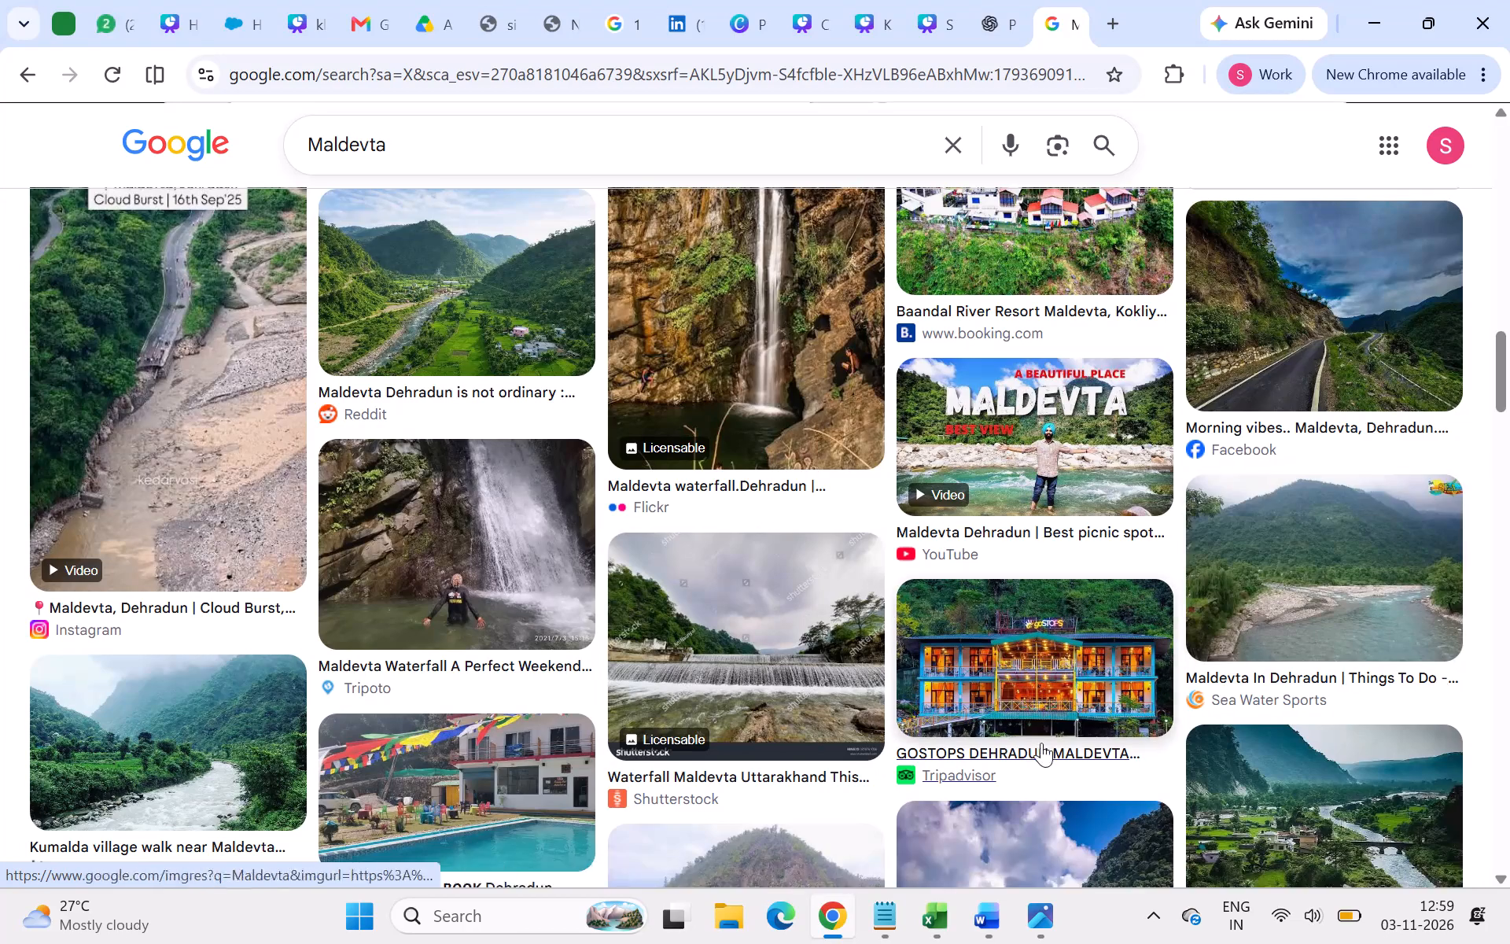
pyautogui.scroll(-3, 1037, 743)
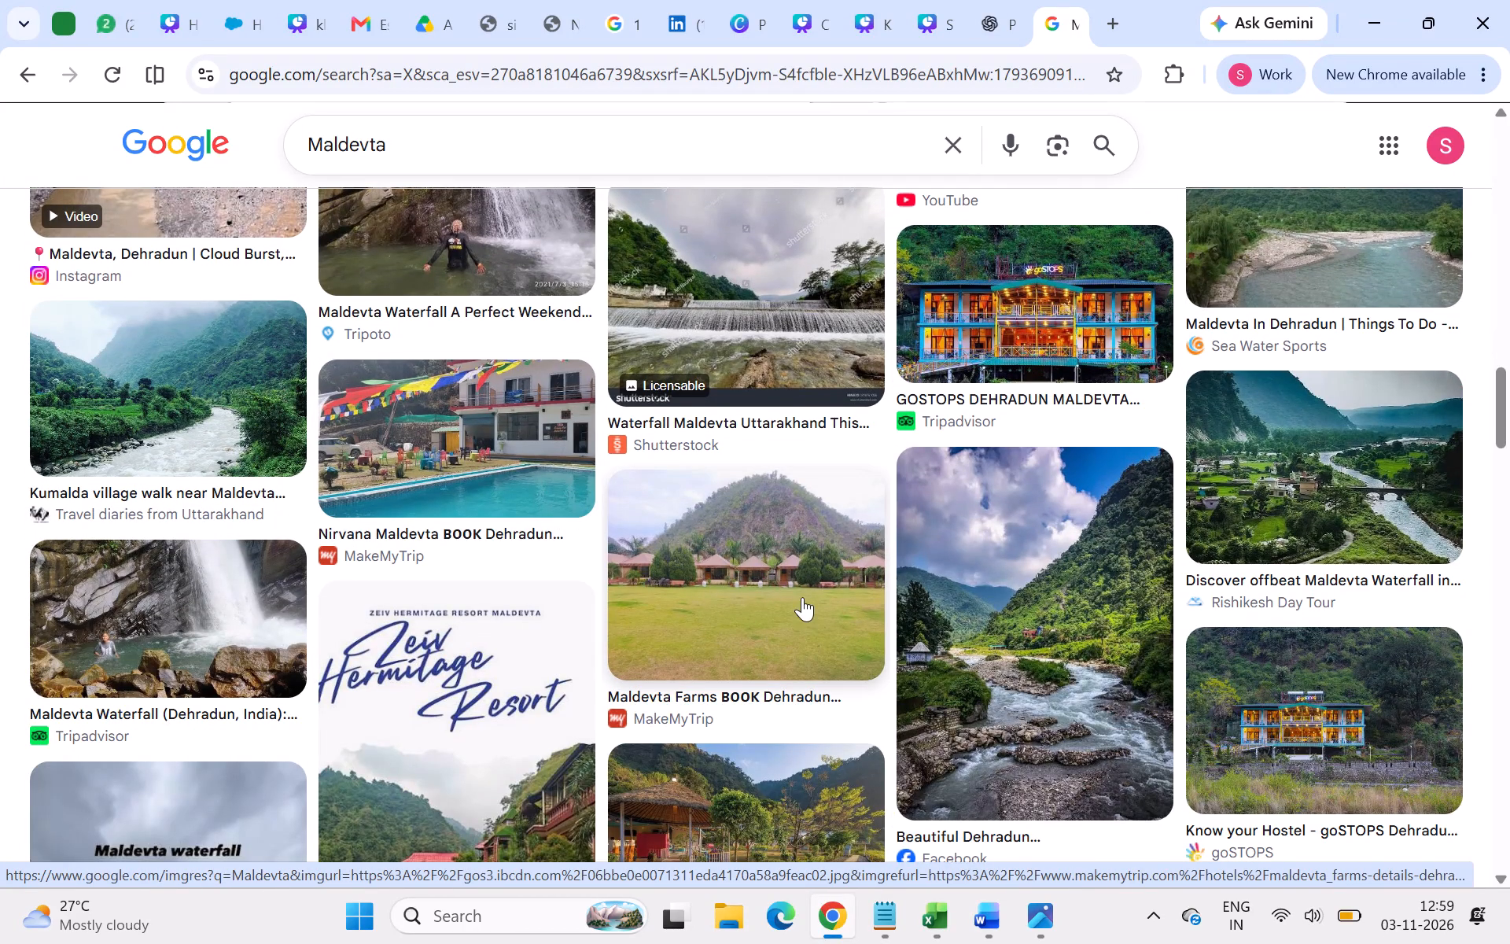
pyautogui.scroll(-1, 802, 597)
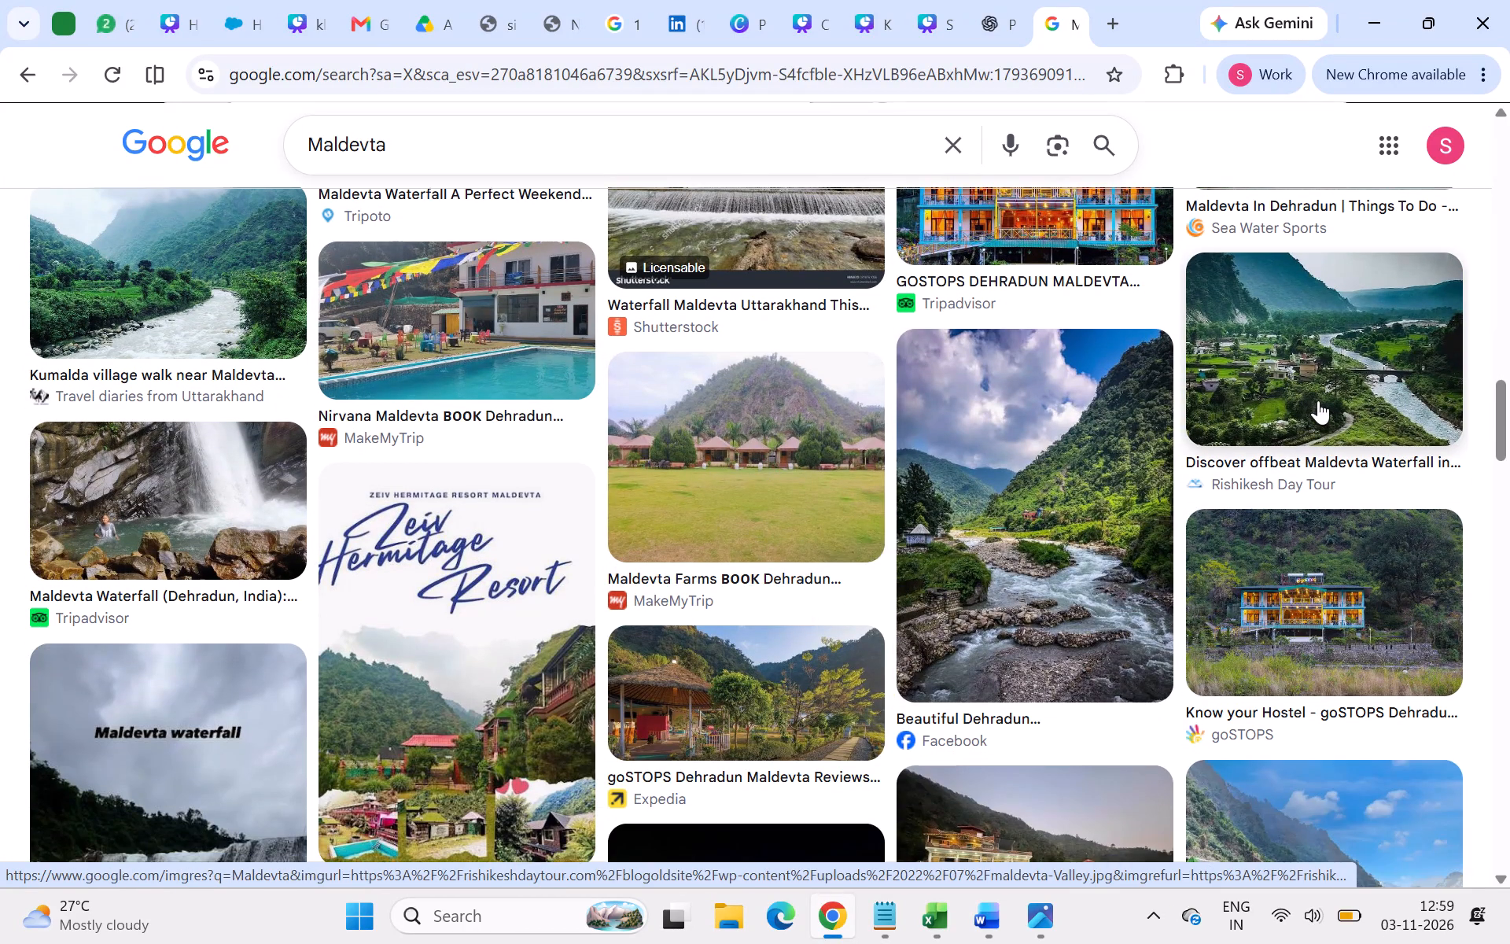
pyautogui.click(1318, 400)
pyautogui.rightClick(1202, 494)
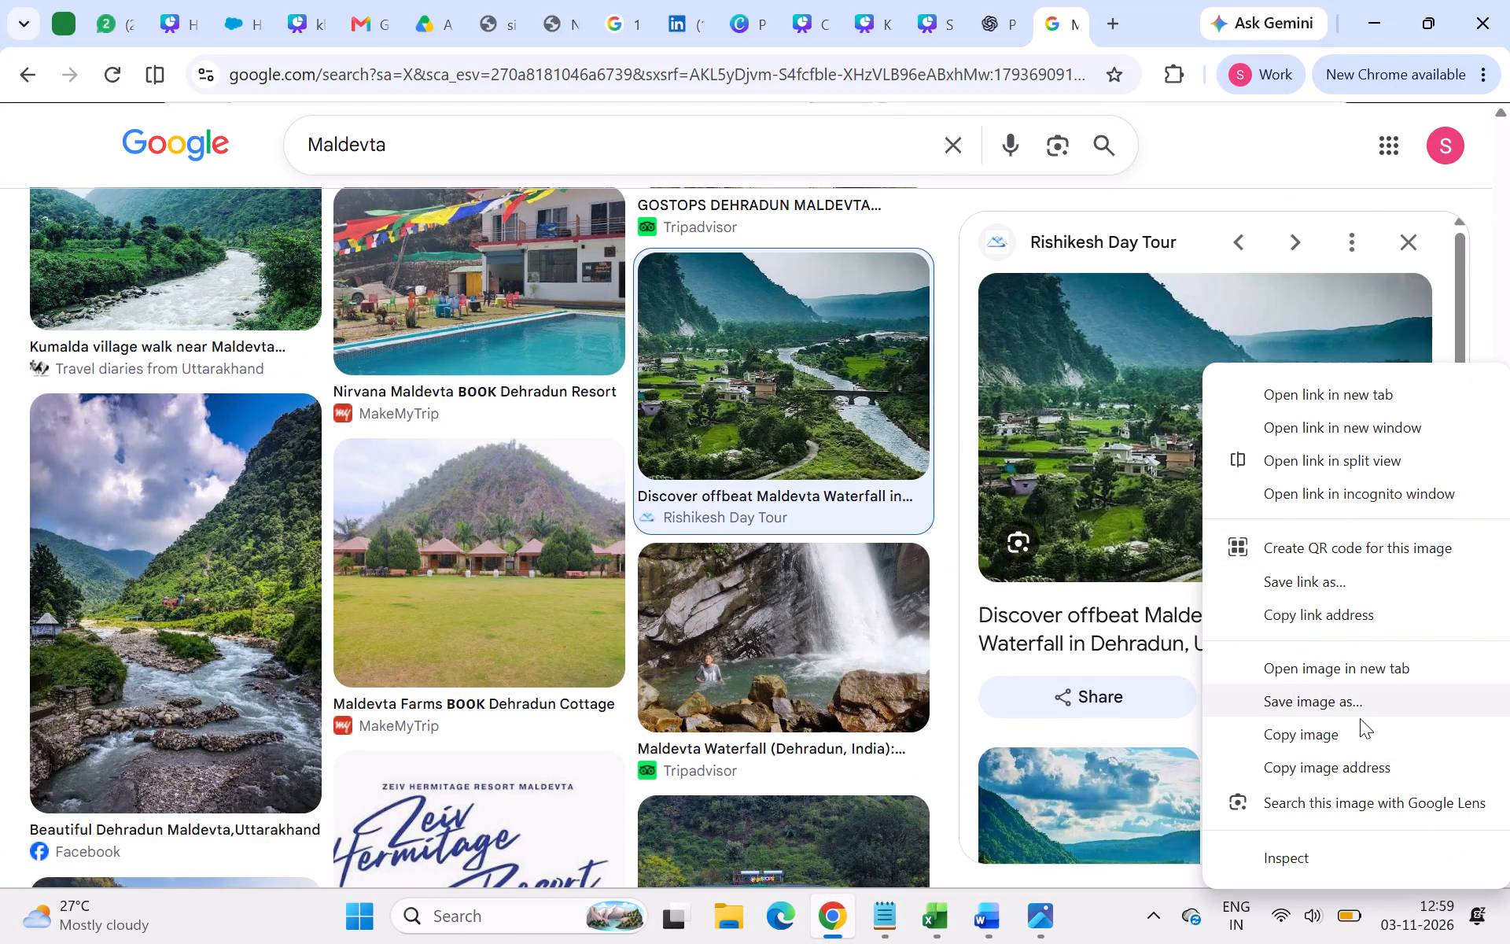
pyautogui.click(1331, 734)
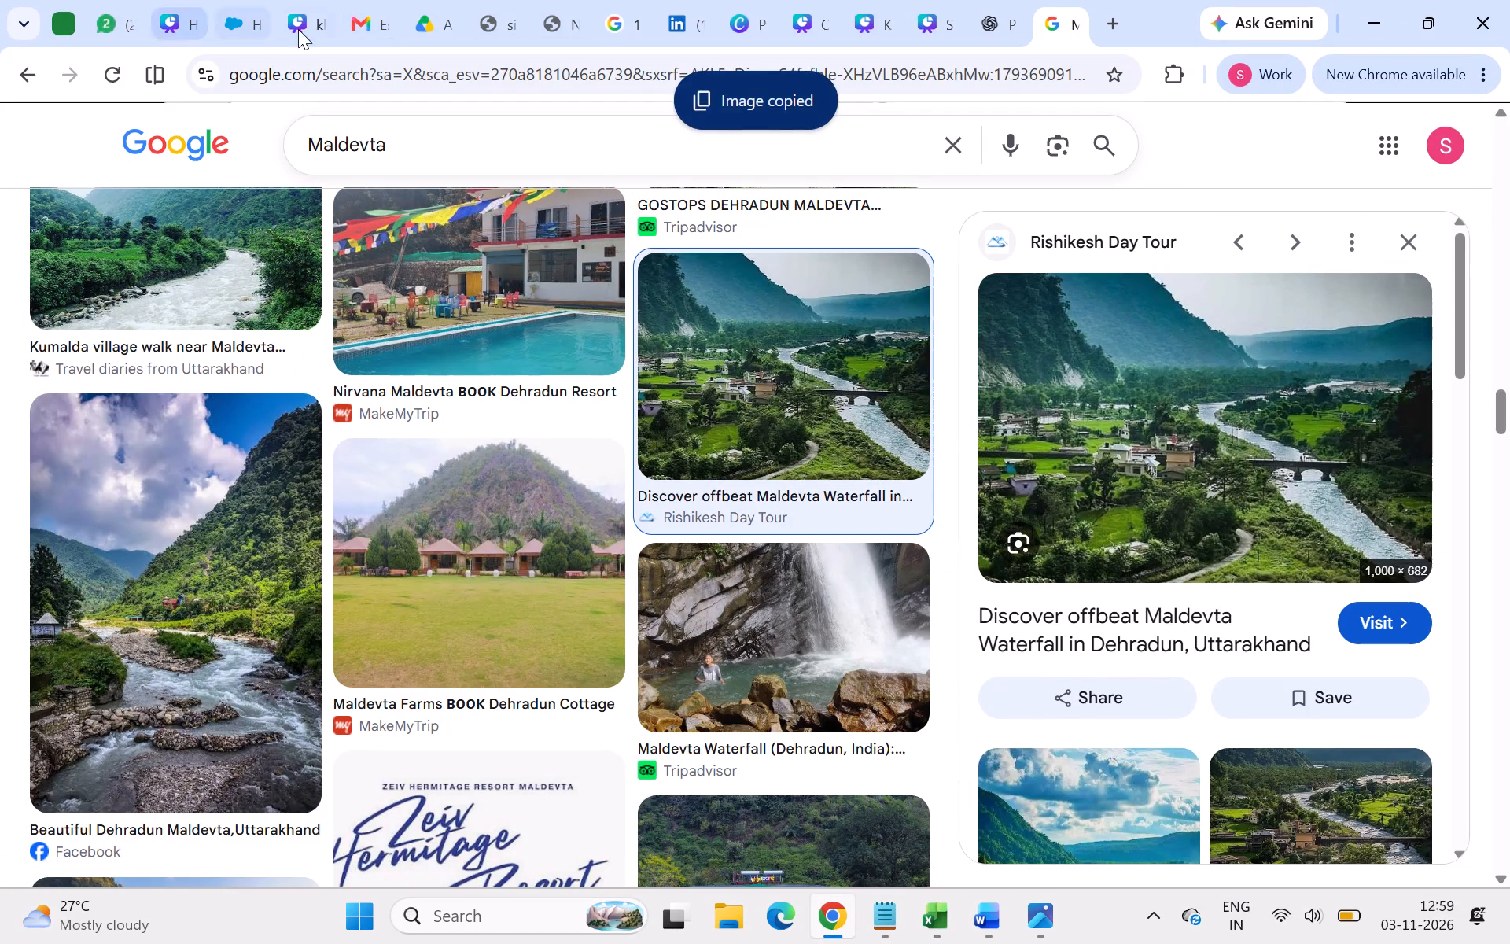
# Paste the Maldevta valley photo onto the Dehradun attractions slide and move it into the slide's bottom-left corner, over the monastery photo.
pyautogui.click(307, 29)
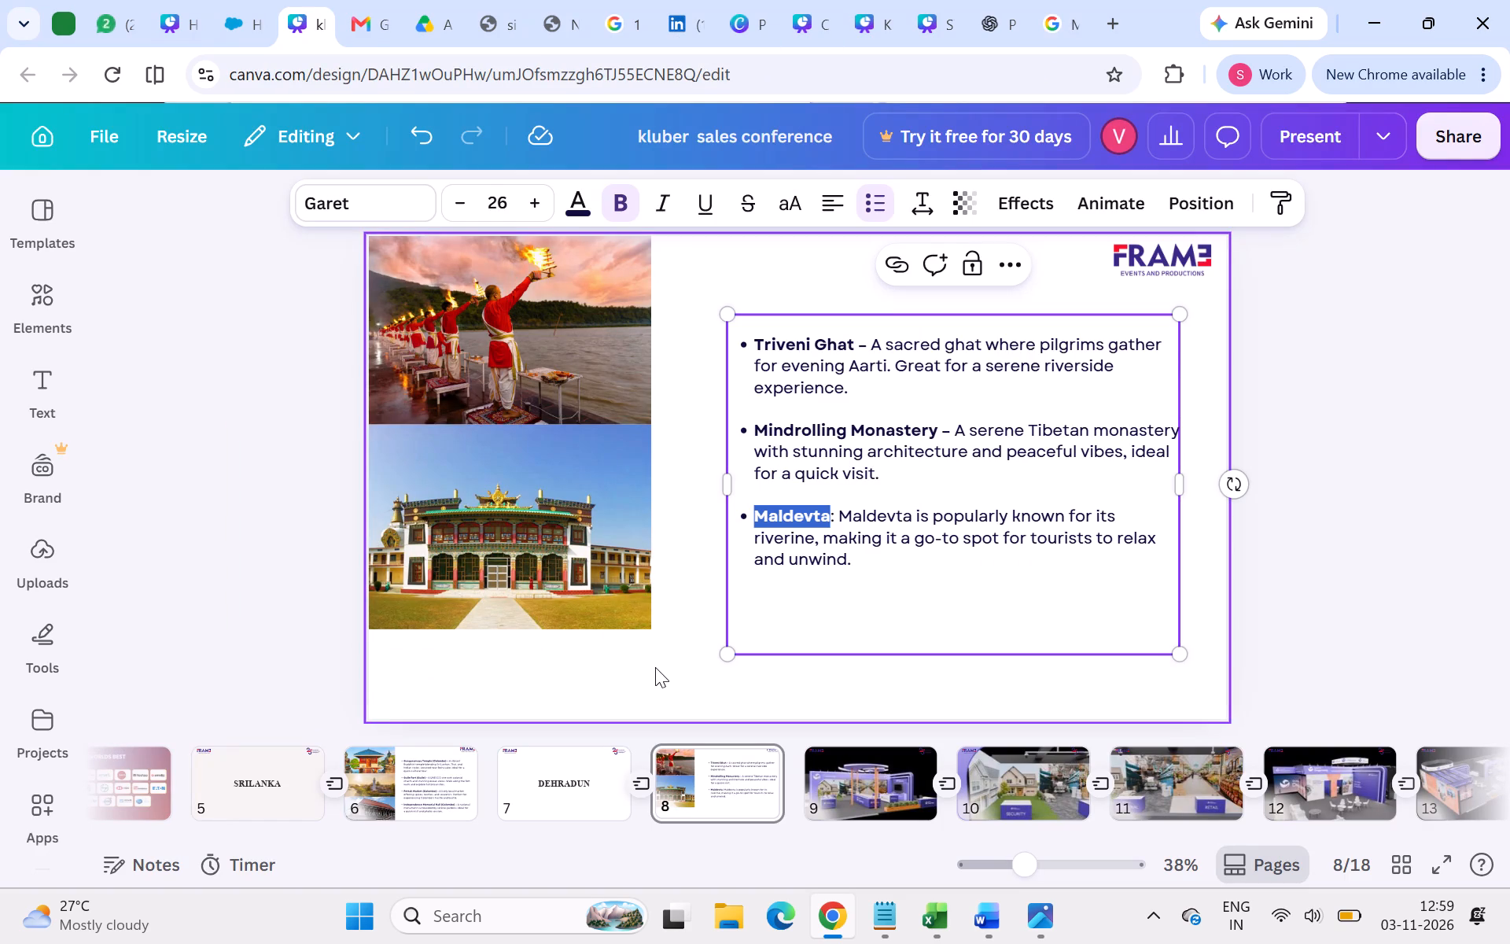
pyautogui.hotkey('ctrl', 'v')
pyautogui.click(1401, 603)
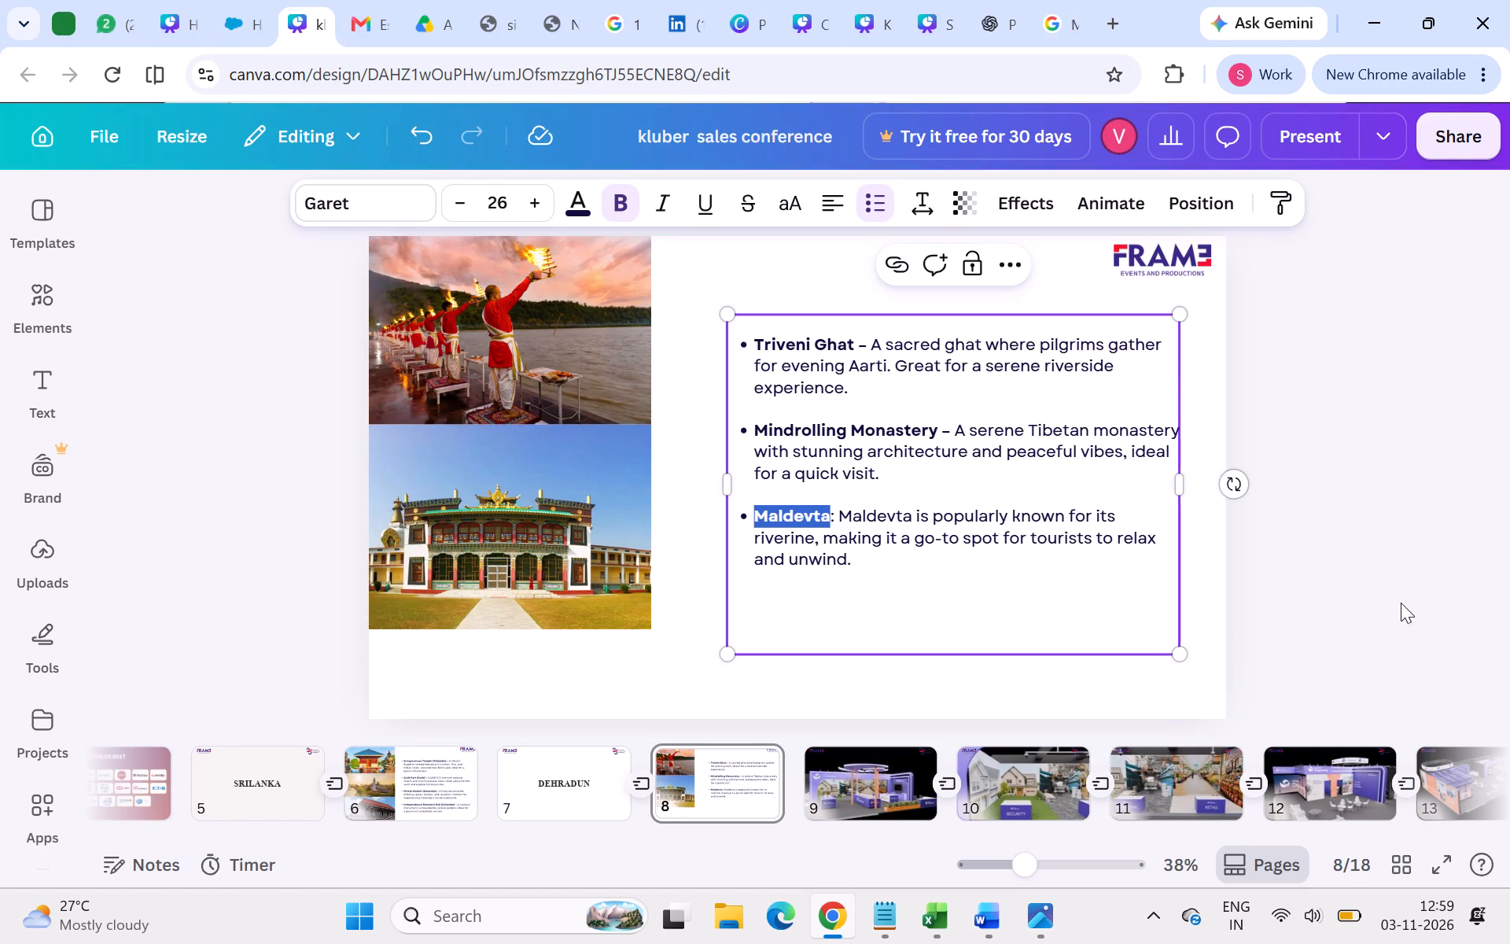
pyautogui.hotkey('ctrl', 'v')
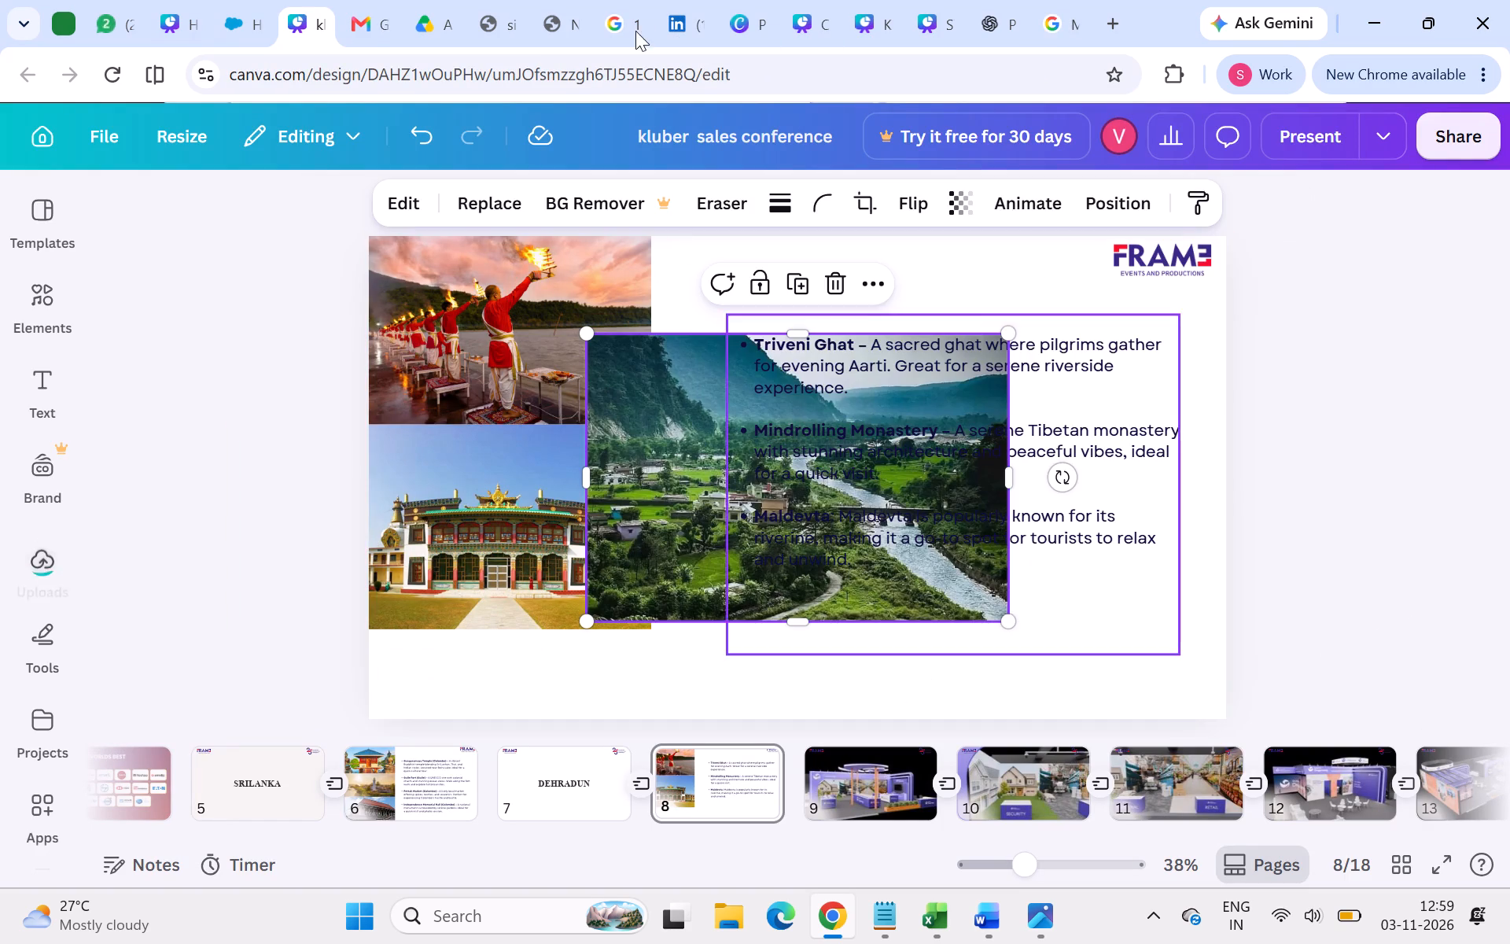
pyautogui.click(507, 543)
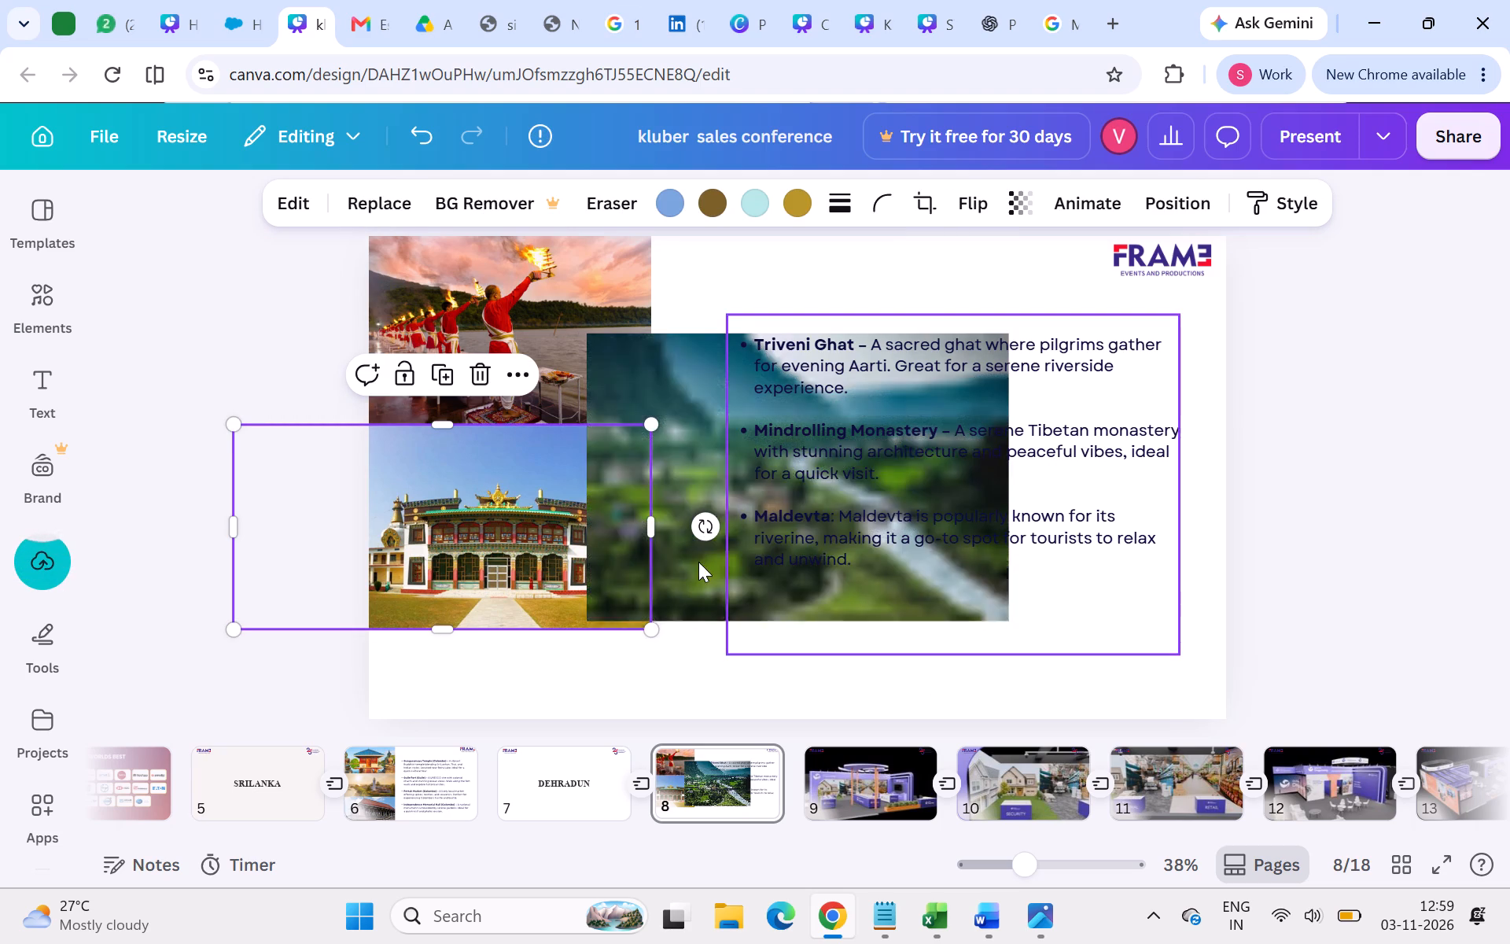
pyautogui.moveTo(721, 592); pyautogui.dragTo(486, 685)
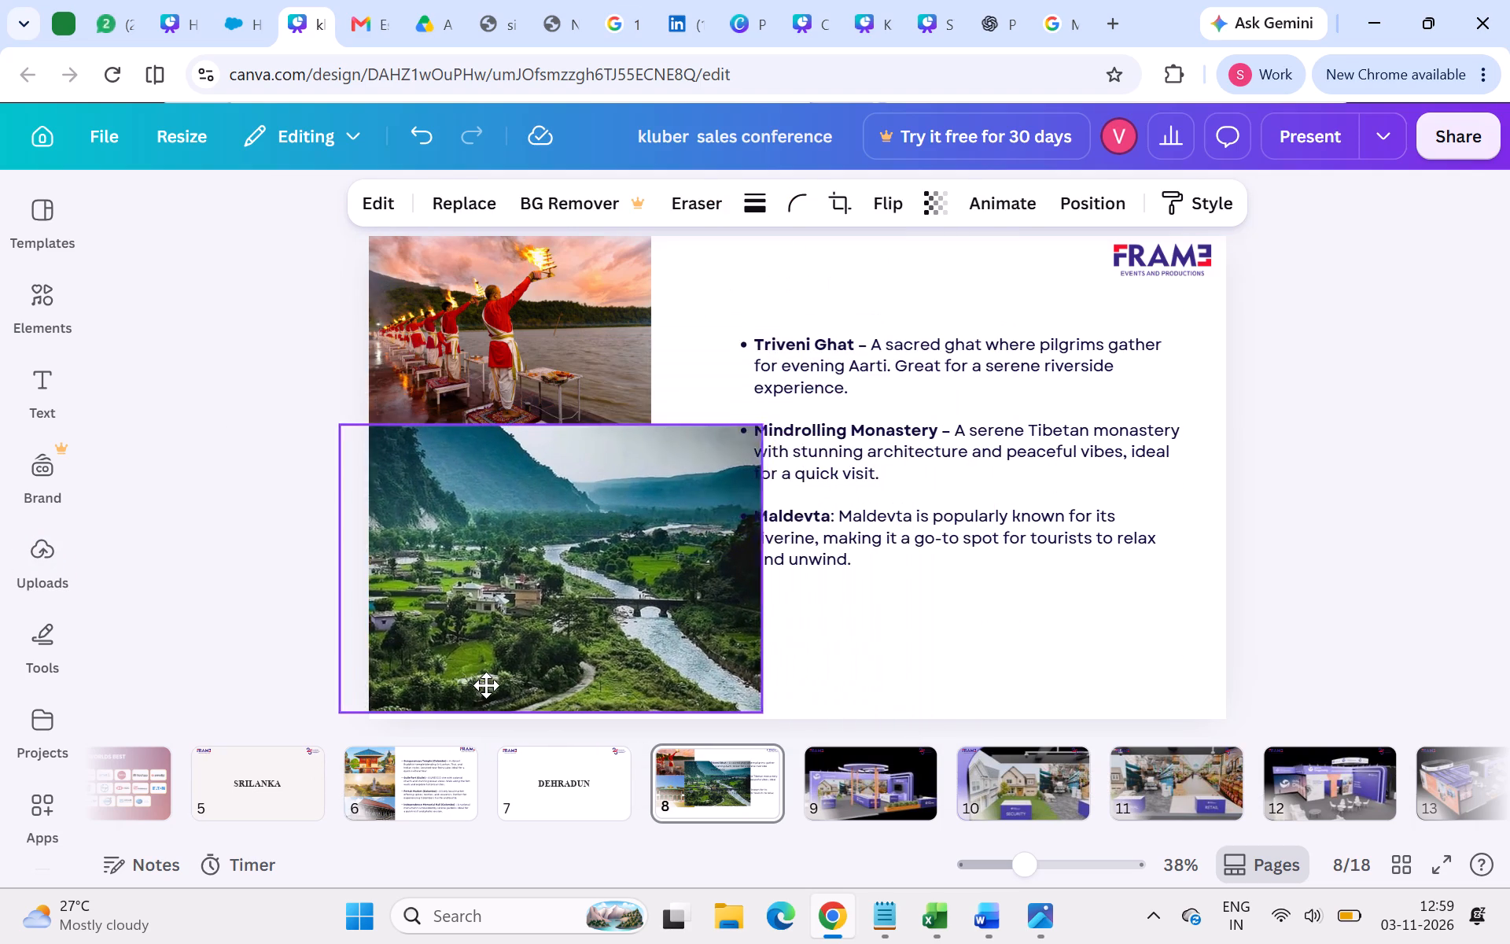
pyautogui.moveTo(486, 685); pyautogui.dragTo(506, 691)
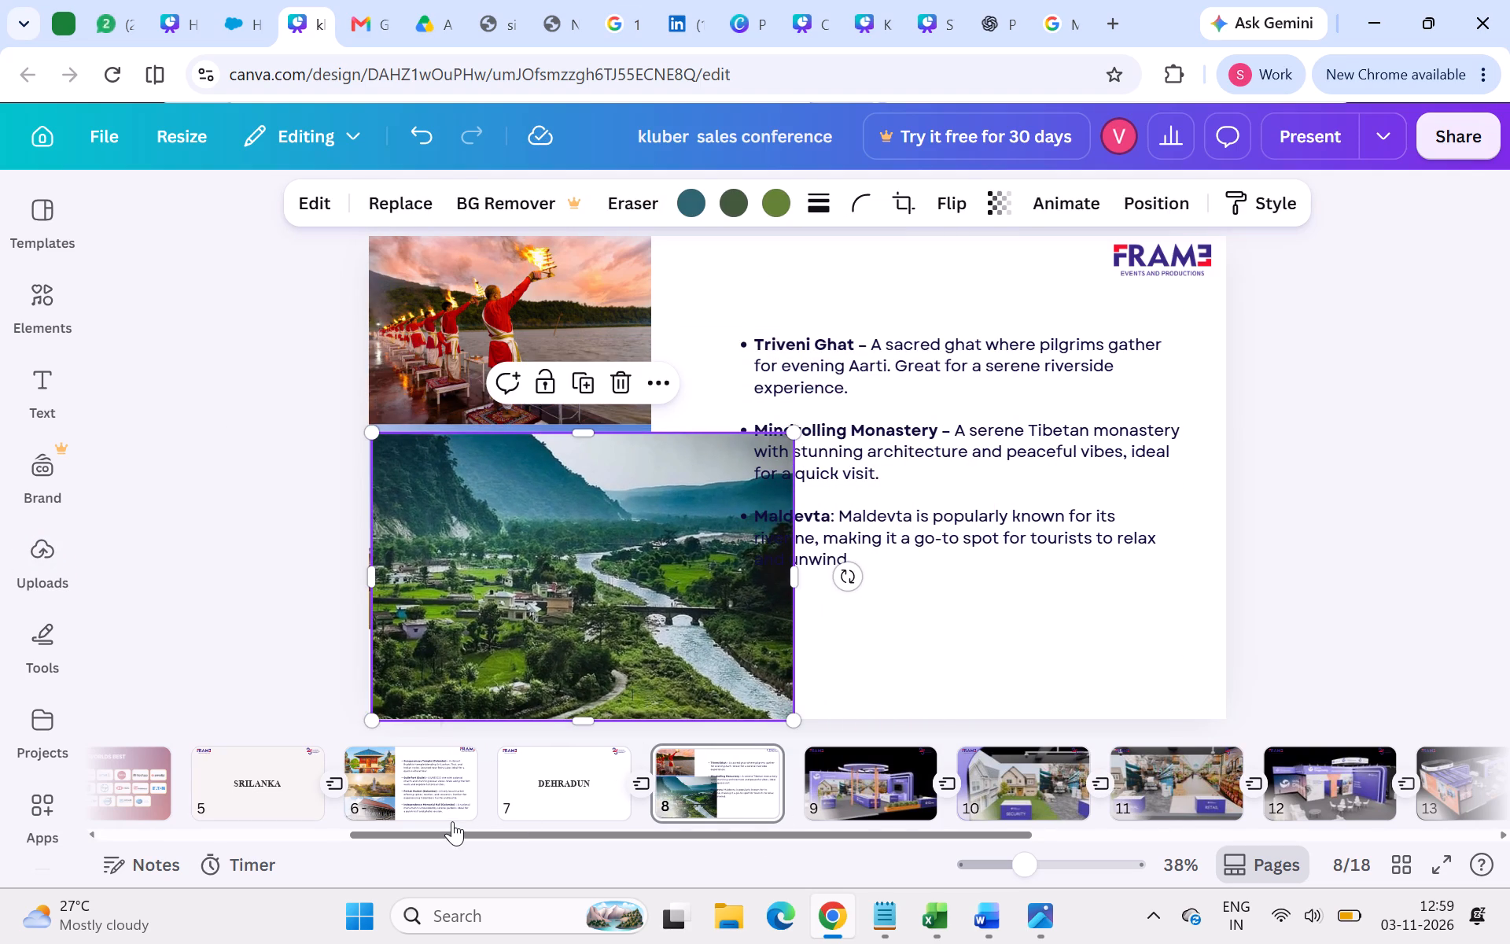
# Check the photo layout on the Sri Lanka attractions slide and shrink the Maldevta valley photo to about 35% of the Dehradun slide's width.
pyautogui.click(452, 821)
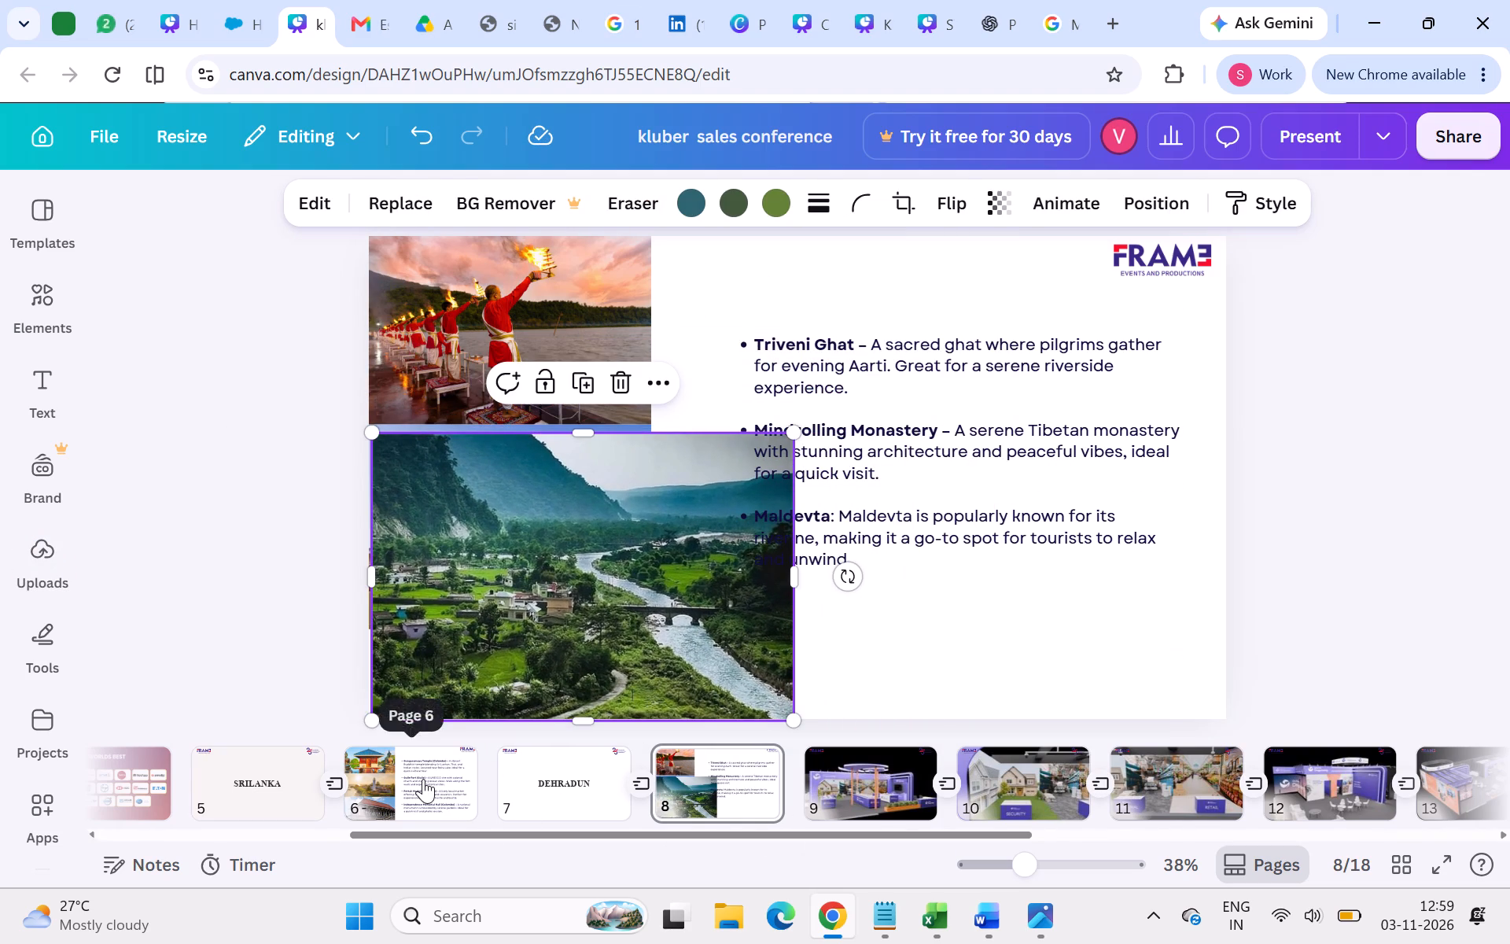
pyautogui.click(423, 779)
pyautogui.click(891, 792)
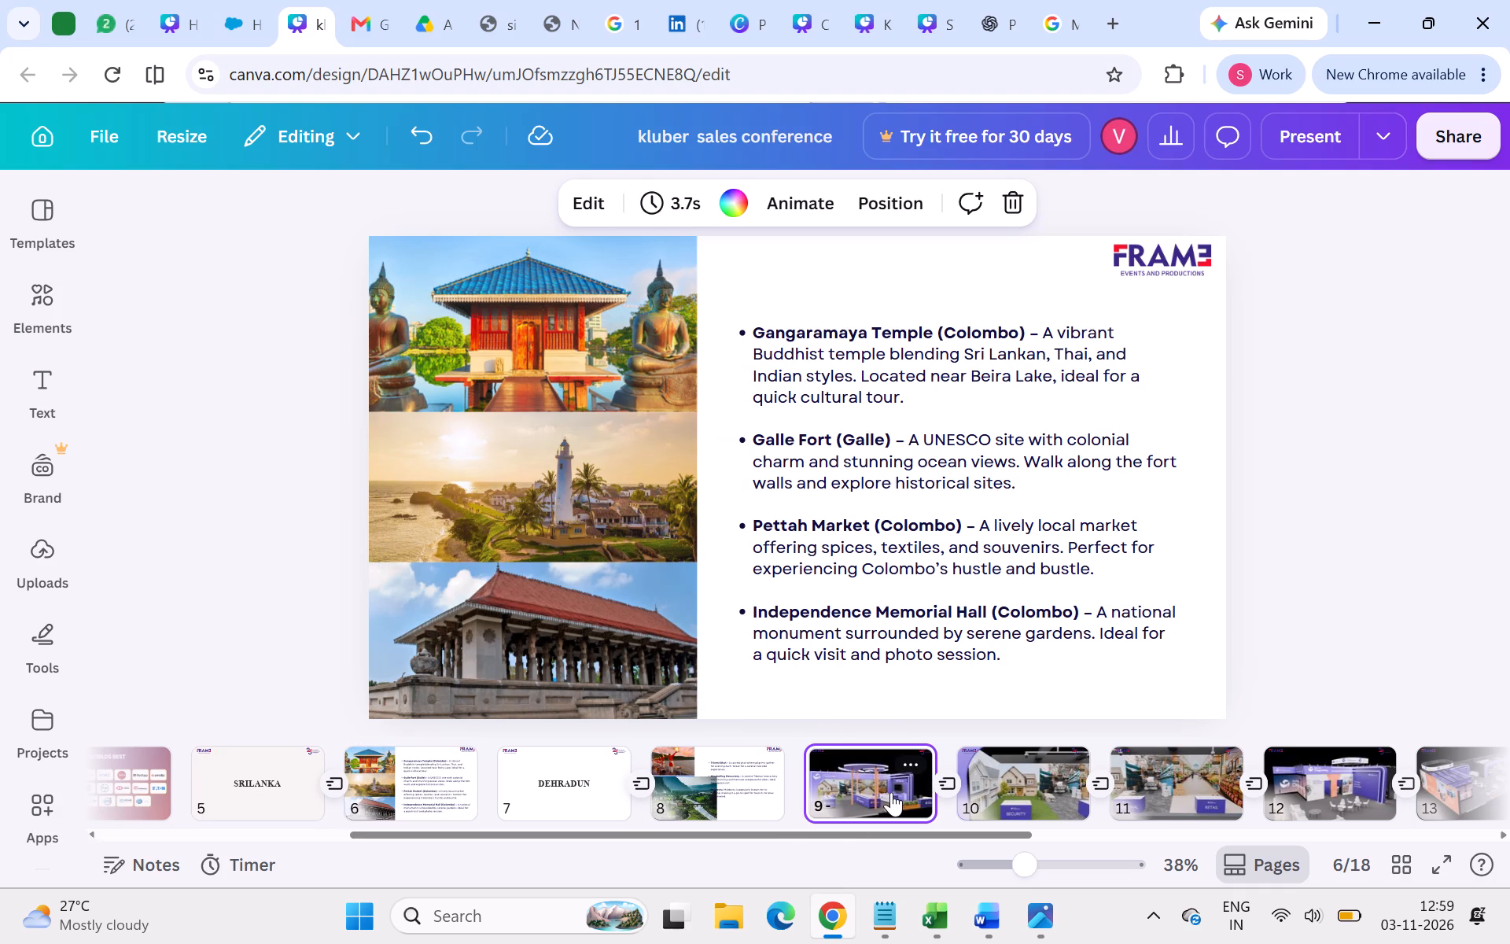
pyautogui.click(697, 798)
pyautogui.click(602, 617)
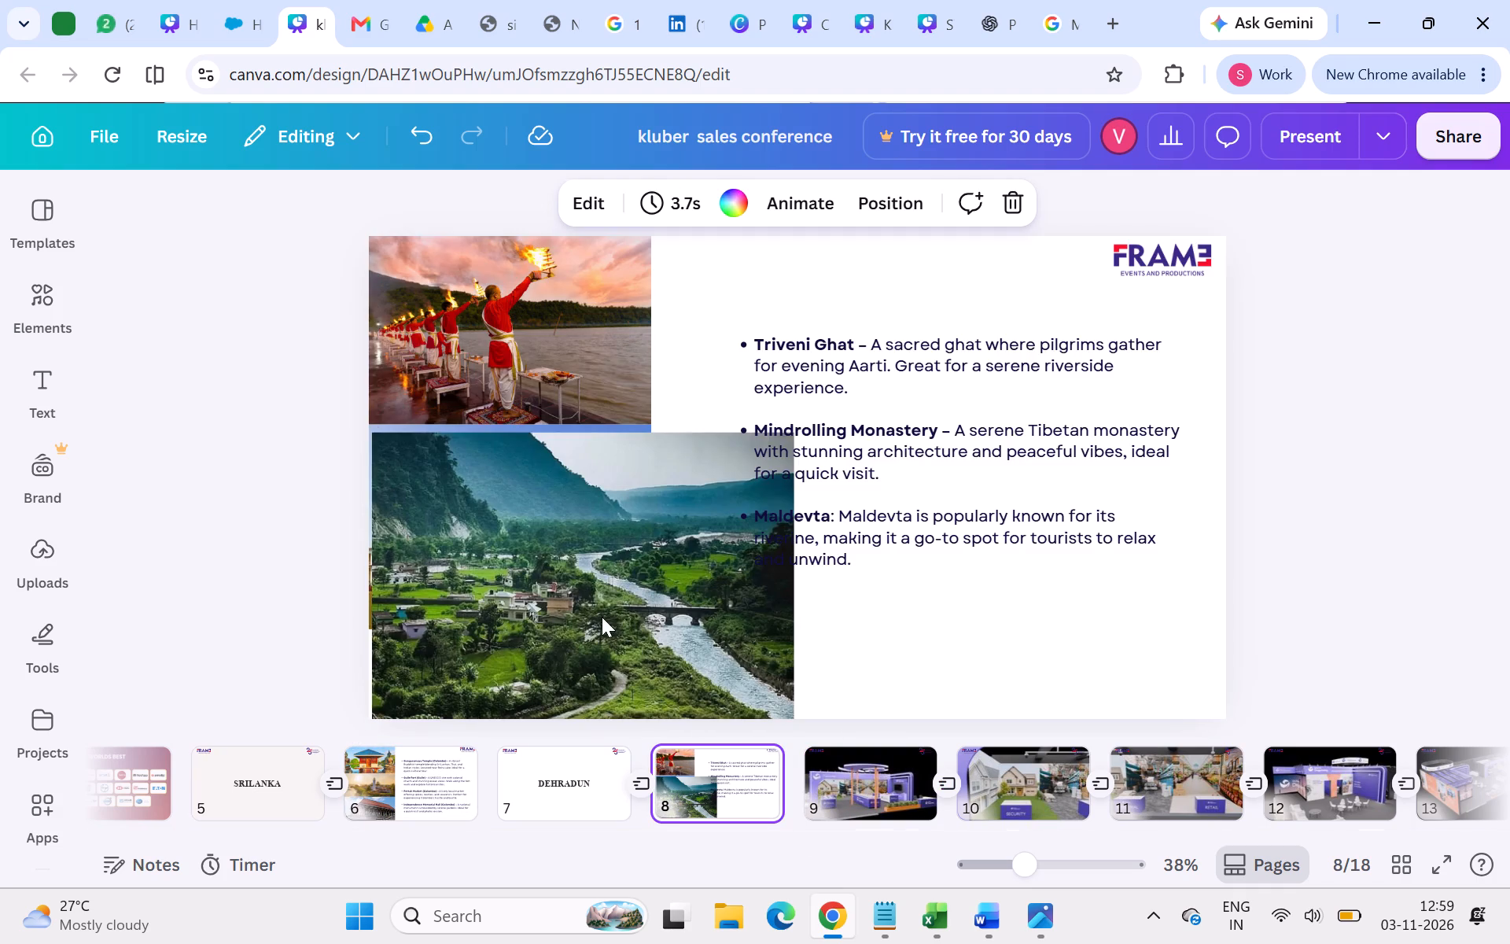
pyautogui.moveTo(795, 729); pyautogui.dragTo(634, 695)
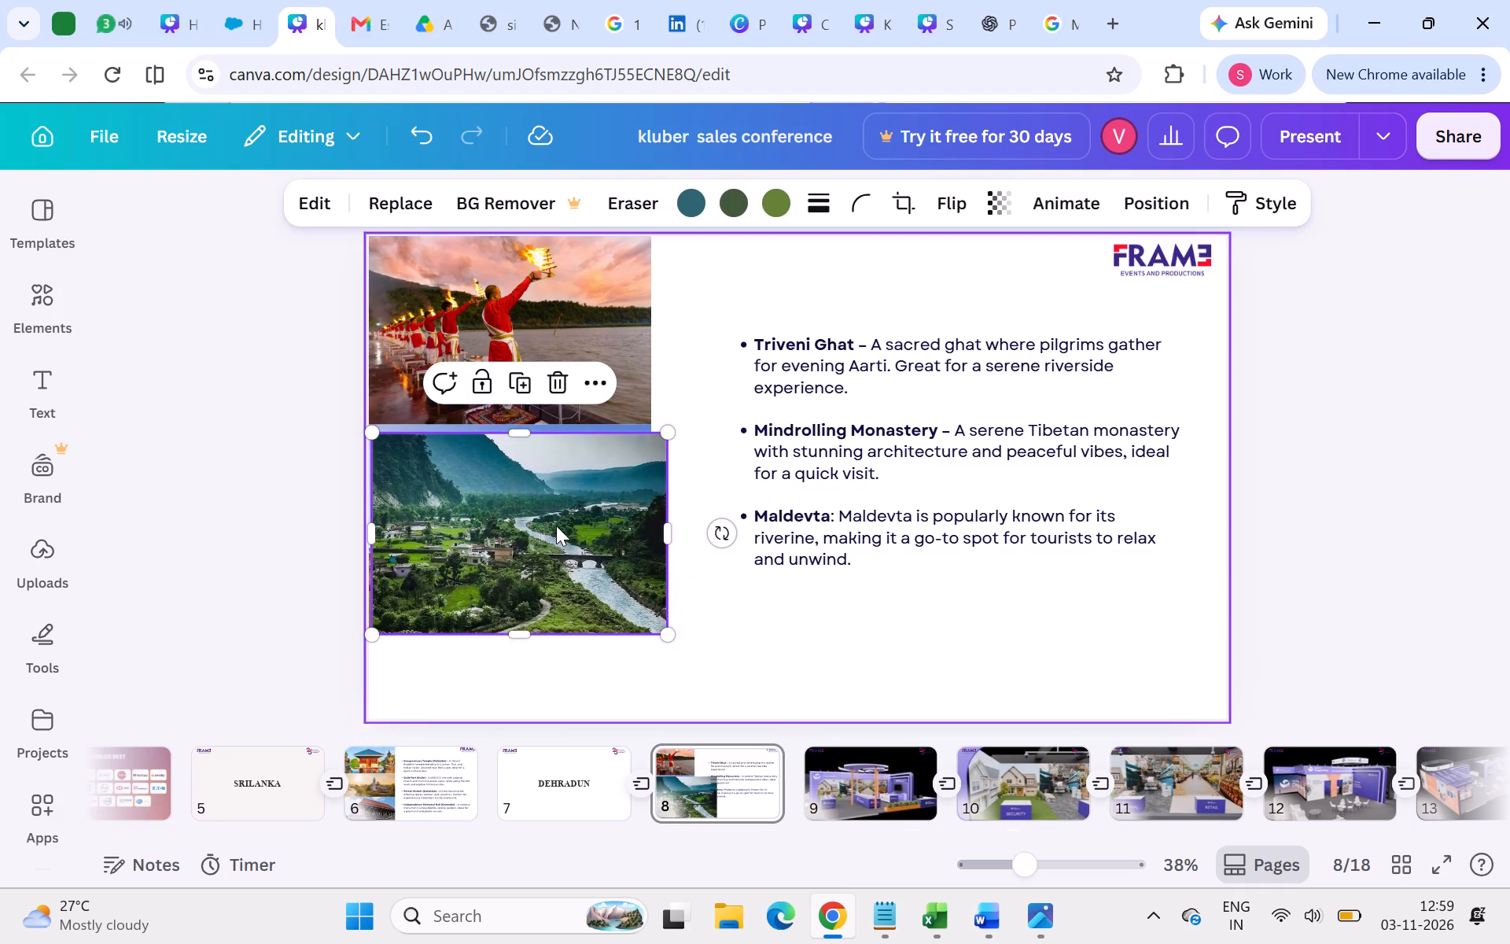
# Move the Maldevta valley photo down to the bottom-left corner of the Dehradun attractions slide, uncovering part of the monastery photo.
pyautogui.moveTo(556, 523); pyautogui.dragTo(554, 620)
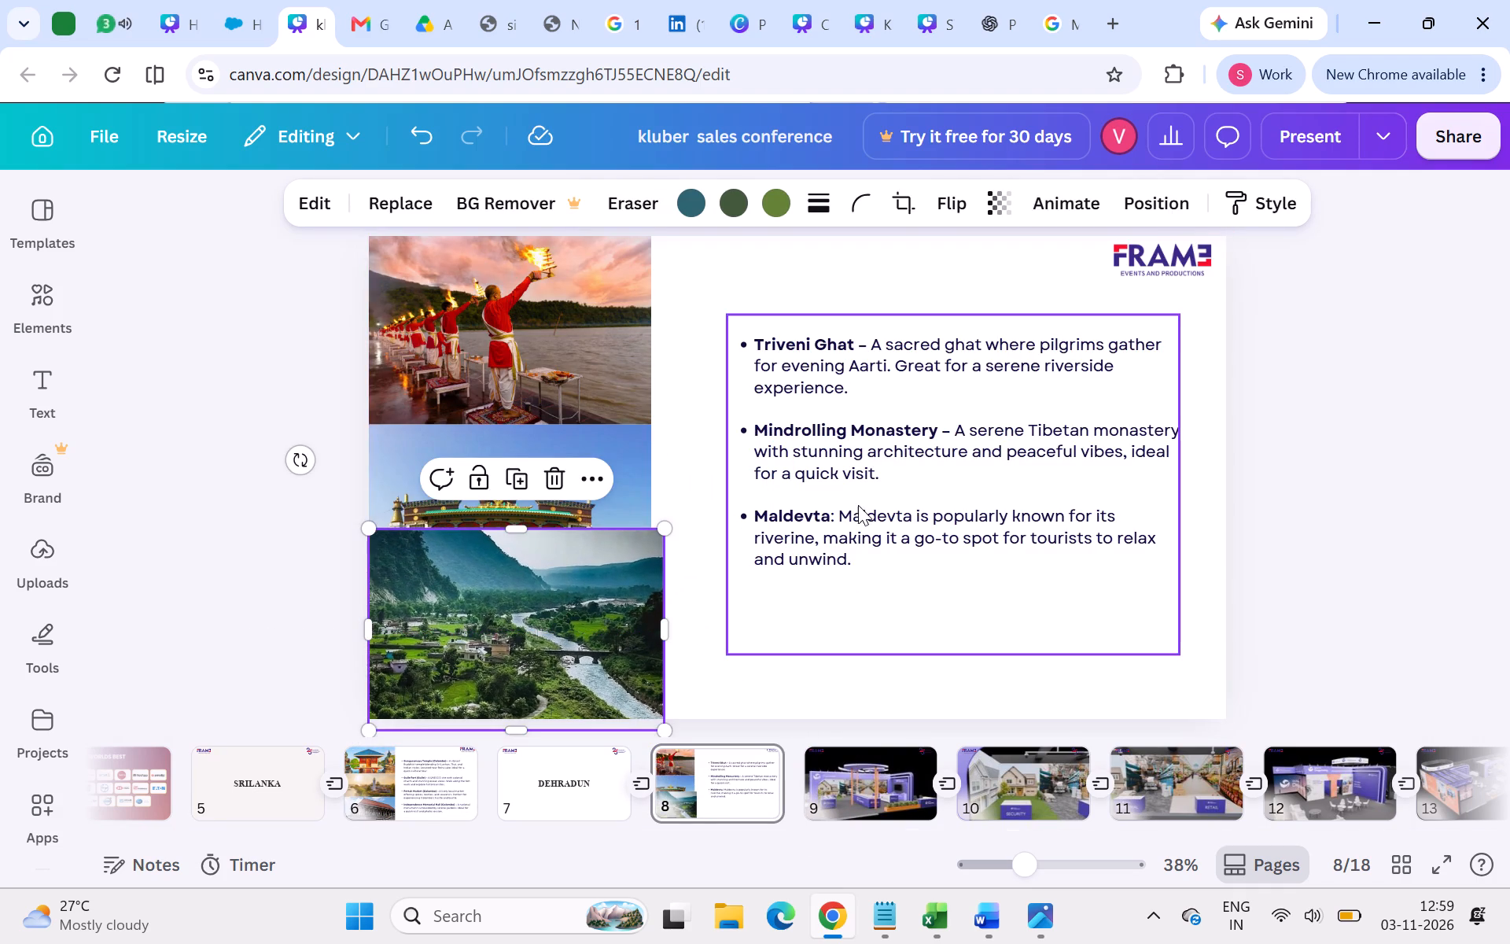
# Shrink the Mindrolling Monastery photo slightly, extend its right side to about 44% of the slide's width, and nudge it up.
pyautogui.click(657, 498)
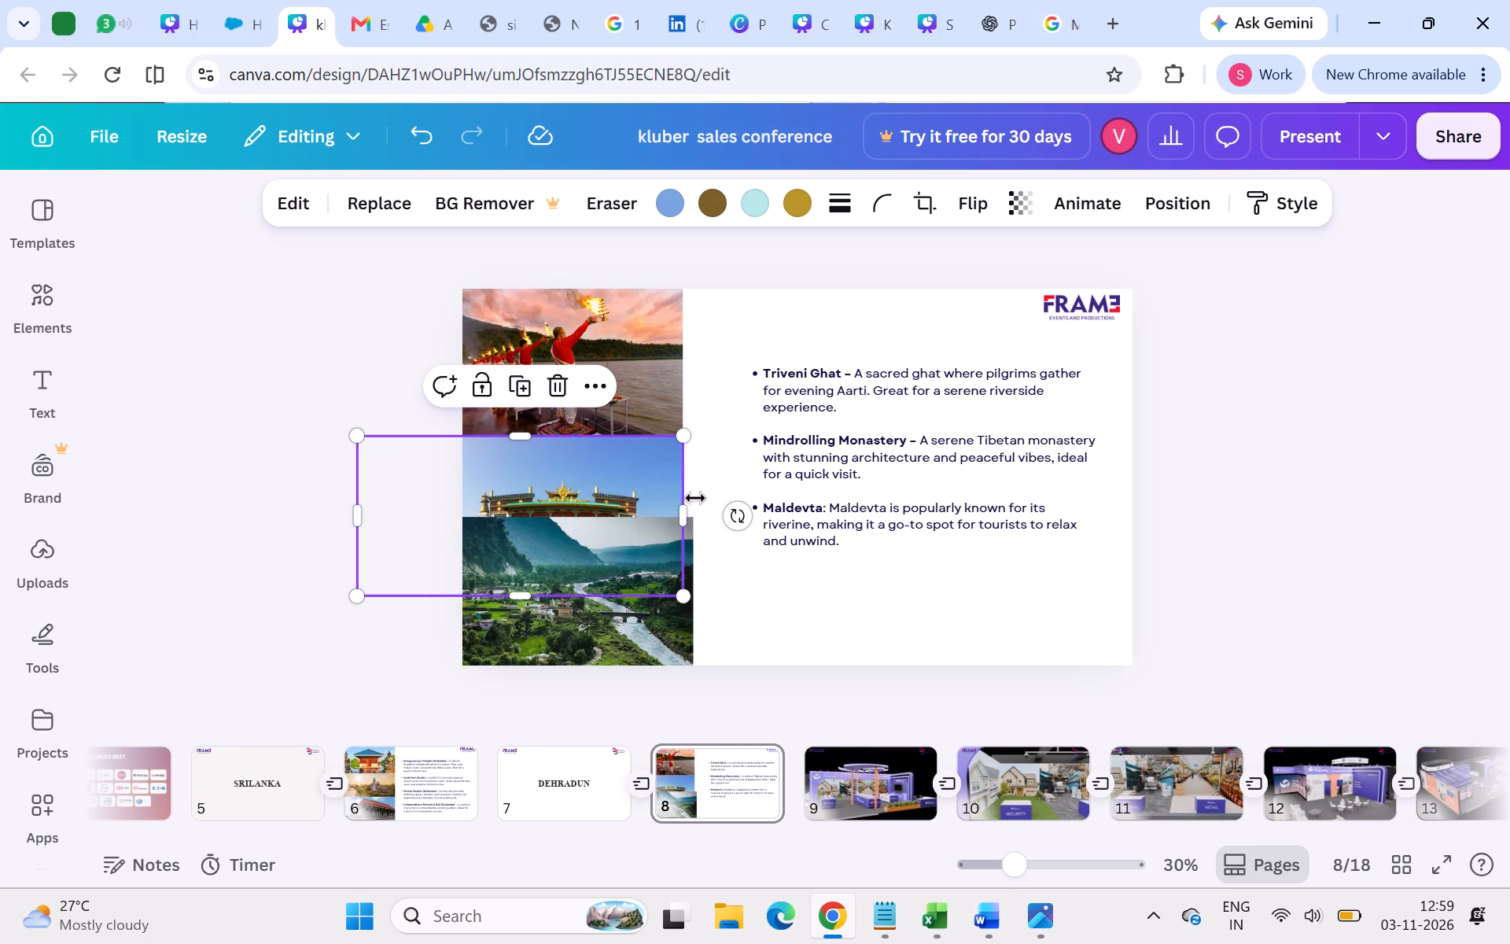
pyautogui.moveTo(677, 596); pyautogui.dragTo(652, 556)
pyautogui.moveTo(650, 508); pyautogui.dragTo(764, 502)
pyautogui.moveTo(716, 507); pyautogui.dragTo(716, 494)
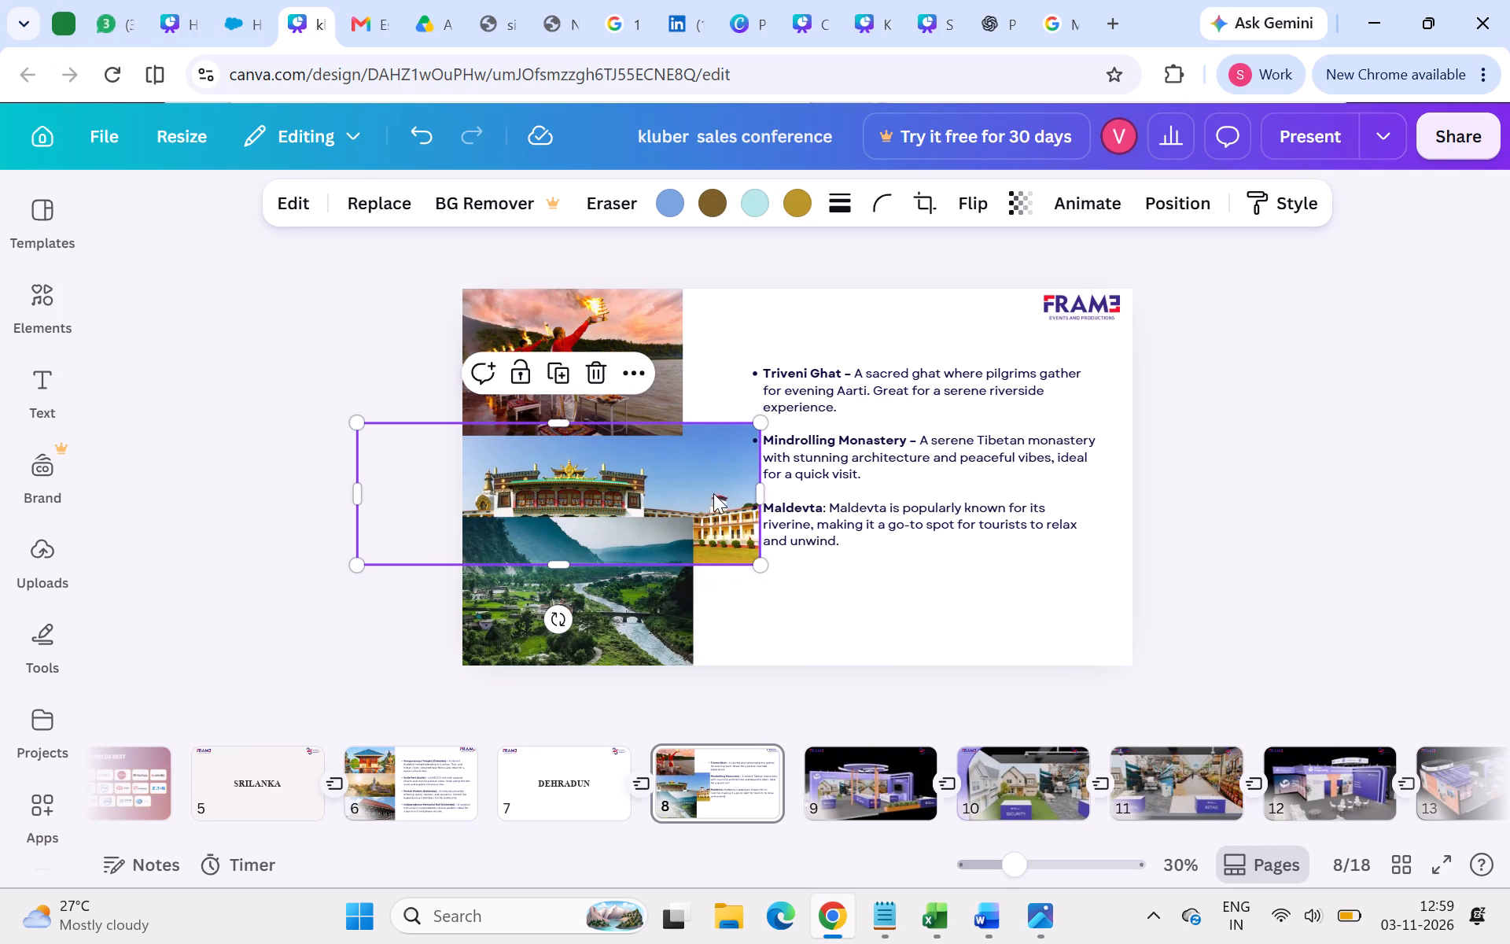
# Widen the Triveni Ghat photo to 853 so its right edge lines up with the monastery photo's.
pyautogui.click(650, 367)
pyautogui.click(669, 351)
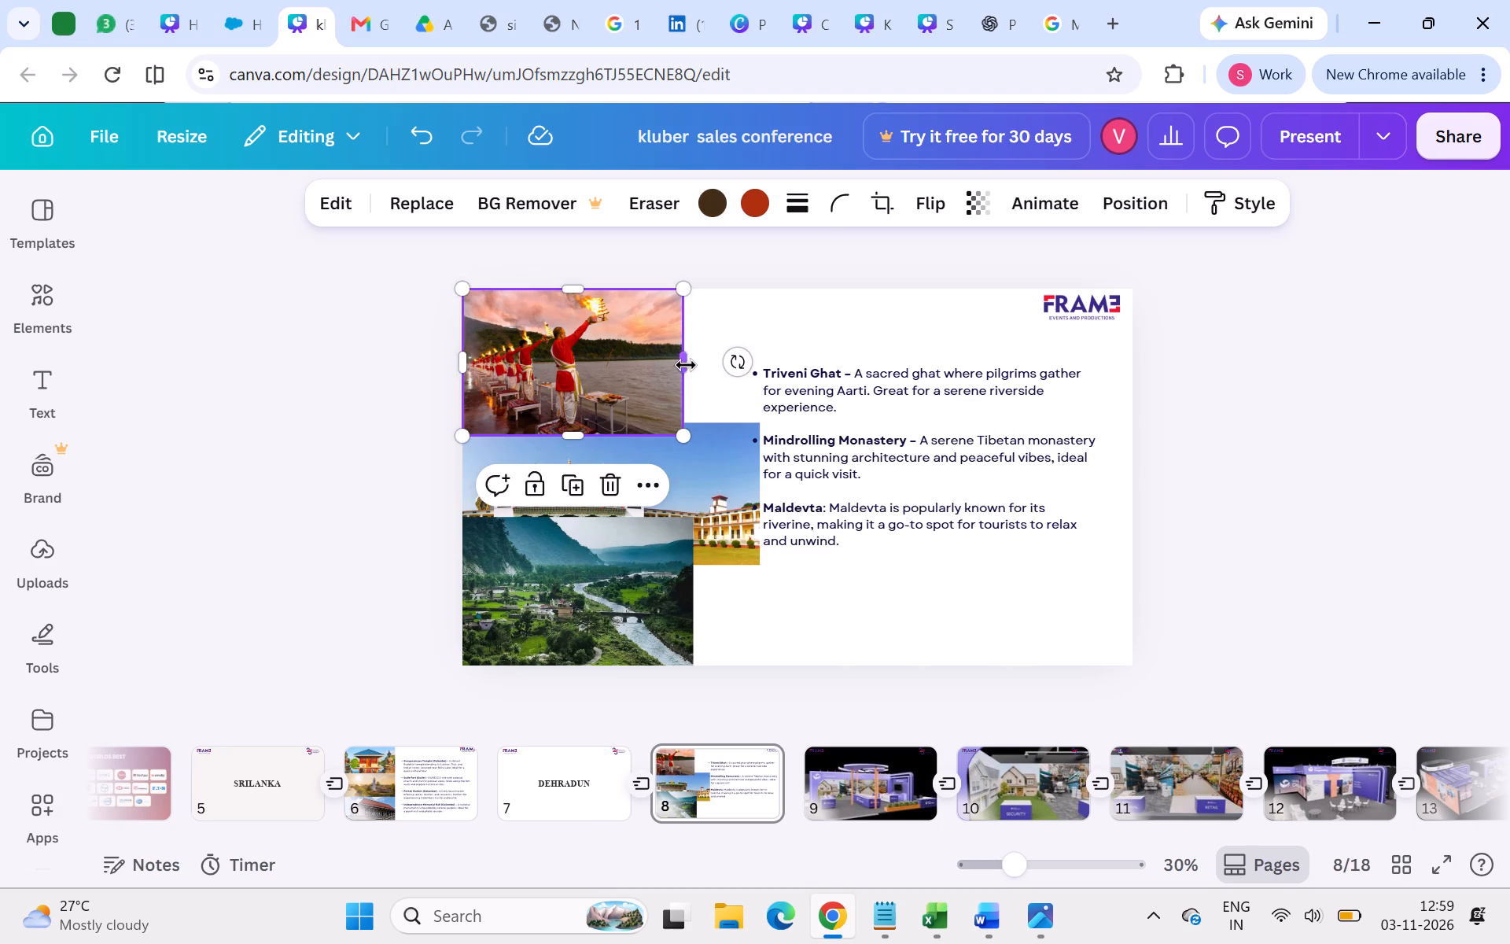
pyautogui.moveTo(686, 365); pyautogui.dragTo(764, 361)
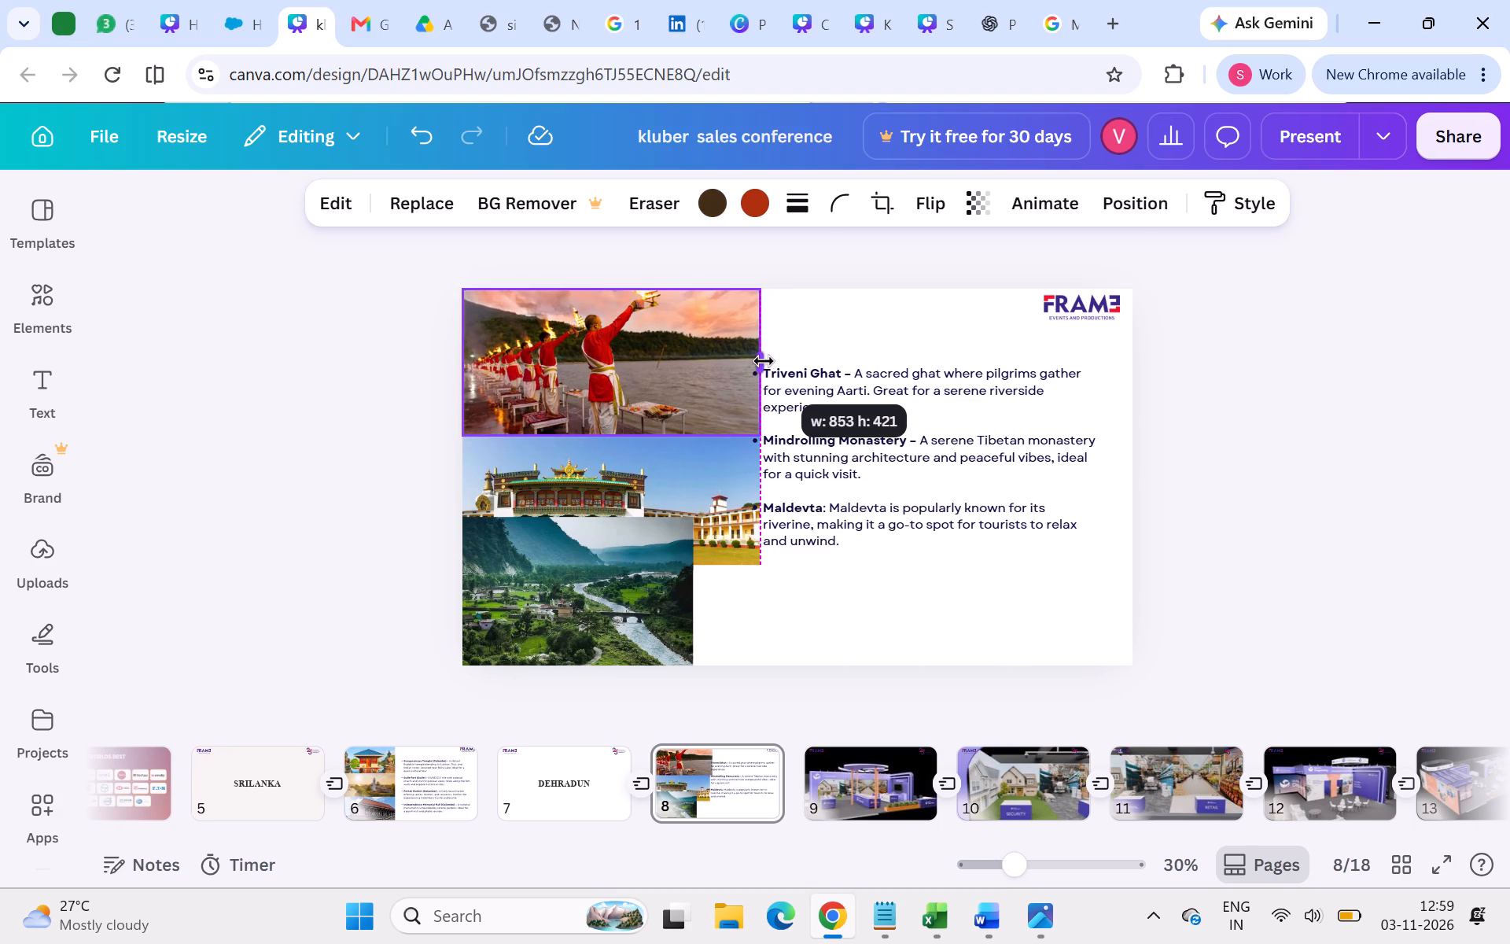
pyautogui.moveTo(764, 361); pyautogui.dragTo(763, 361)
# Widen the Maldevta valley photo to about 46% of the slide's width and trim its top edge to expose more of the monastery.
pyautogui.click(610, 654)
pyautogui.moveTo(697, 605); pyautogui.dragTo(786, 615)
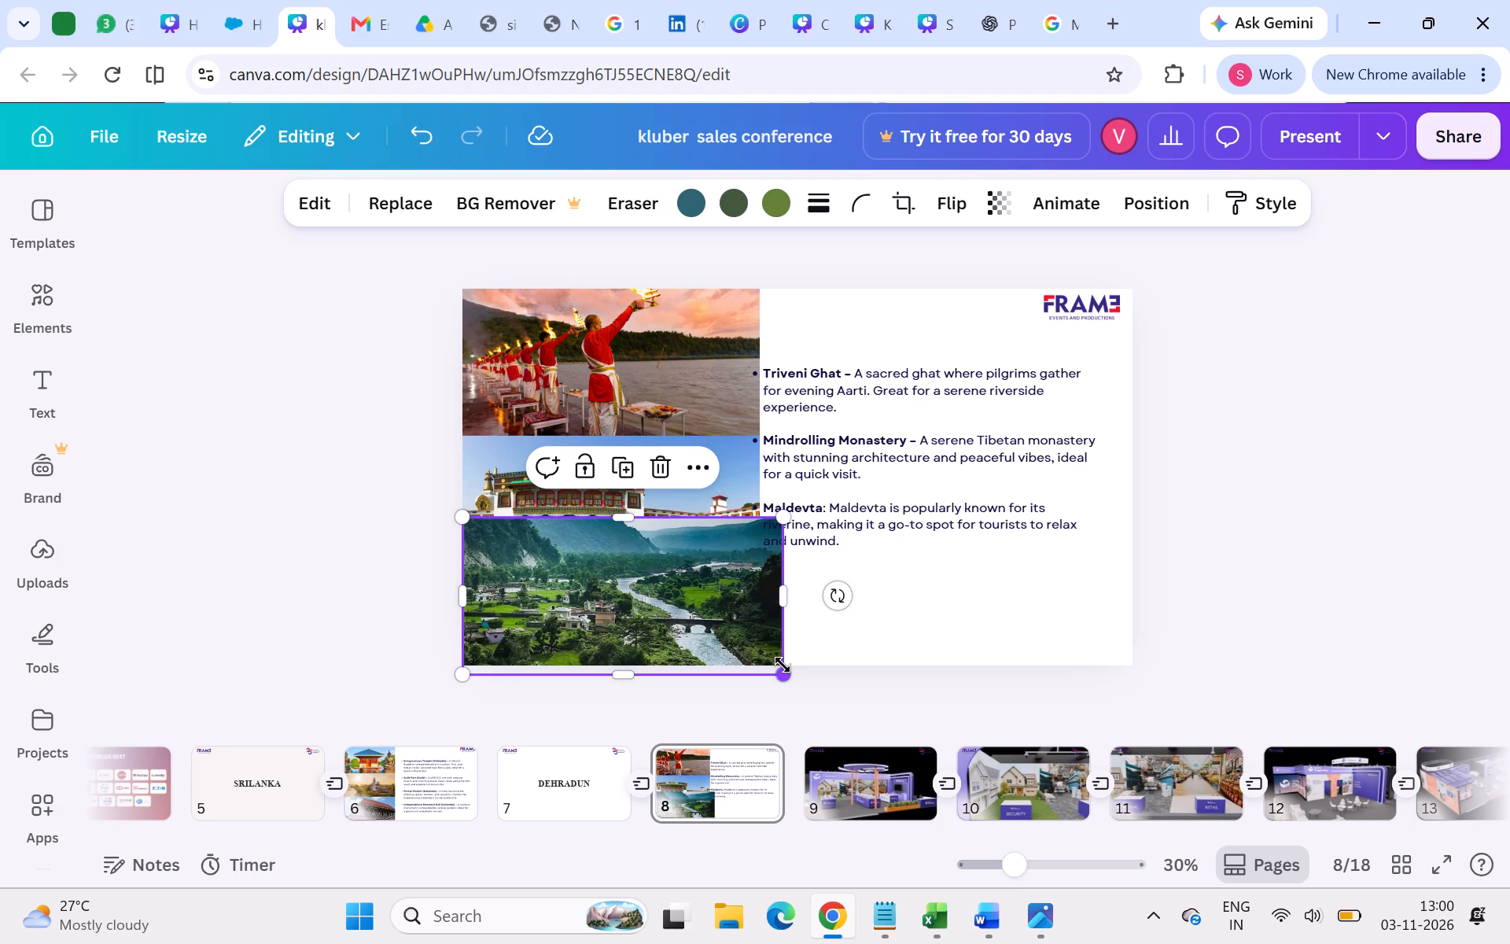
pyautogui.moveTo(783, 665); pyautogui.dragTo(772, 662)
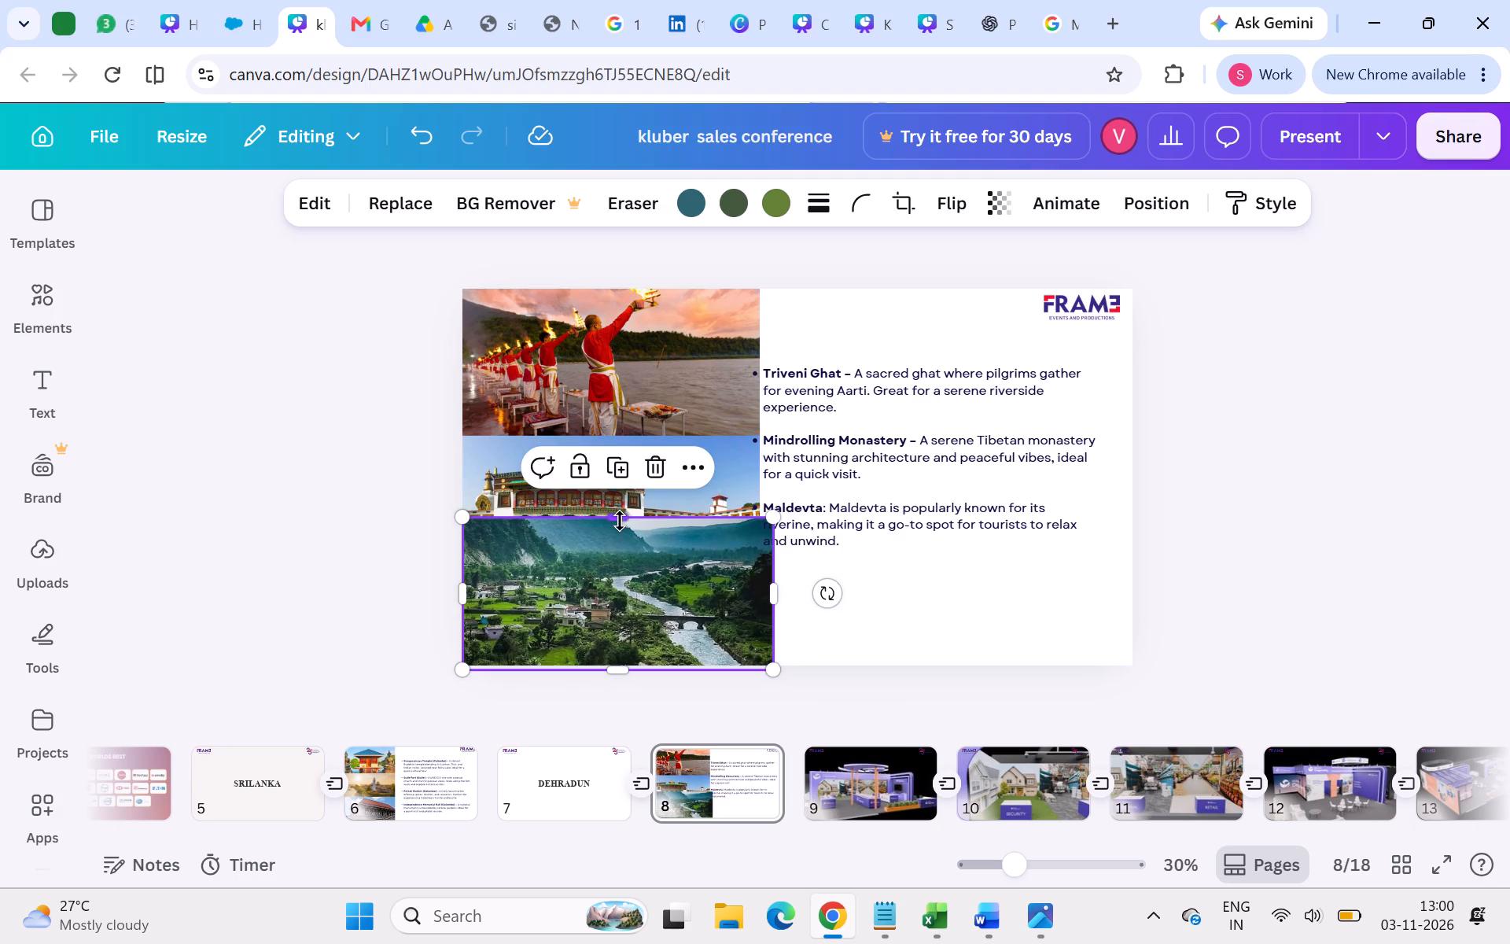
pyautogui.moveTo(620, 521); pyautogui.dragTo(620, 552)
# Trim the bottom of the Triveni Ghat photo and move the monastery photo up directly beneath it, above the Maldevta photo.
pyautogui.click(694, 522)
pyautogui.click(686, 390)
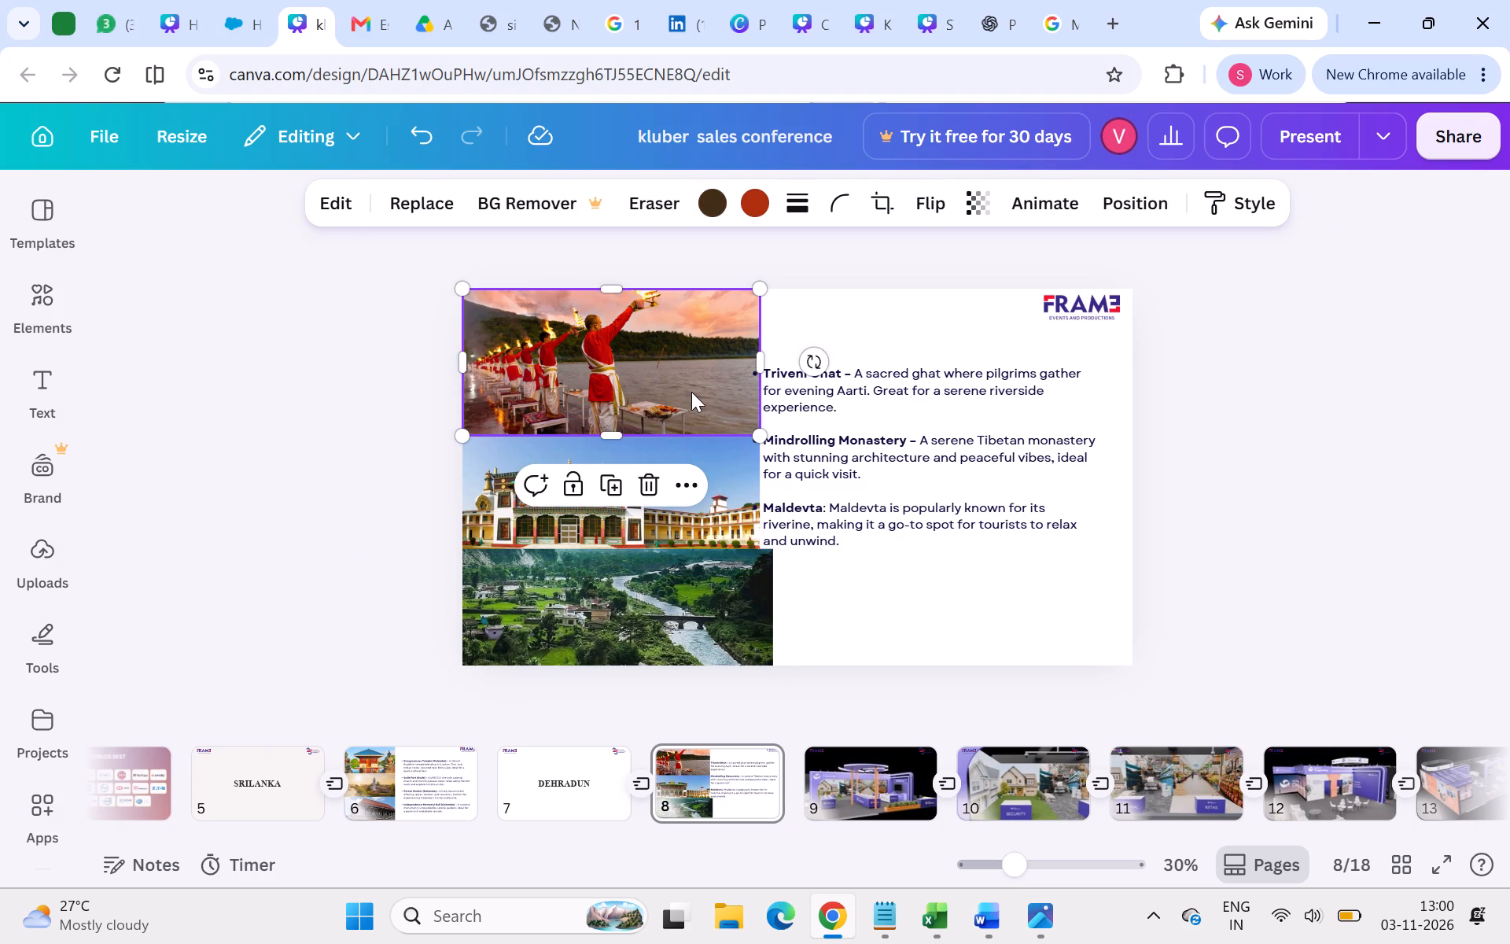
pyautogui.moveTo(609, 437); pyautogui.dragTo(607, 414)
pyautogui.click(1000, 622)
pyautogui.moveTo(666, 513); pyautogui.dragTo(662, 490)
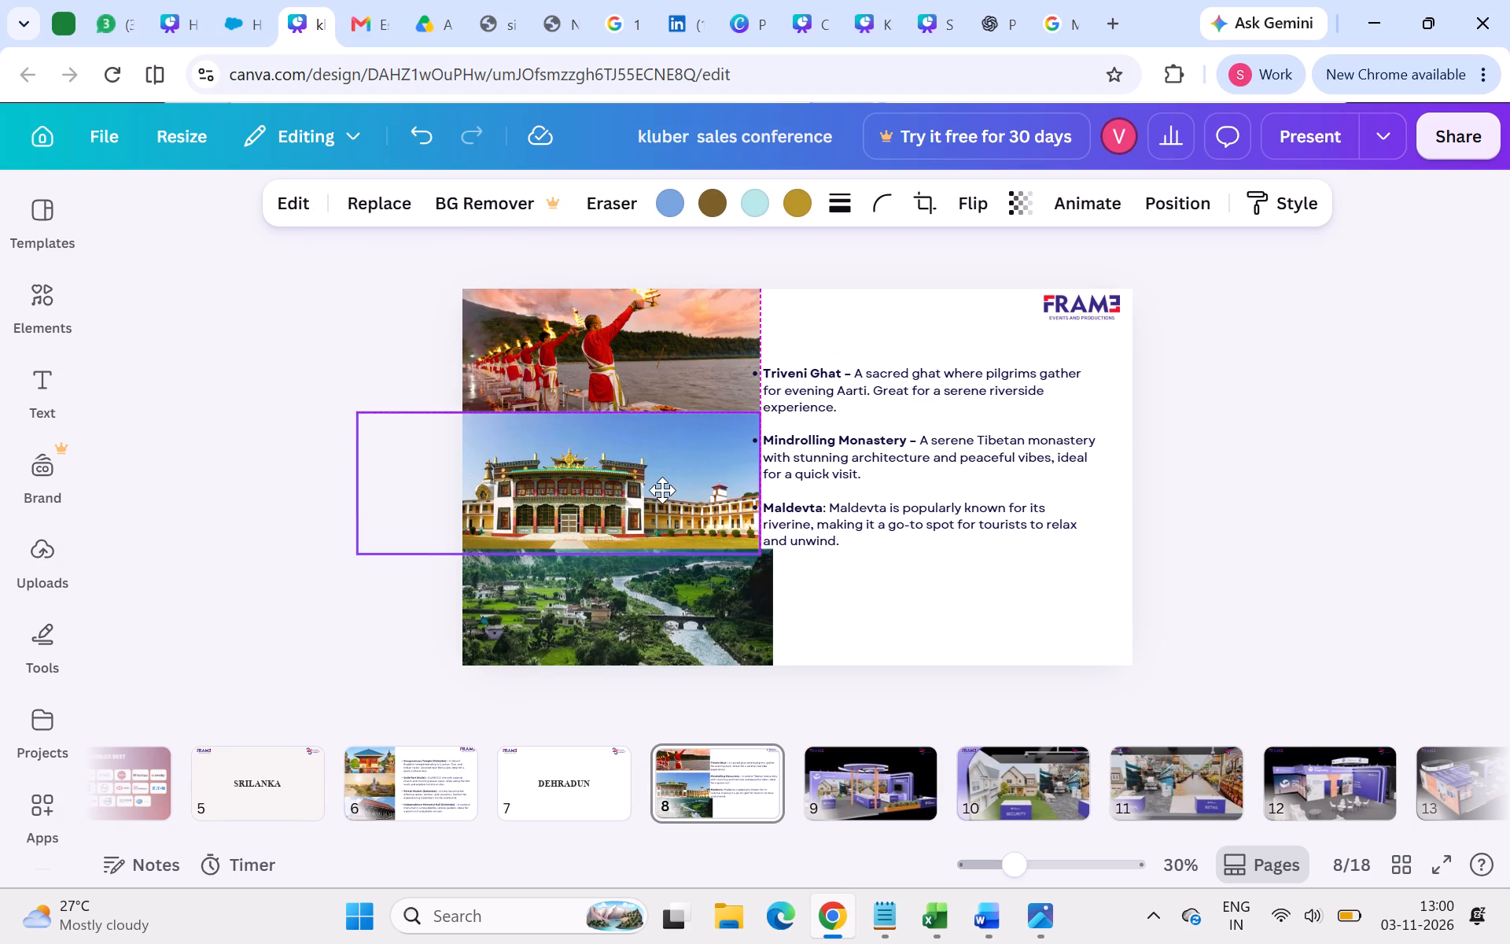
# Fit the Maldevta photo along the slide's bottom, extending its top to cover the monastery photo's lower edge and trimming its right side flush with the photos above.
pyautogui.moveTo(662, 490); pyautogui.dragTo(662, 489)
pyautogui.click(674, 608)
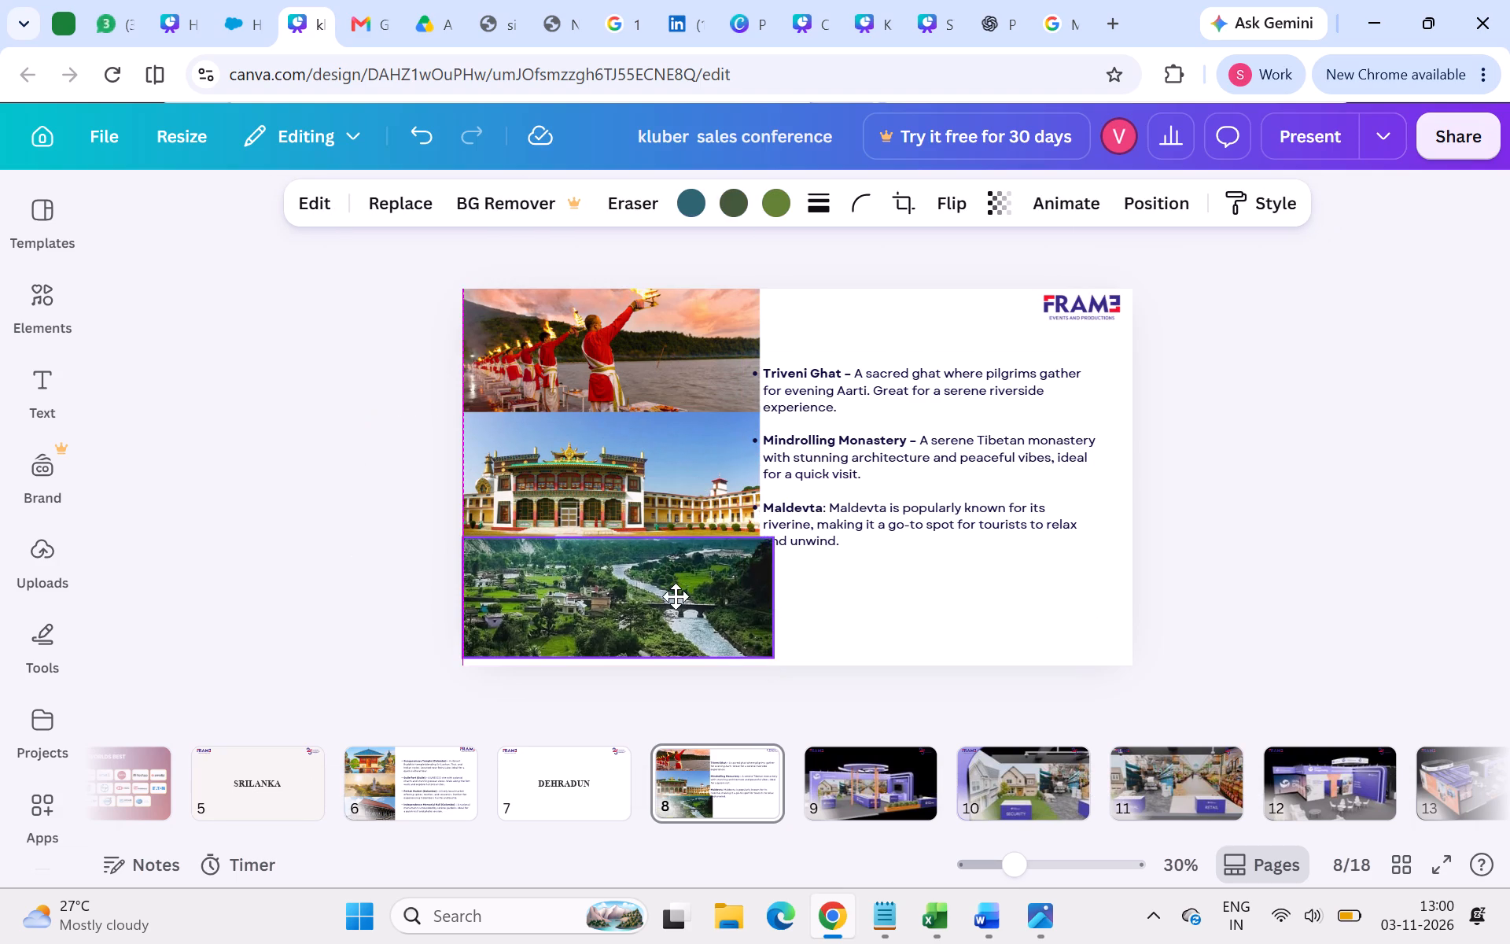
pyautogui.moveTo(619, 537); pyautogui.dragTo(615, 527)
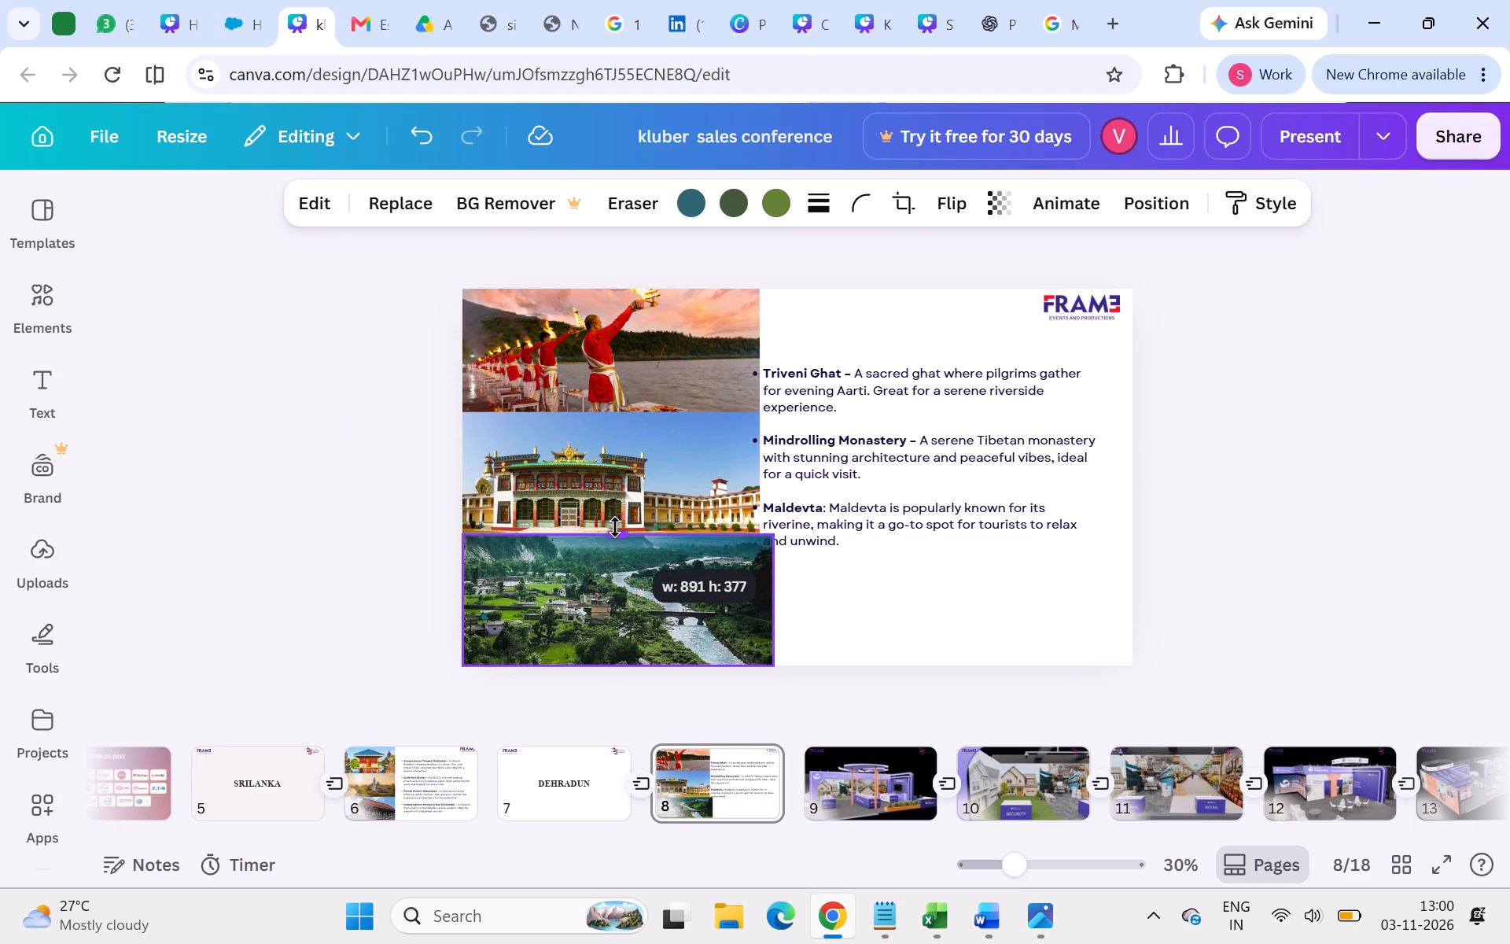
pyautogui.moveTo(615, 527); pyautogui.dragTo(612, 532)
pyautogui.moveTo(770, 599); pyautogui.dragTo(756, 600)
# Move the attractions text block away from the photos and slightly down, aligning its right edge with the FRAME logo's.
pyautogui.click(908, 618)
pyautogui.moveTo(919, 542); pyautogui.dragTo(945, 551)
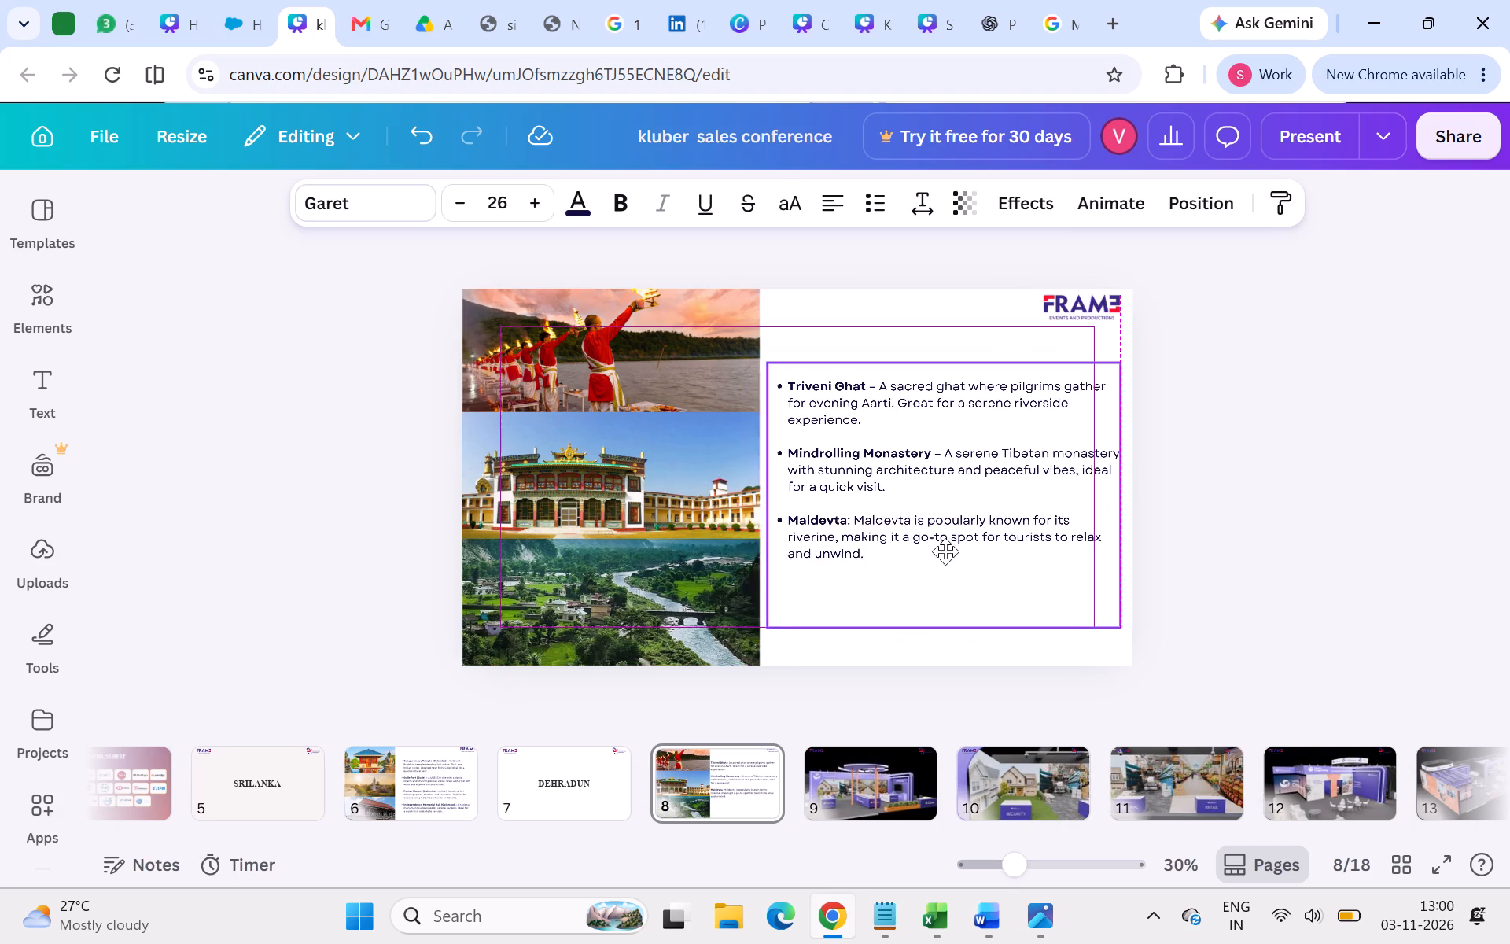
pyautogui.moveTo(945, 551); pyautogui.dragTo(942, 553)
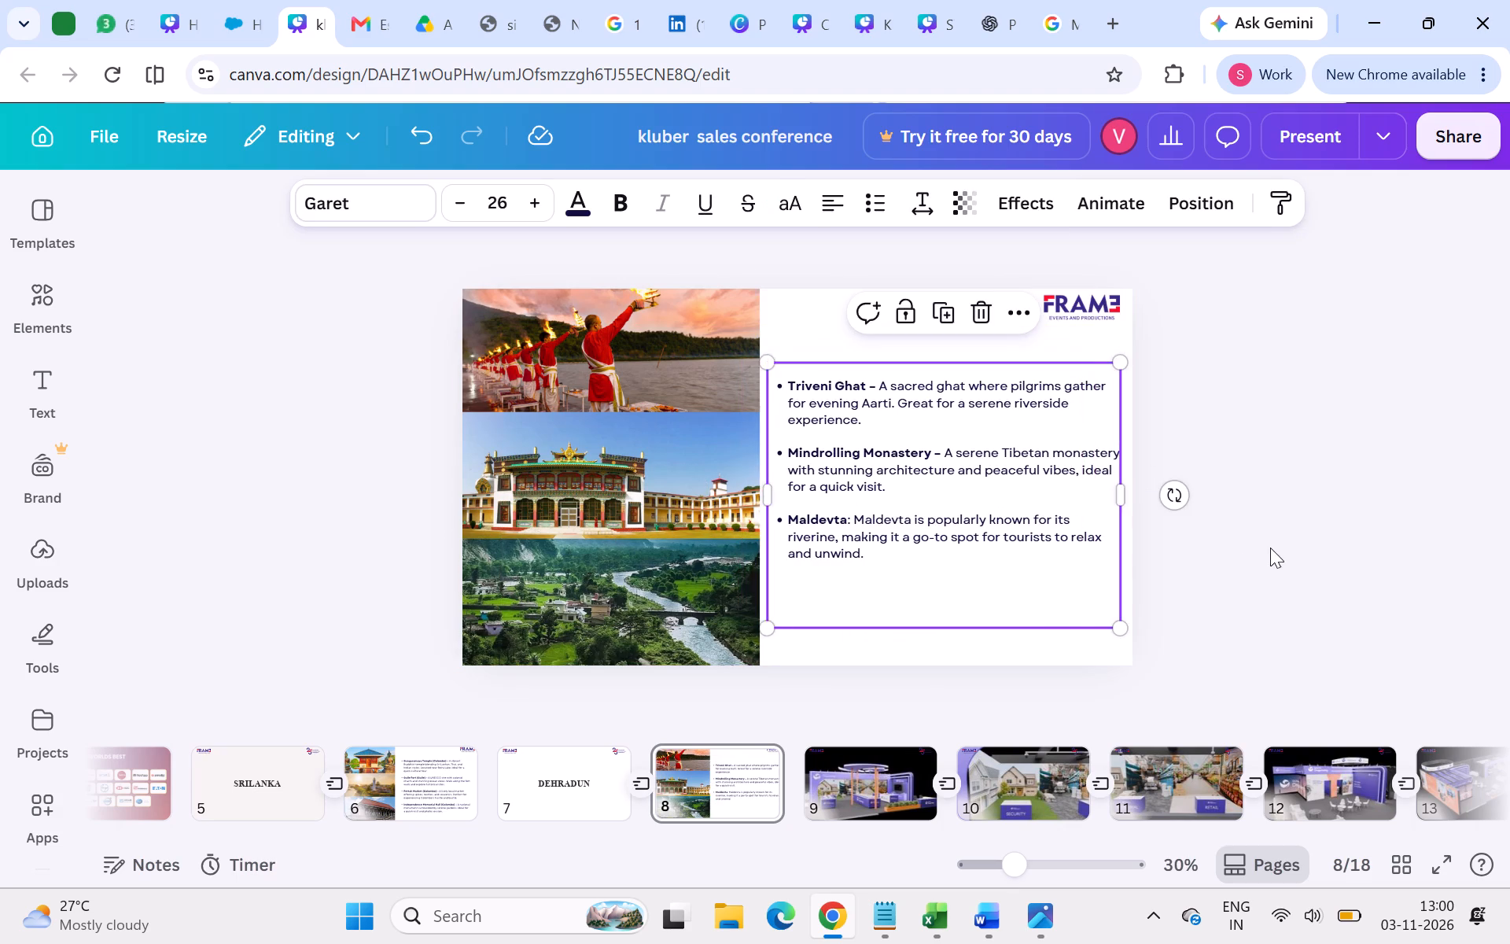
pyautogui.click(1270, 548)
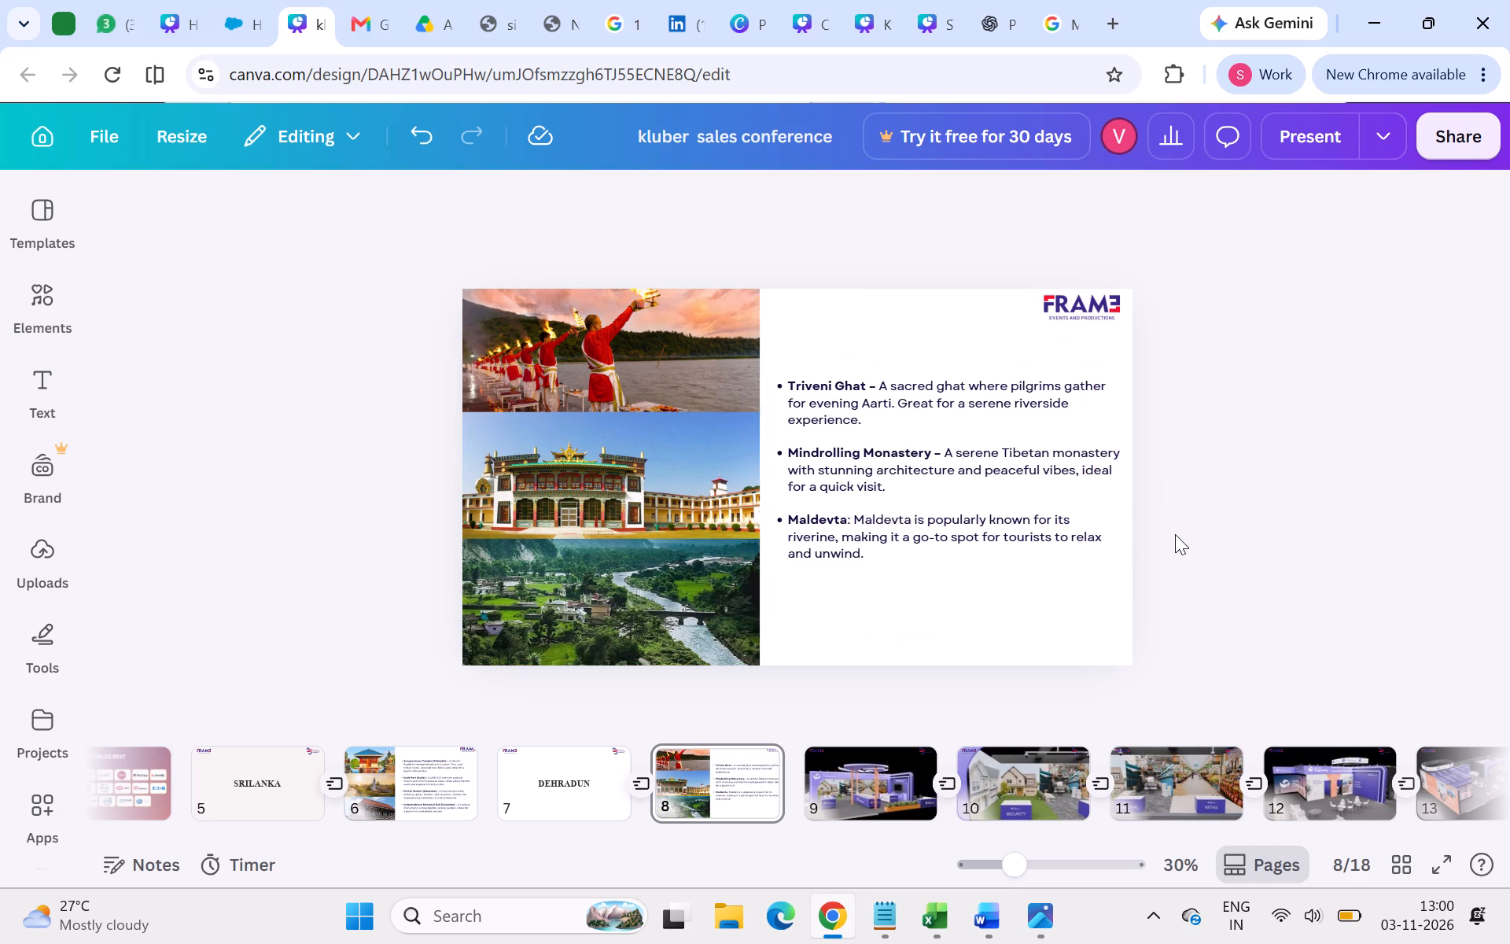
# Delete the five exhibition-booth render pages 9 through 13 that follow the Dehradun attractions slide.
pyautogui.click(894, 782)
pyautogui.hotkey('ctrl', 's')
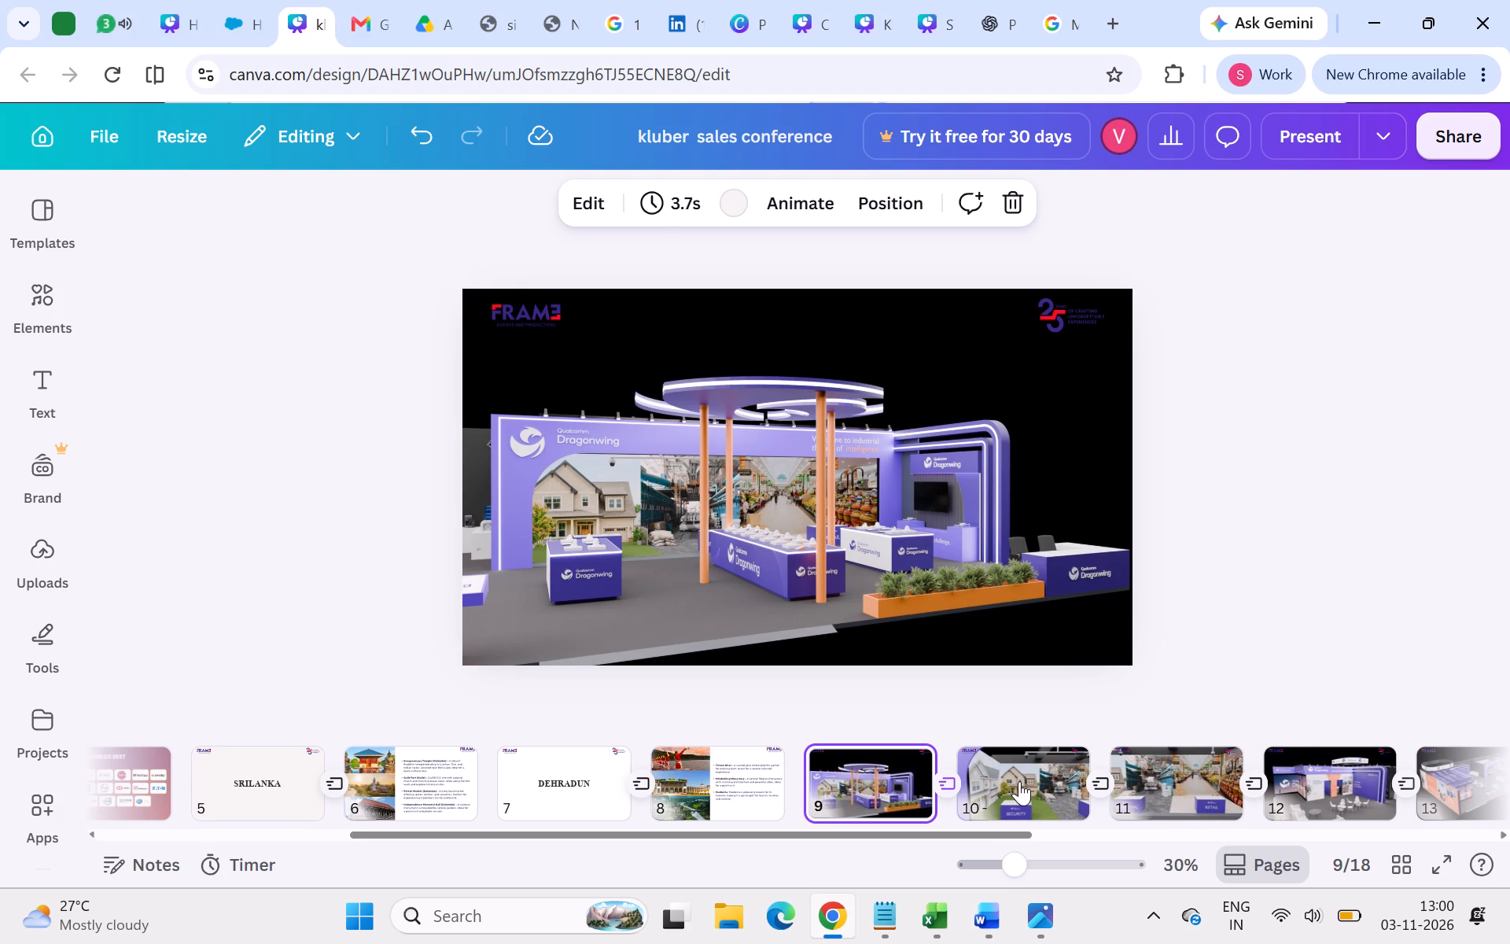
pyautogui.keyDown('ctrl'); pyautogui.click(1019, 781); pyautogui.keyUp('ctrl')
pyautogui.keyDown('ctrl'); pyautogui.click(1159, 775); pyautogui.keyUp('ctrl')
pyautogui.keyDown('ctrl'); pyautogui.click(1332, 789); pyautogui.keyUp('ctrl')
pyautogui.keyDown('ctrl'); pyautogui.click(1449, 806); pyautogui.keyUp('ctrl')
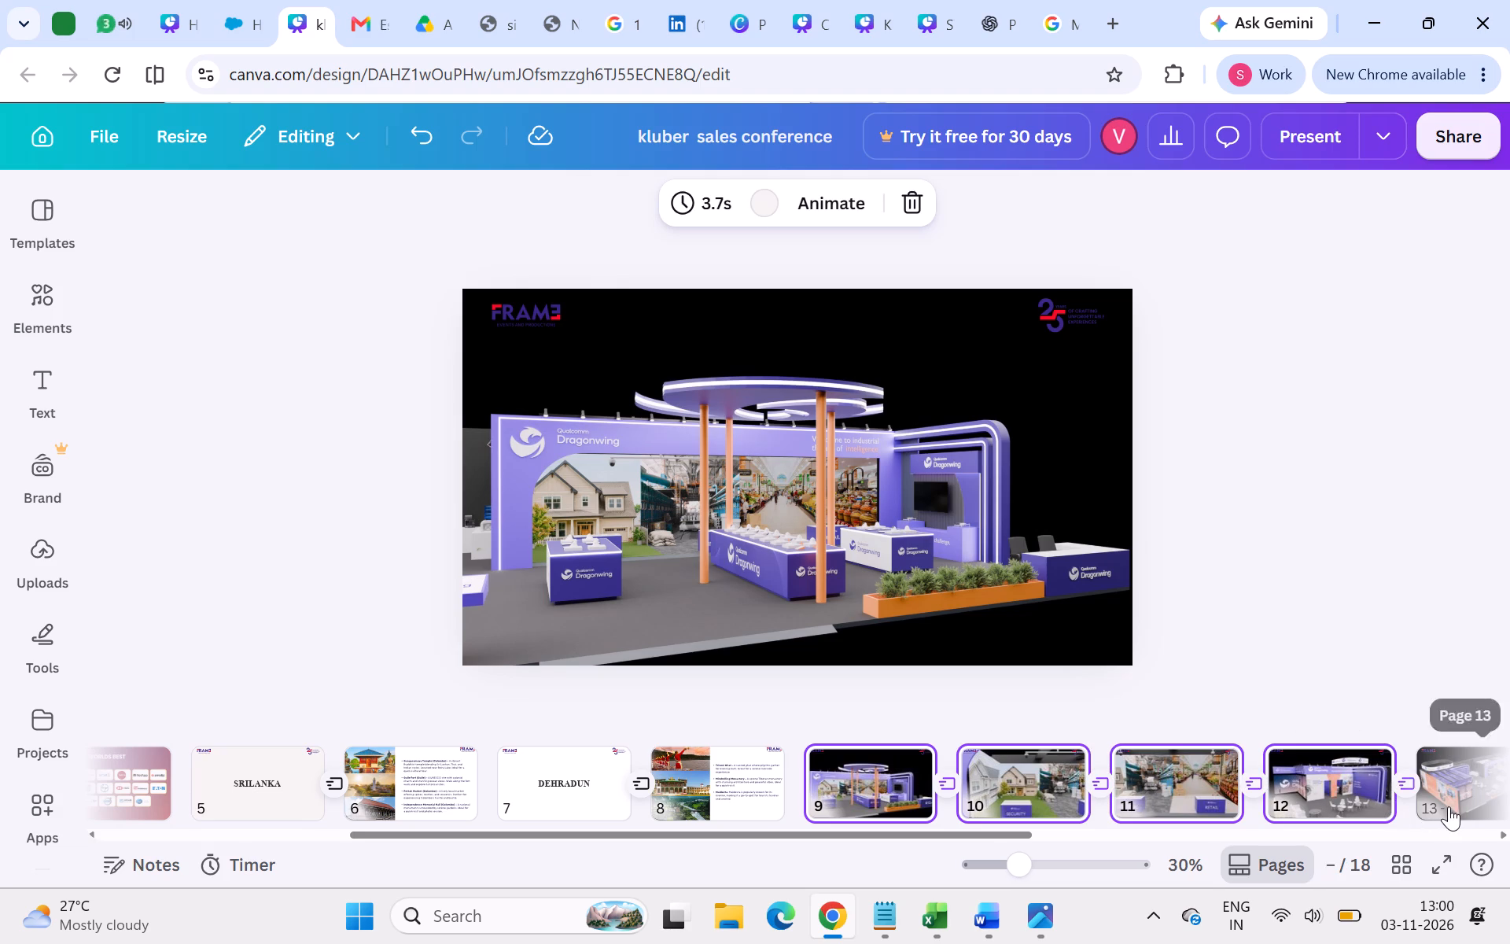
pyautogui.press('Delete')
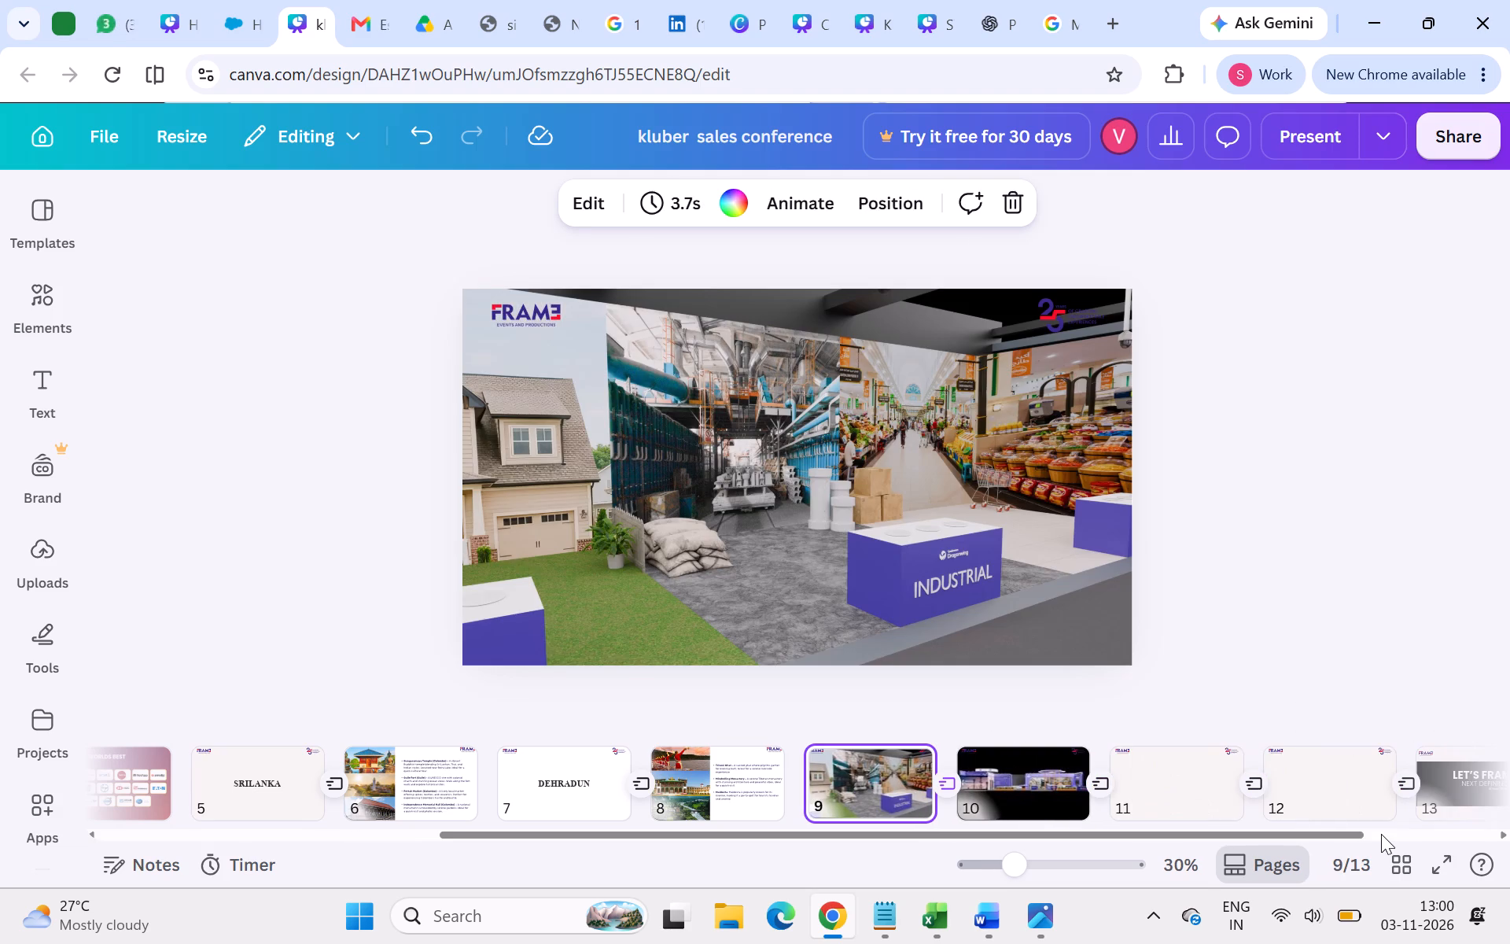
# Select the remaining booth render pages, 9 through 12, together, leaving out the closing page 13.
pyautogui.click(878, 798)
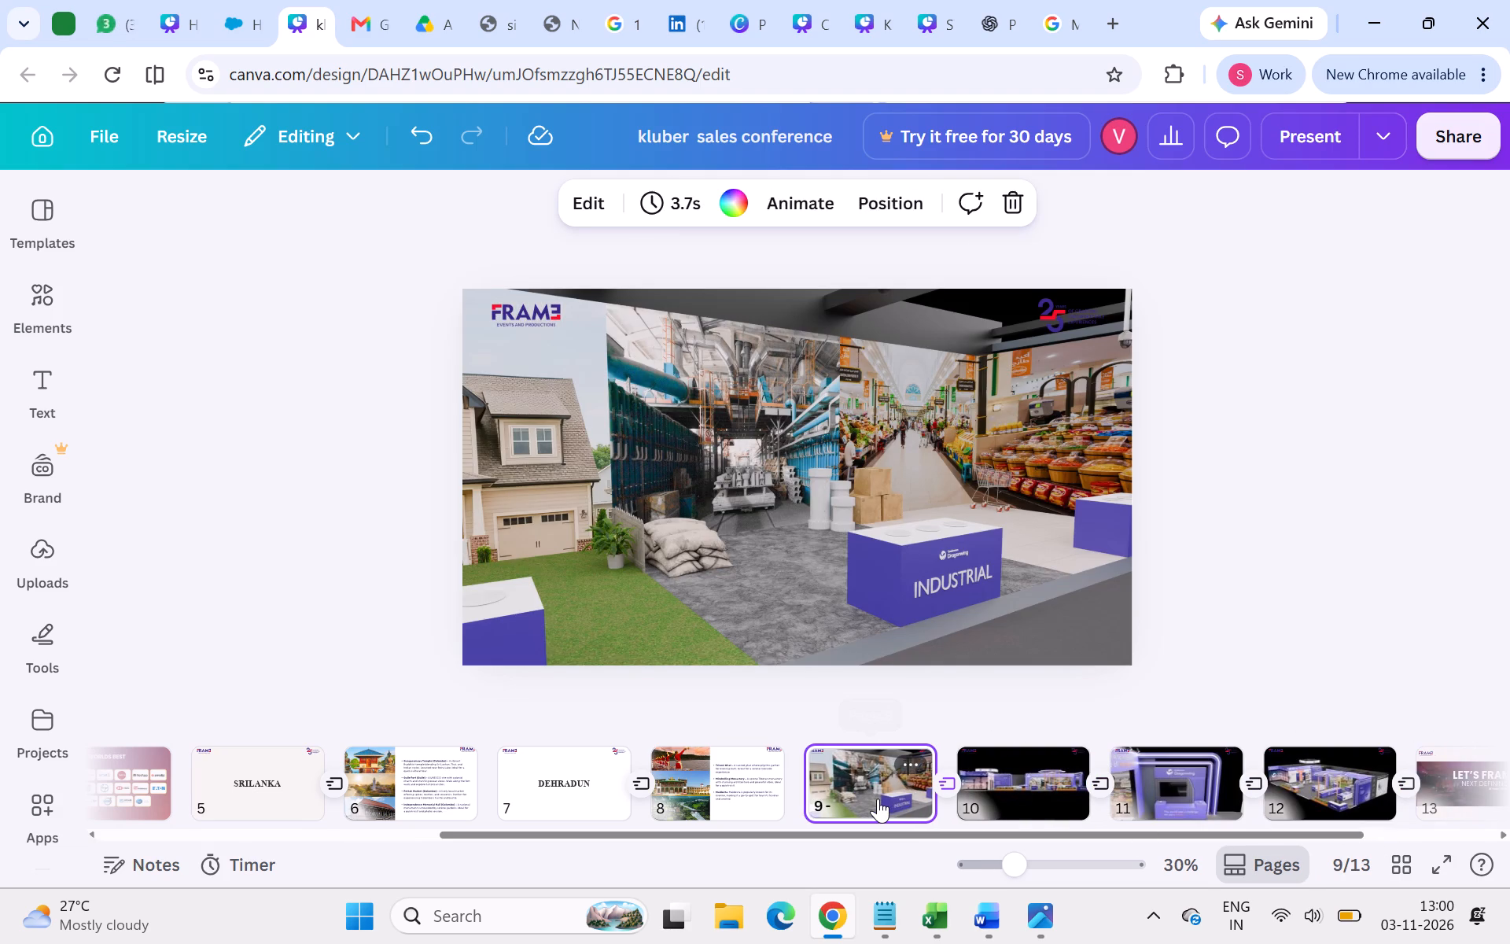
pyautogui.hotkey('ctrl', 's')
pyautogui.keyDown('ctrl'); pyautogui.click(1004, 795); pyautogui.keyUp('ctrl')
pyautogui.keyDown('ctrl'); pyautogui.click(1188, 800); pyautogui.keyUp('ctrl')
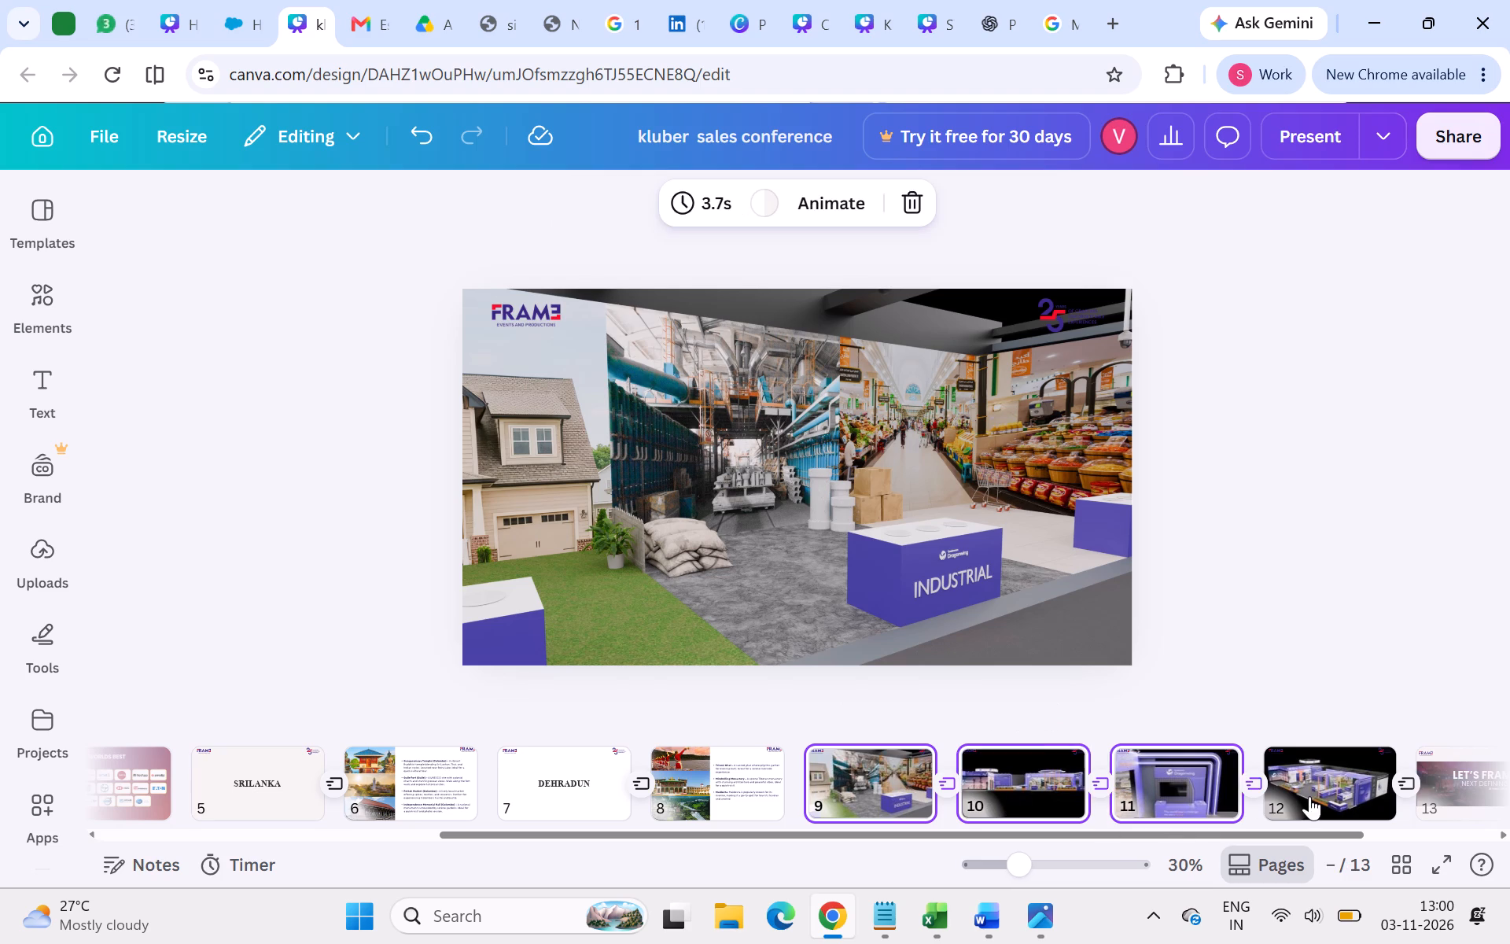
pyautogui.keyDown('ctrl'); pyautogui.click(1317, 790); pyautogui.keyUp('ctrl')
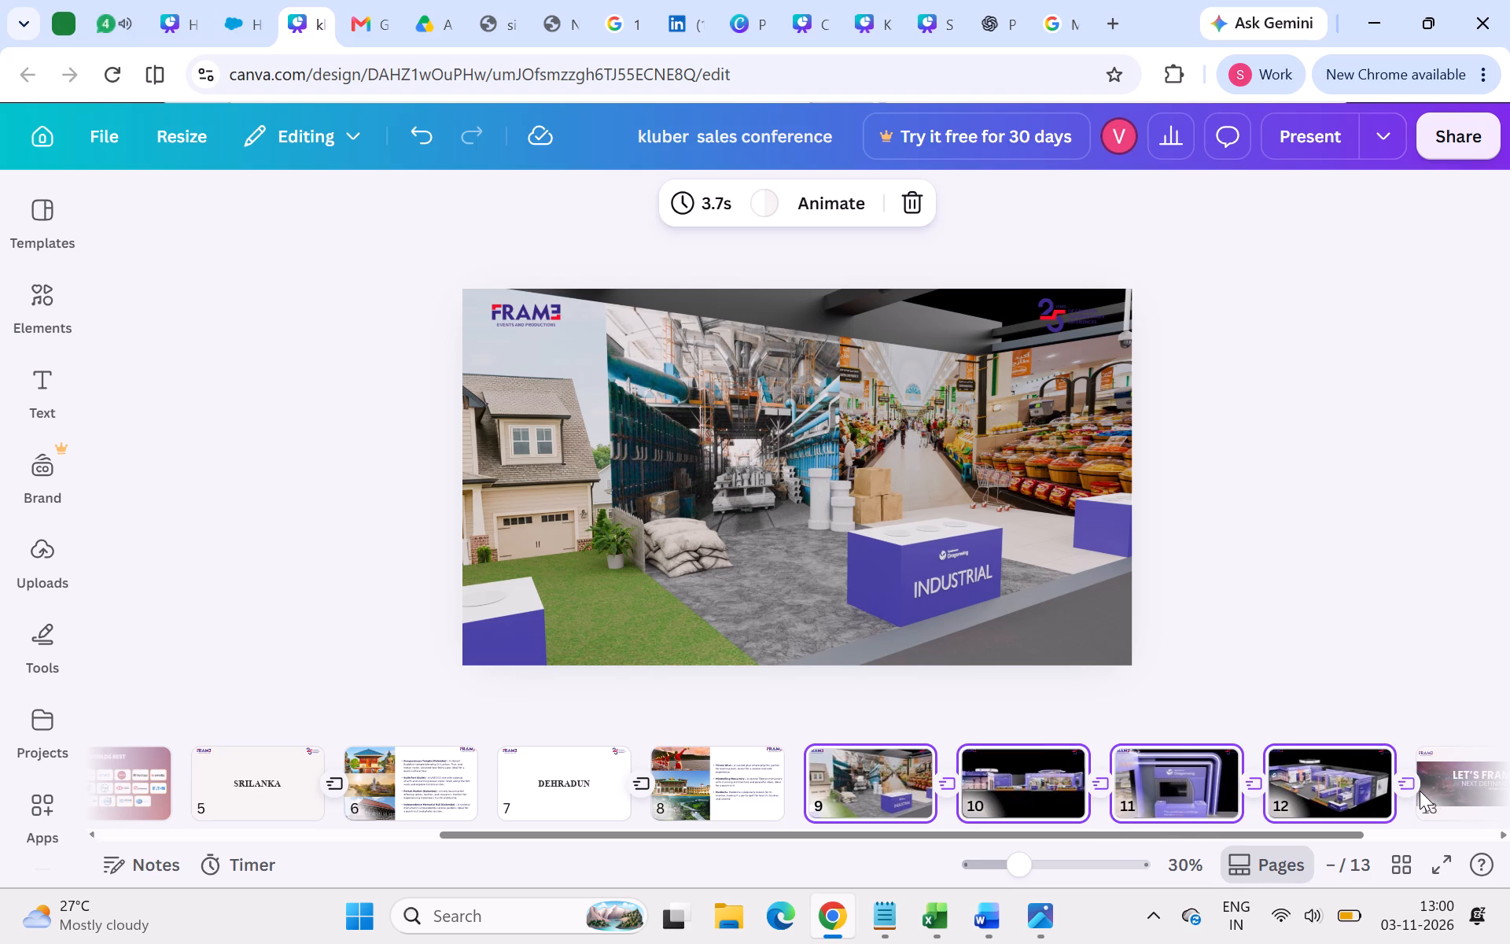
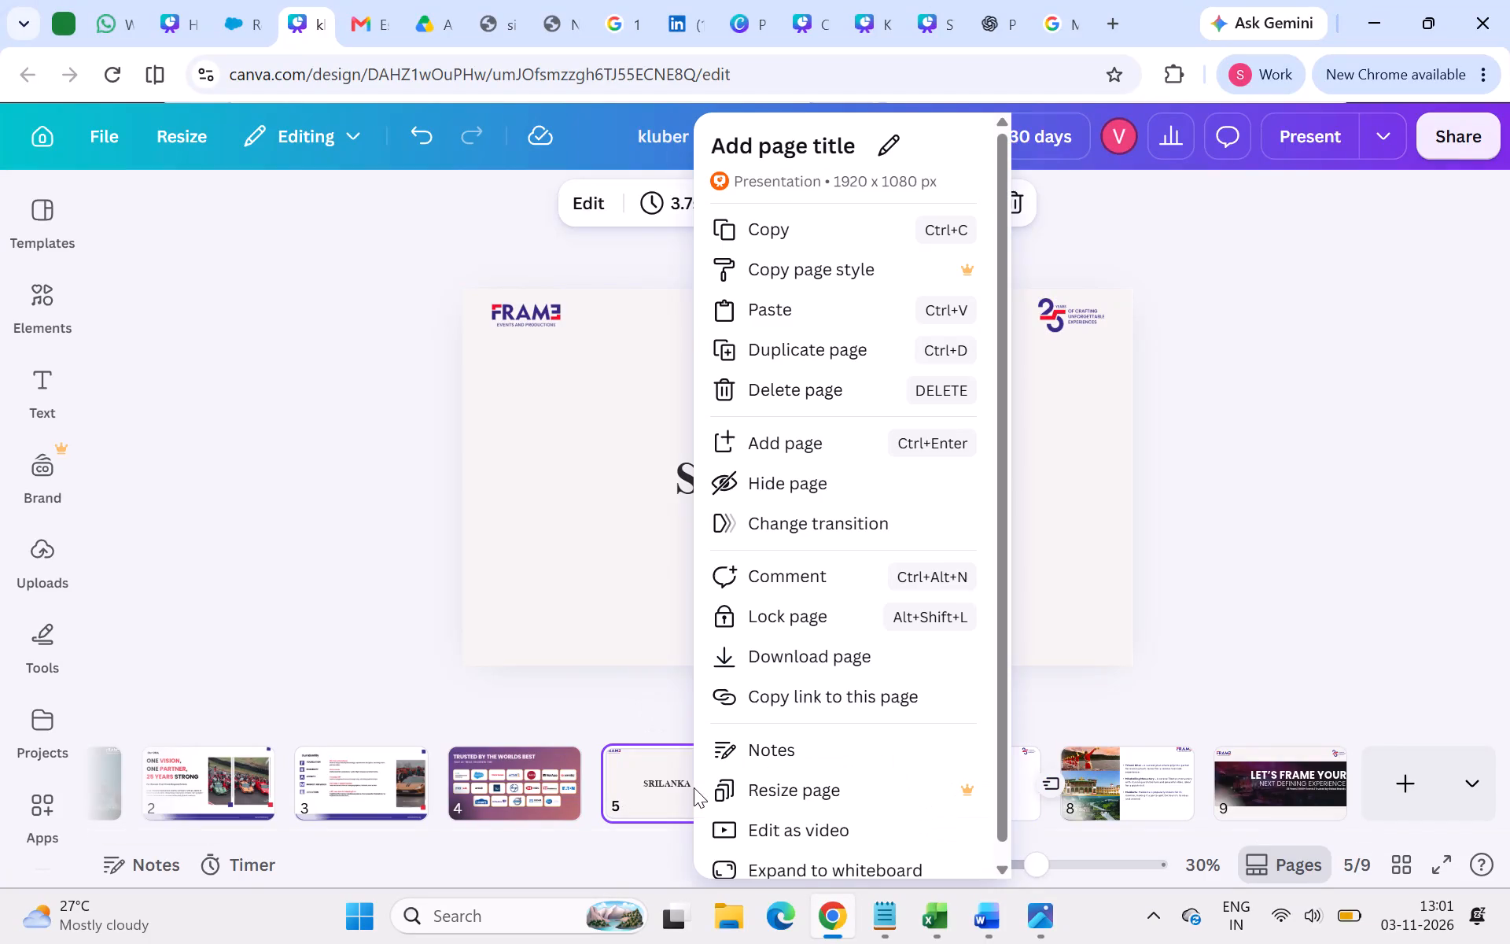
# Duplicate the SRILANKA title page and place the copy directly before the DEHRADUN title page.
pyautogui.click(830, 352)
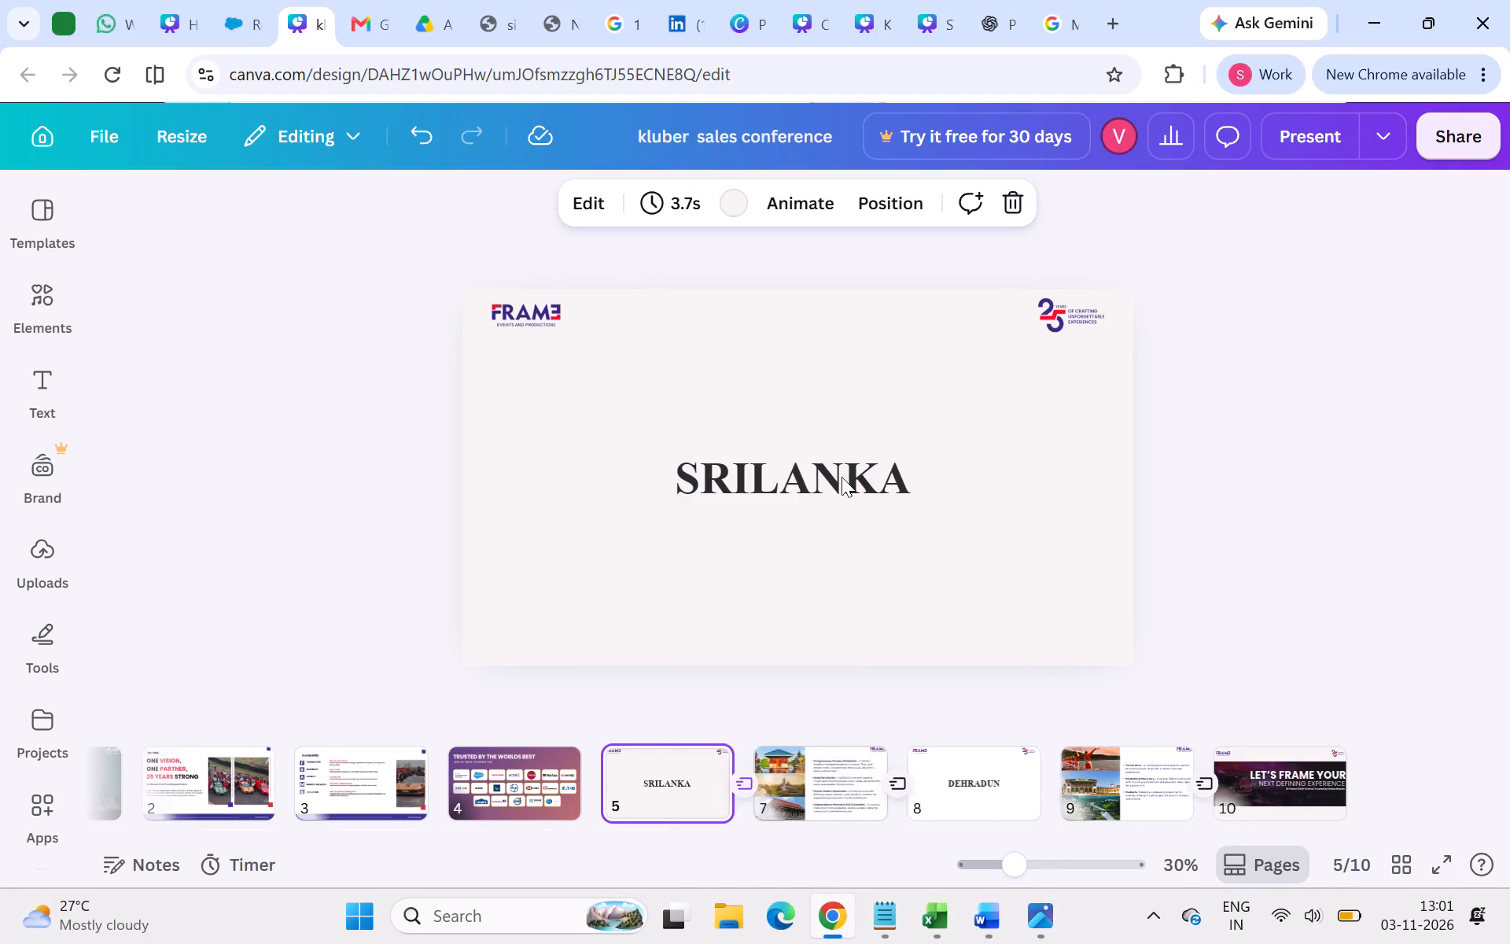
pyautogui.moveTo(823, 784); pyautogui.dragTo(1033, 782)
# Replace the SRILANKA heading on the duplicated page 7 with the heading text copied from the DEHRADUN title page.
pyautogui.click(1122, 793)
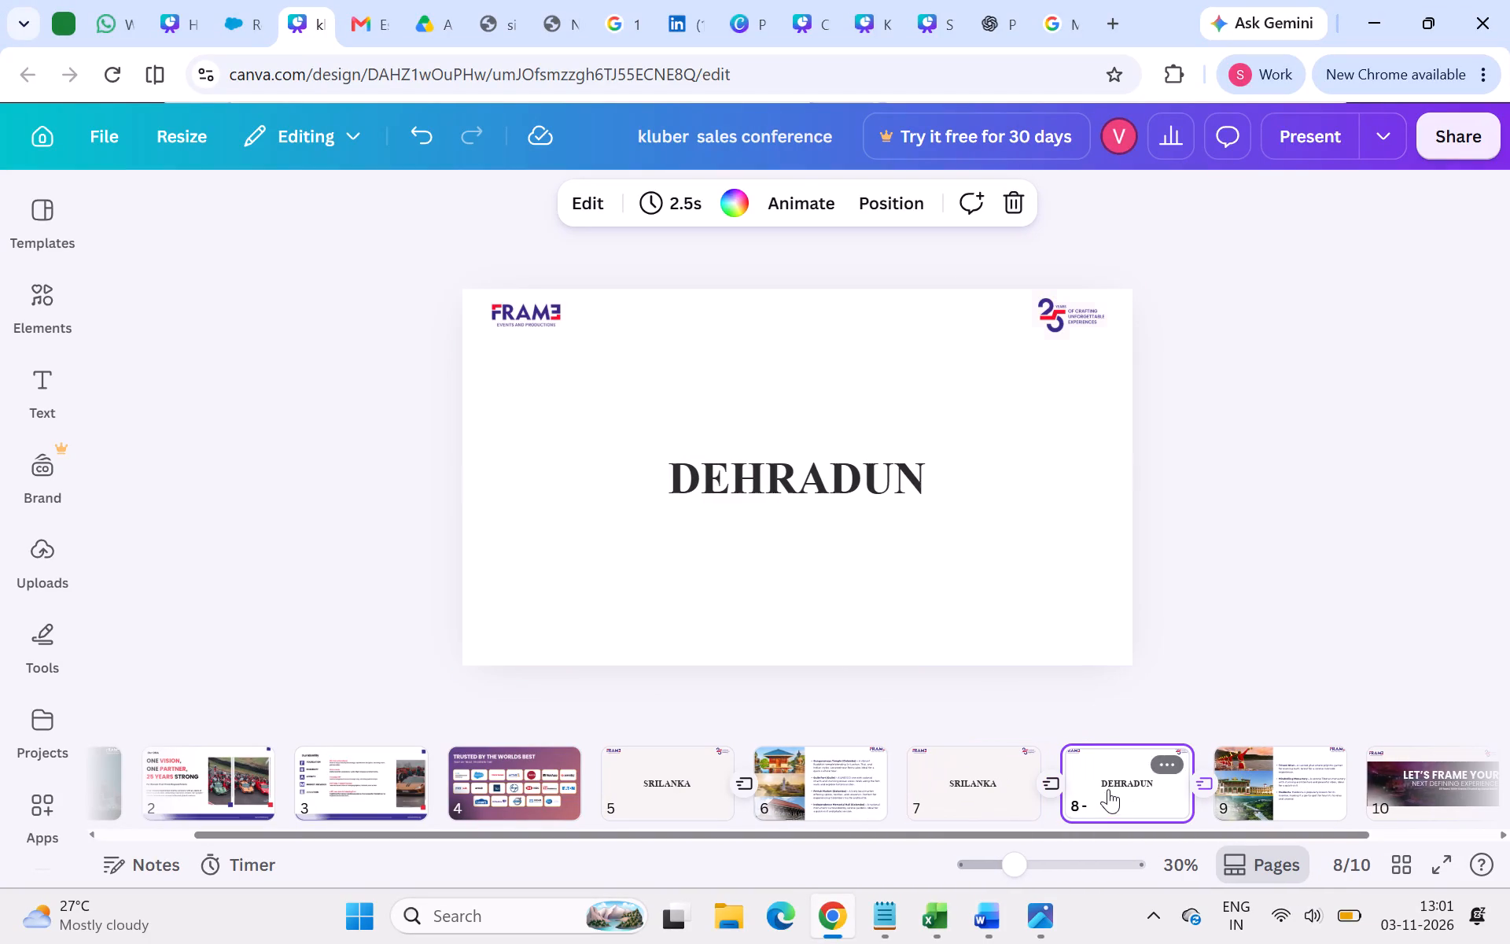
pyautogui.tripleClick(777, 499)
pyautogui.doubleClick(777, 493)
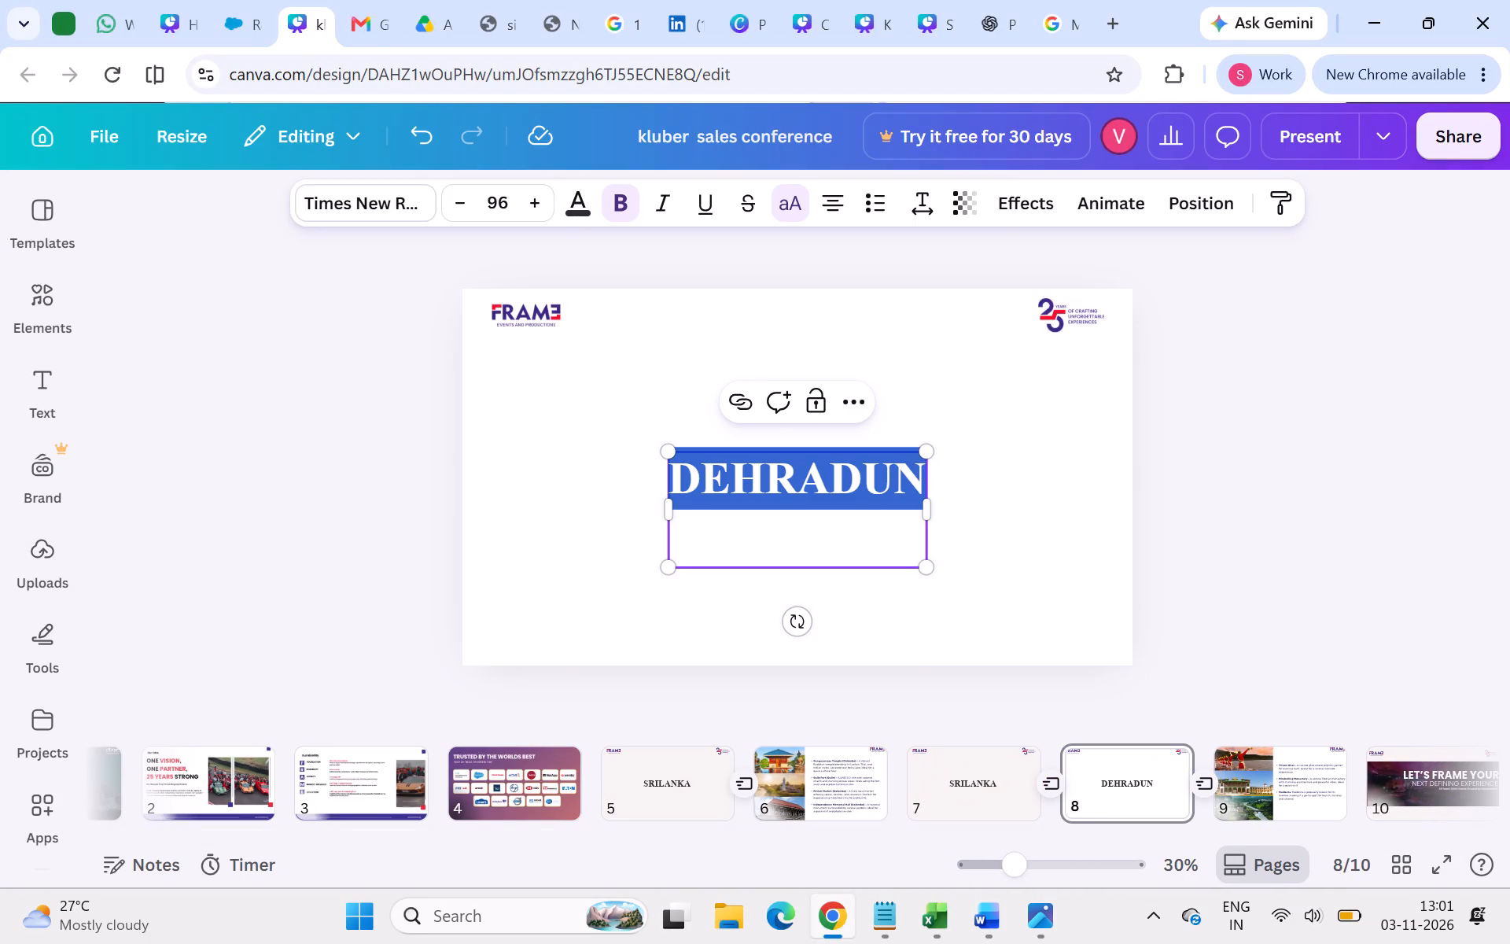
pyautogui.hotkey('ctrl', 'c')
pyautogui.click(972, 784)
pyautogui.tripleClick(729, 462)
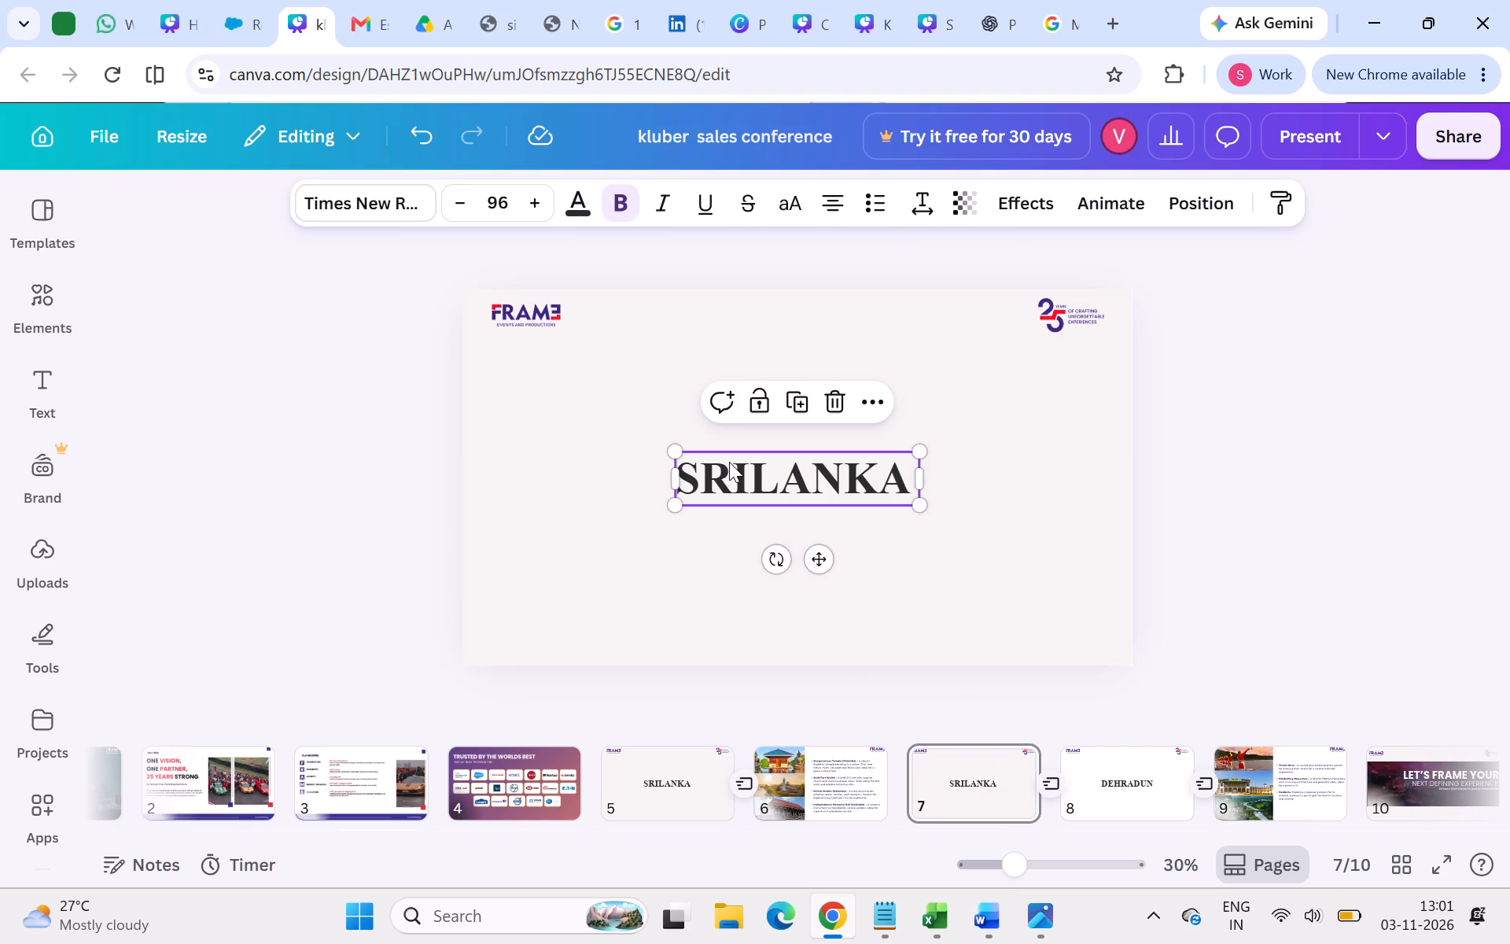
pyautogui.hotkey('ctrl', 'v')
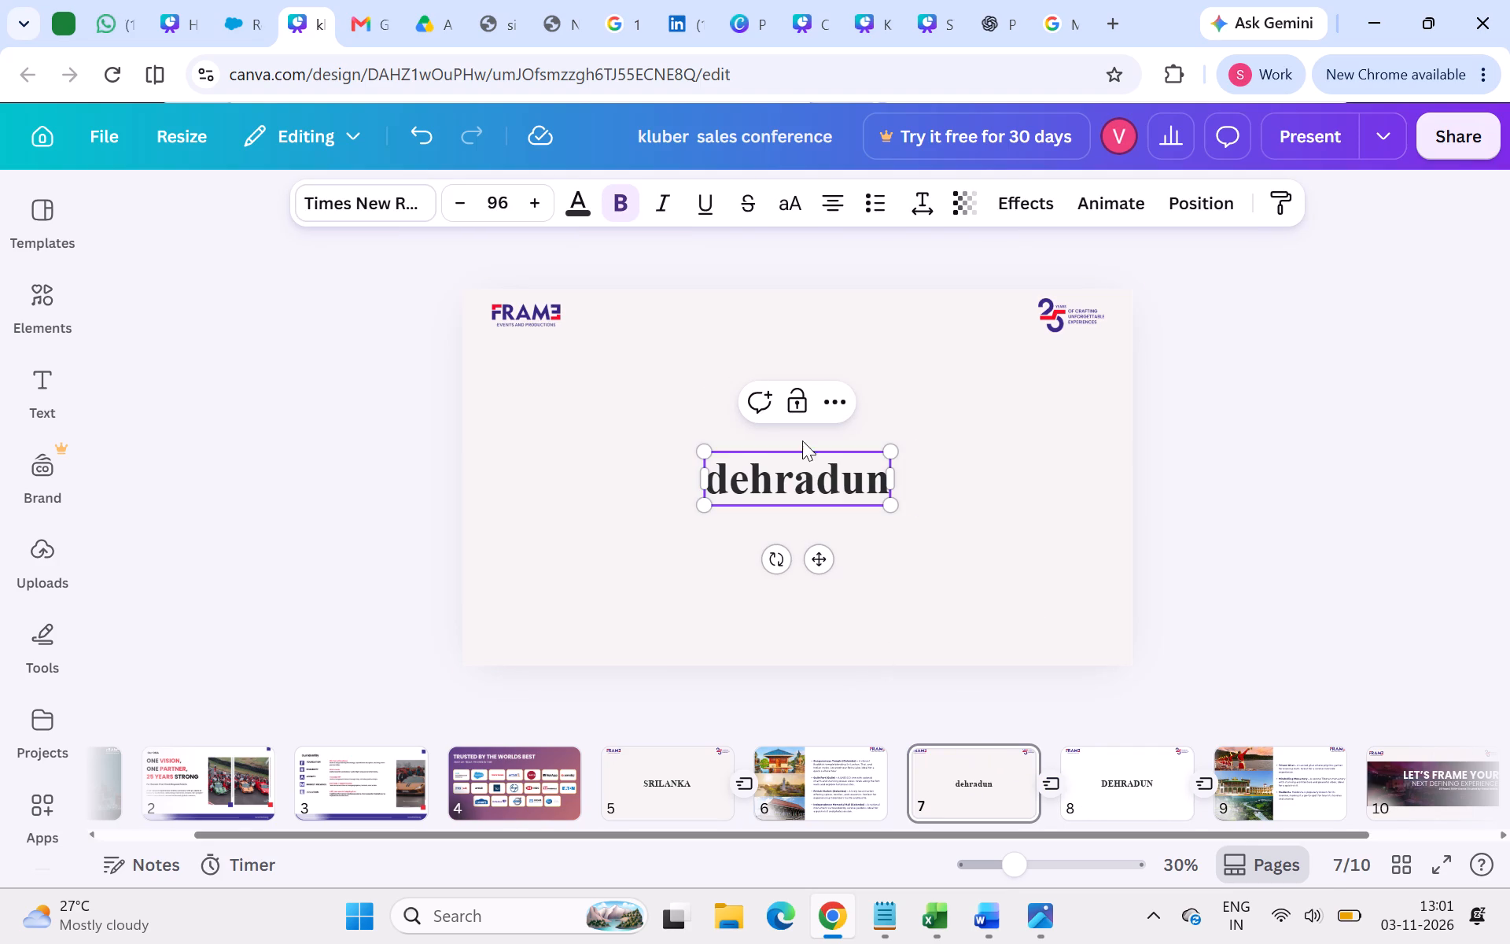
# Change the "dehradun" title on page 7 to all uppercase.
pyautogui.doubleClick(790, 205)
pyautogui.click(790, 206)
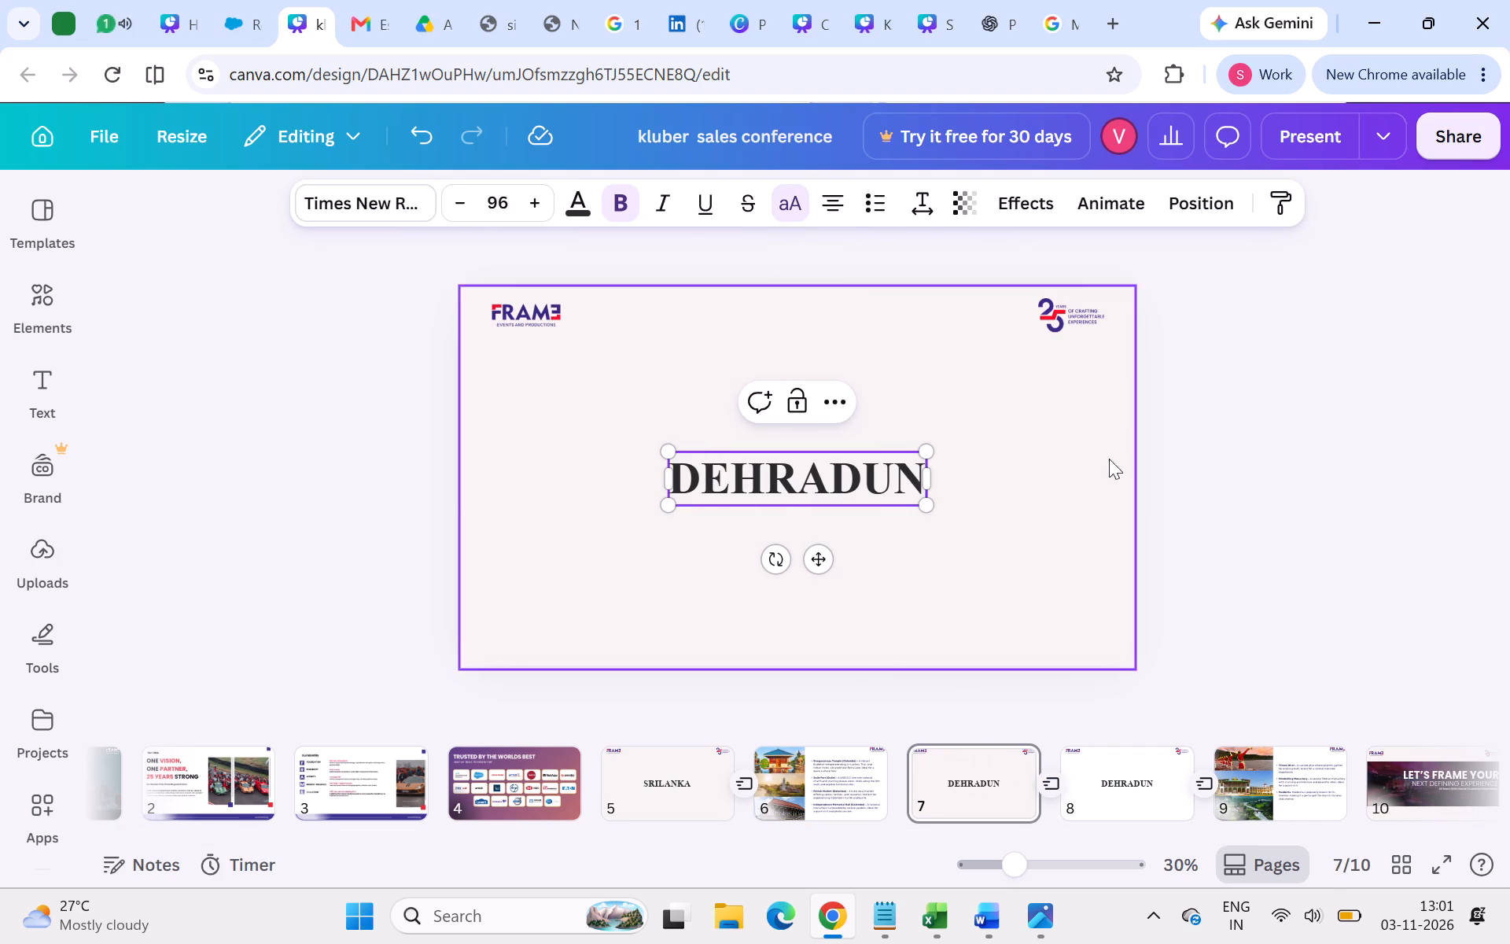
# Delete the duplicate DEHRADUN title page at page 8.
pyautogui.click(1145, 770)
pyautogui.rightClick(1144, 770)
pyautogui.click(1265, 391)
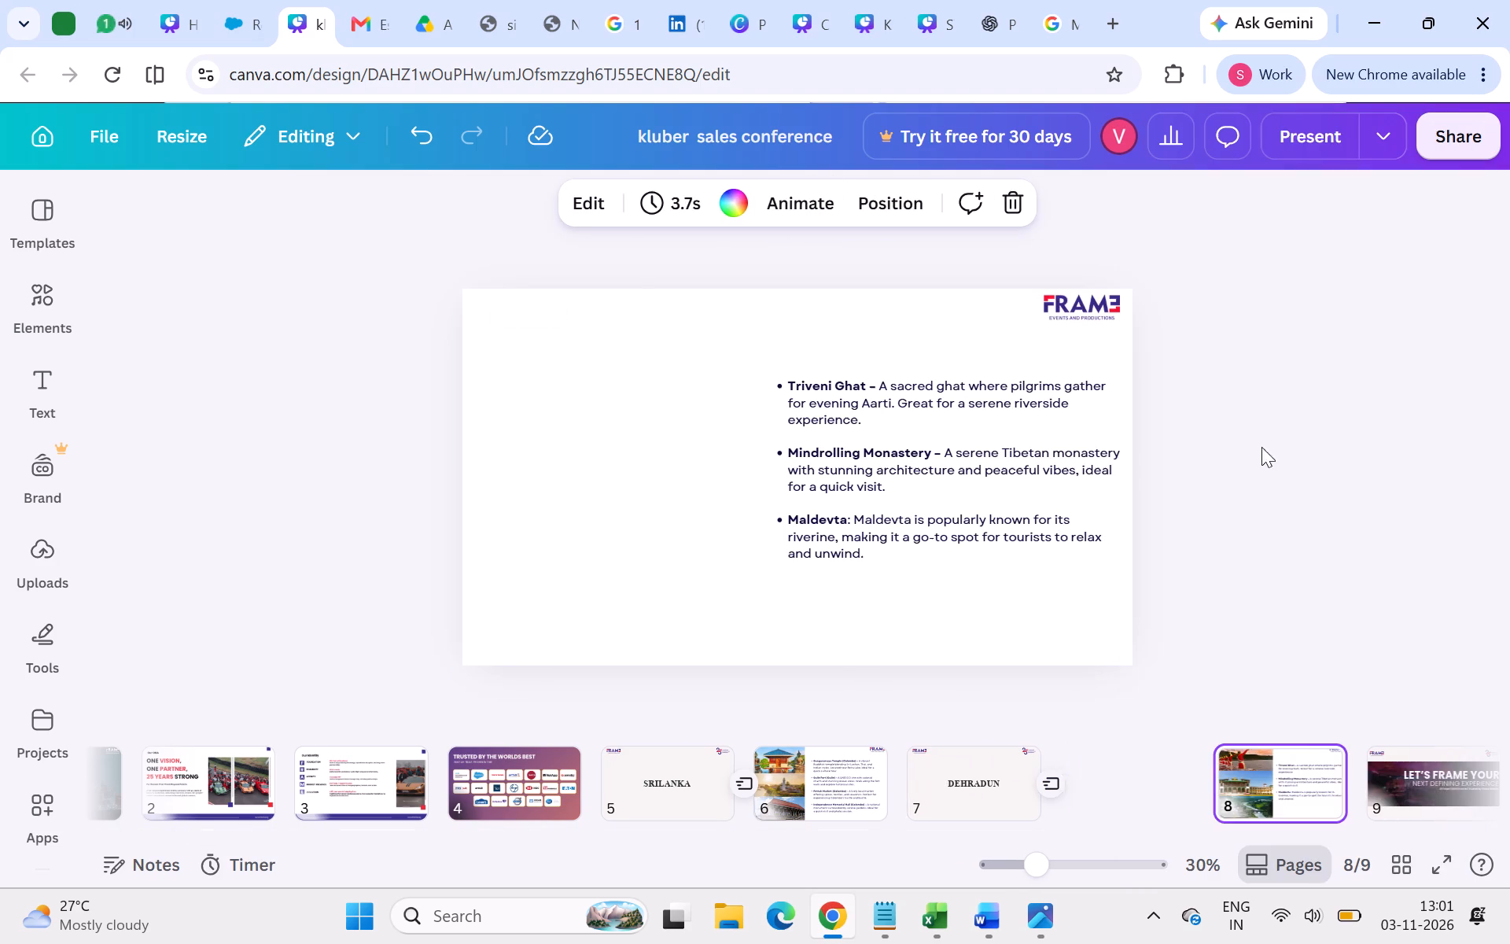
# Move the attractions text block on the Sri Lanka sightseeing page, page 6, slightly upward.
pyautogui.click(697, 780)
pyautogui.click(870, 787)
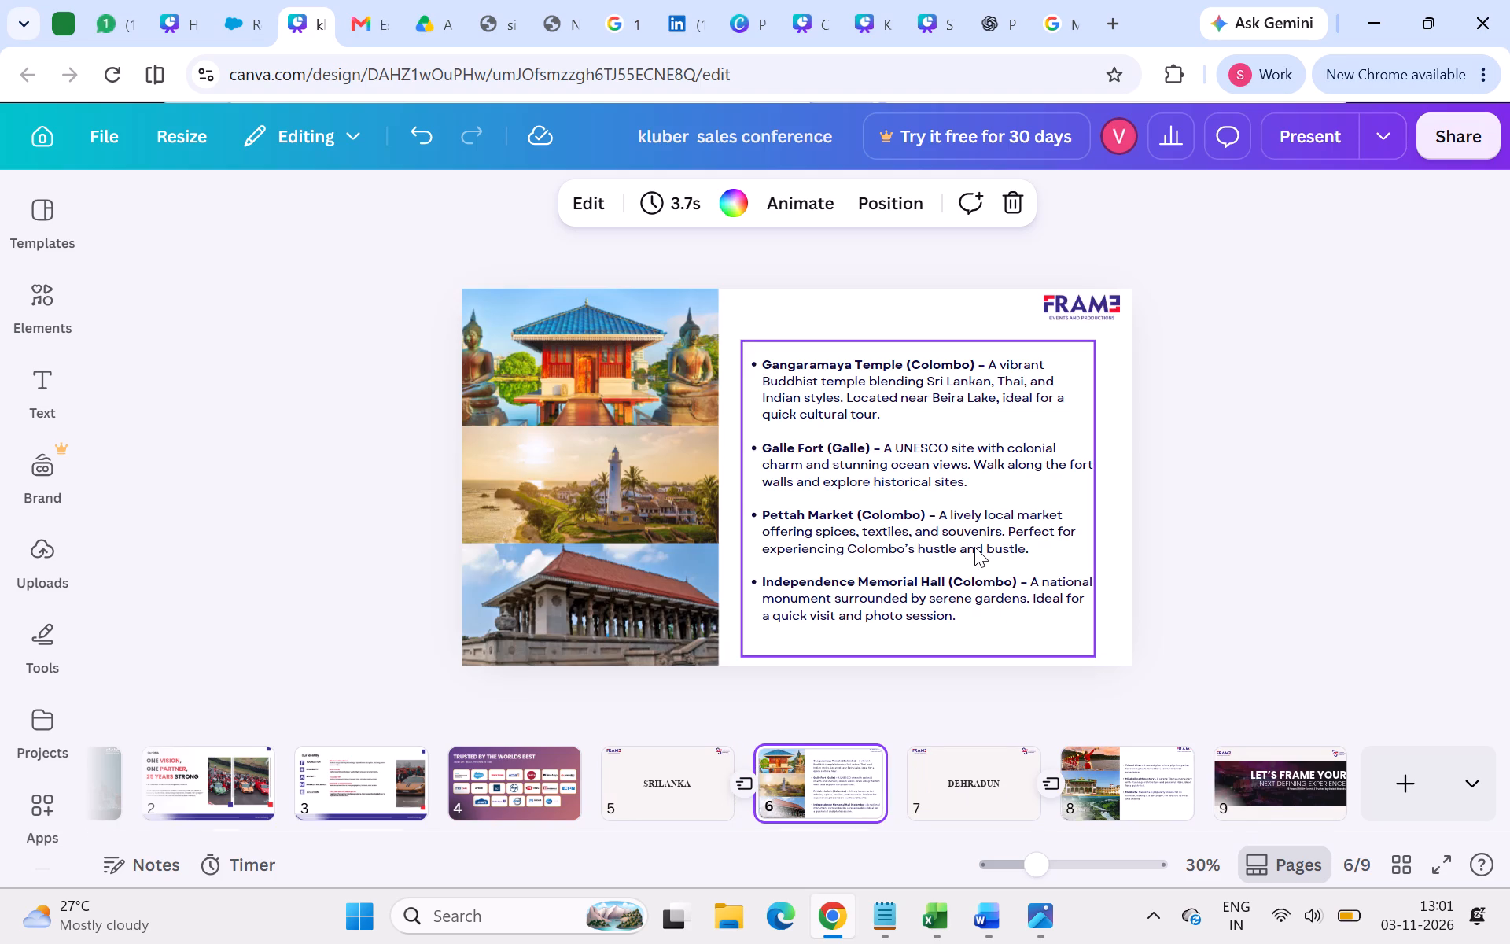
pyautogui.moveTo(974, 547); pyautogui.dragTo(978, 533)
pyautogui.click(1354, 548)
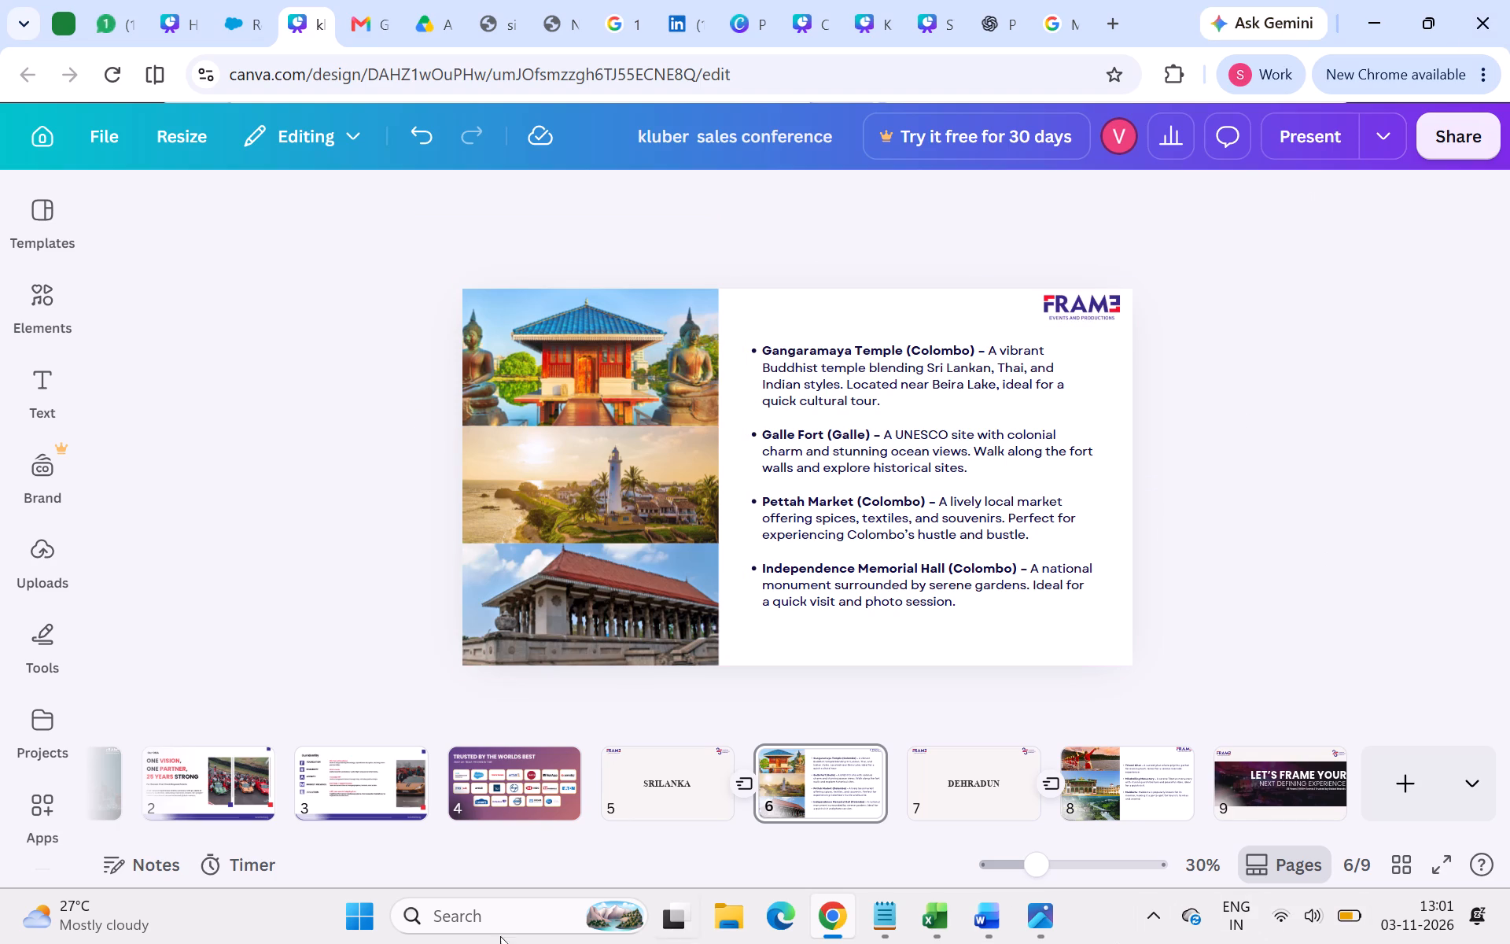
# Review the Sri Lanka and Dehradun title and sightseeing pages, pages 5 to 8, in order.
pyautogui.click(653, 809)
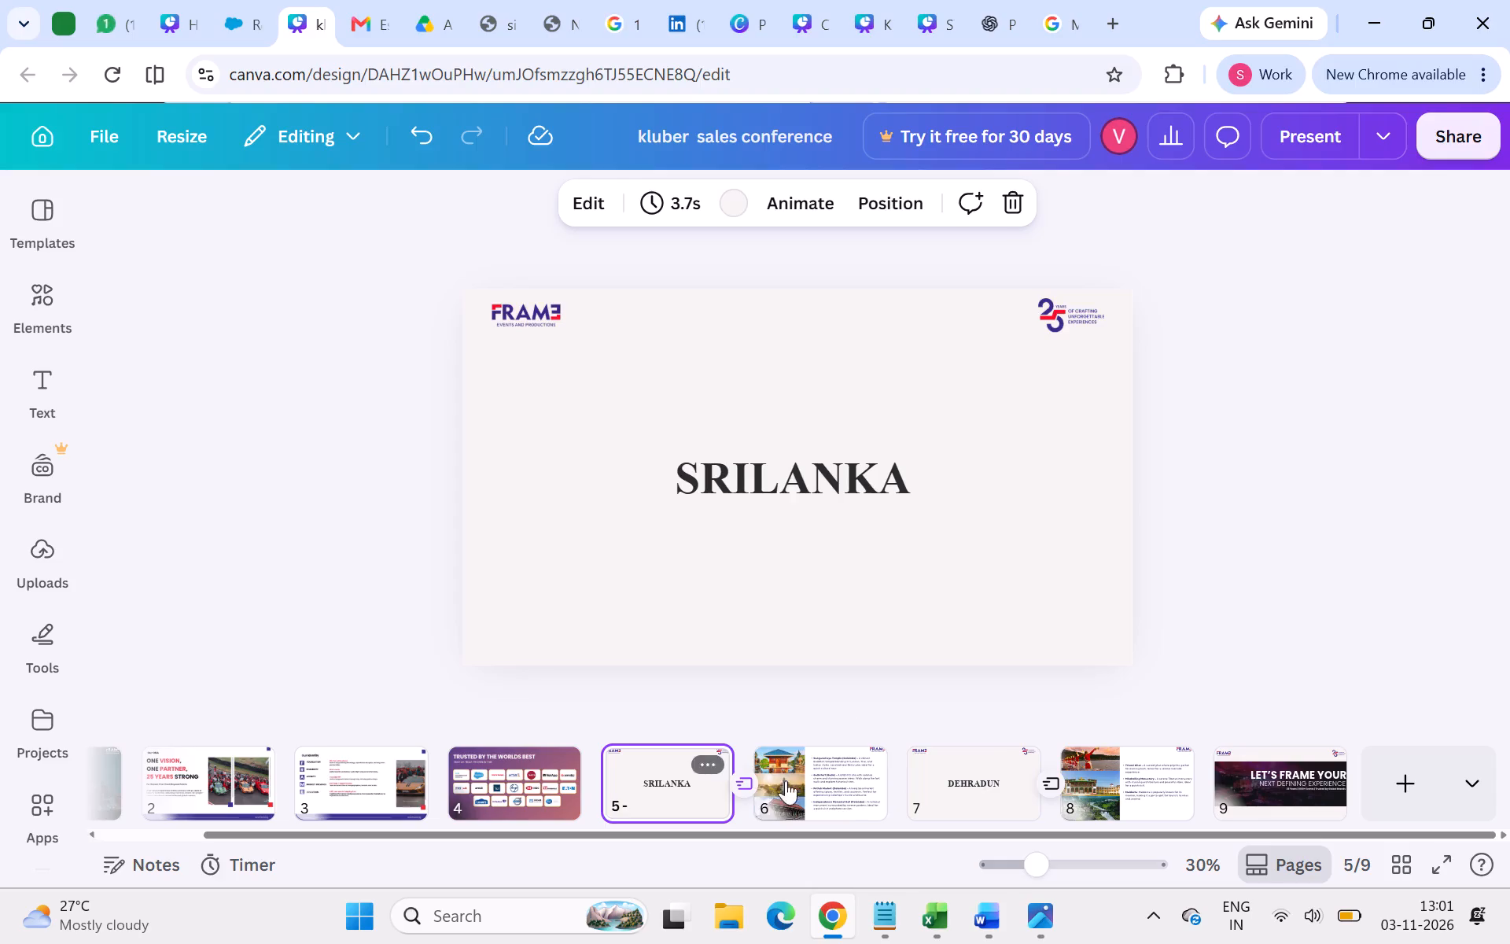
pyautogui.click(778, 777)
pyautogui.click(973, 783)
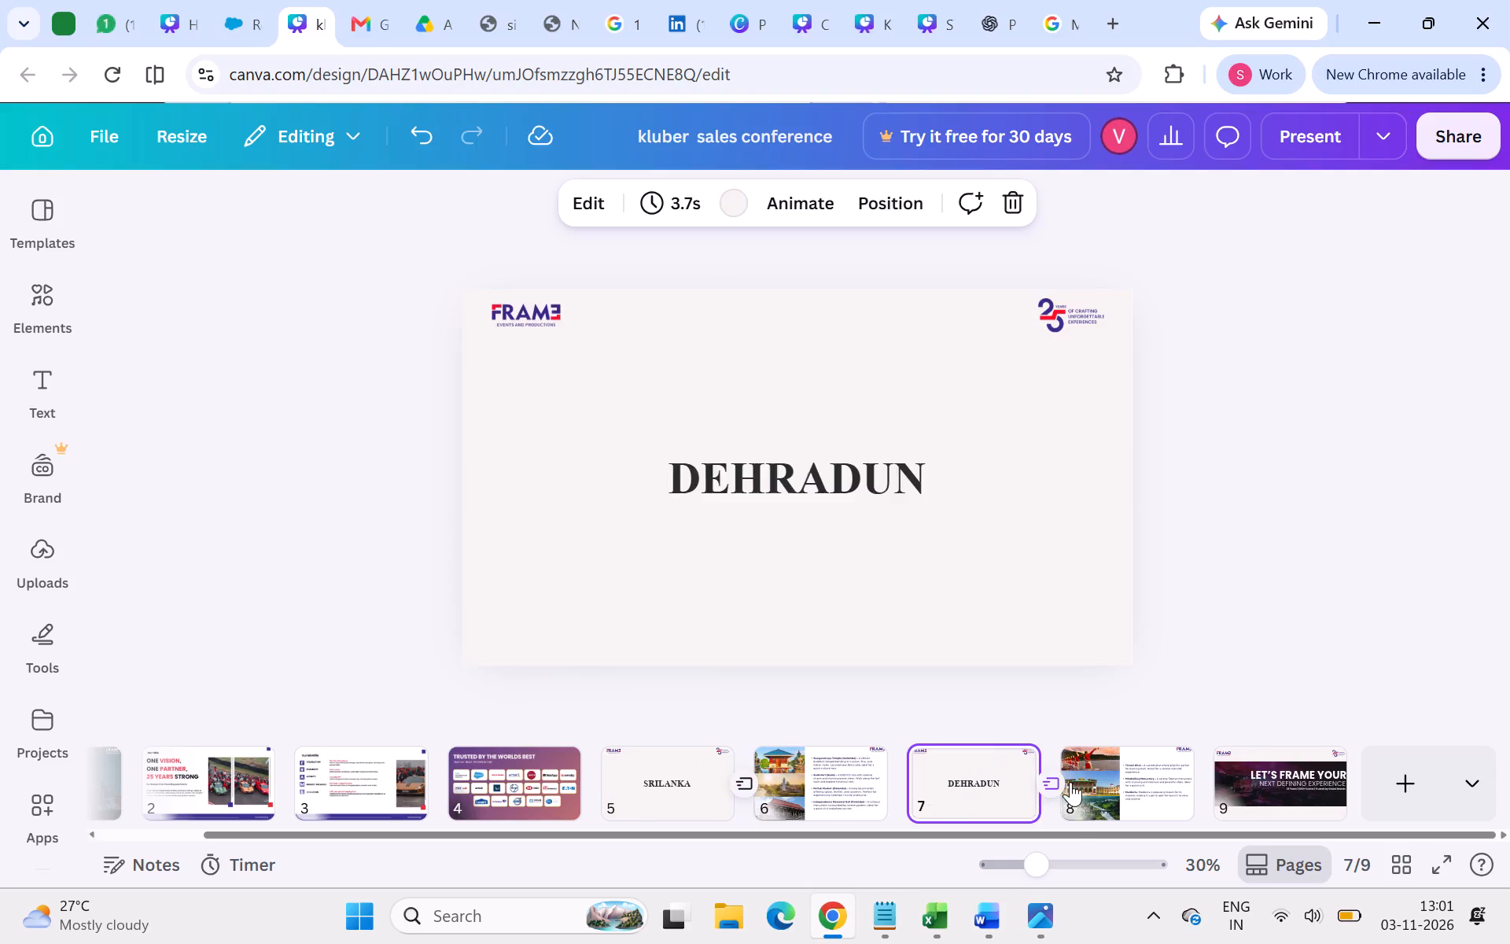
pyautogui.click(1070, 782)
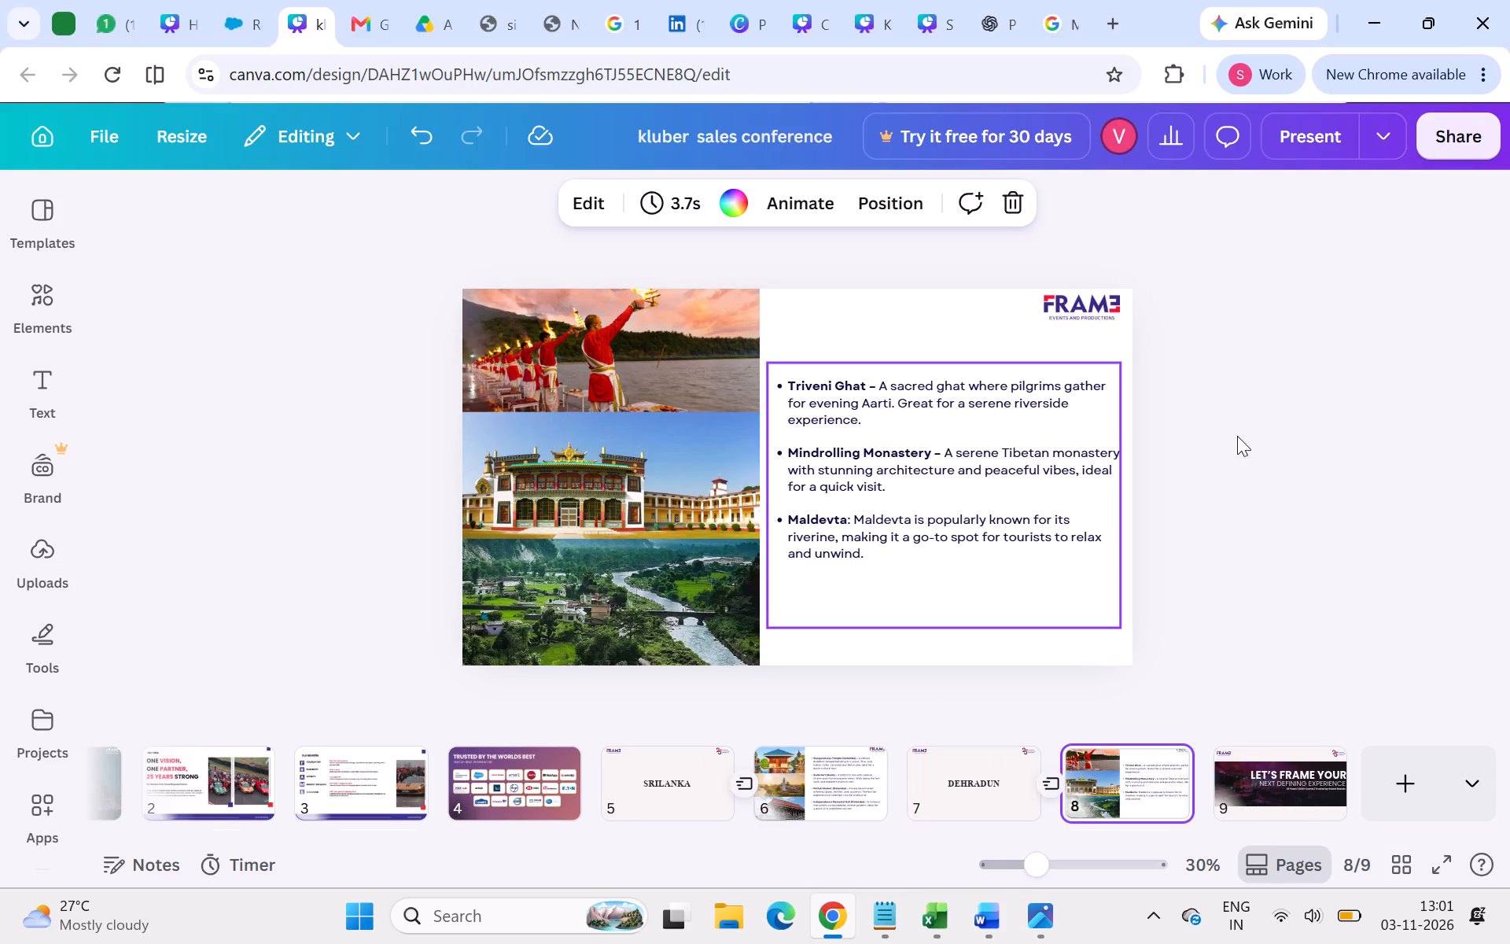
# Search Google in a new browser tab for "tourist attractions in sri lanka colombo".
pyautogui.click(1127, 15)
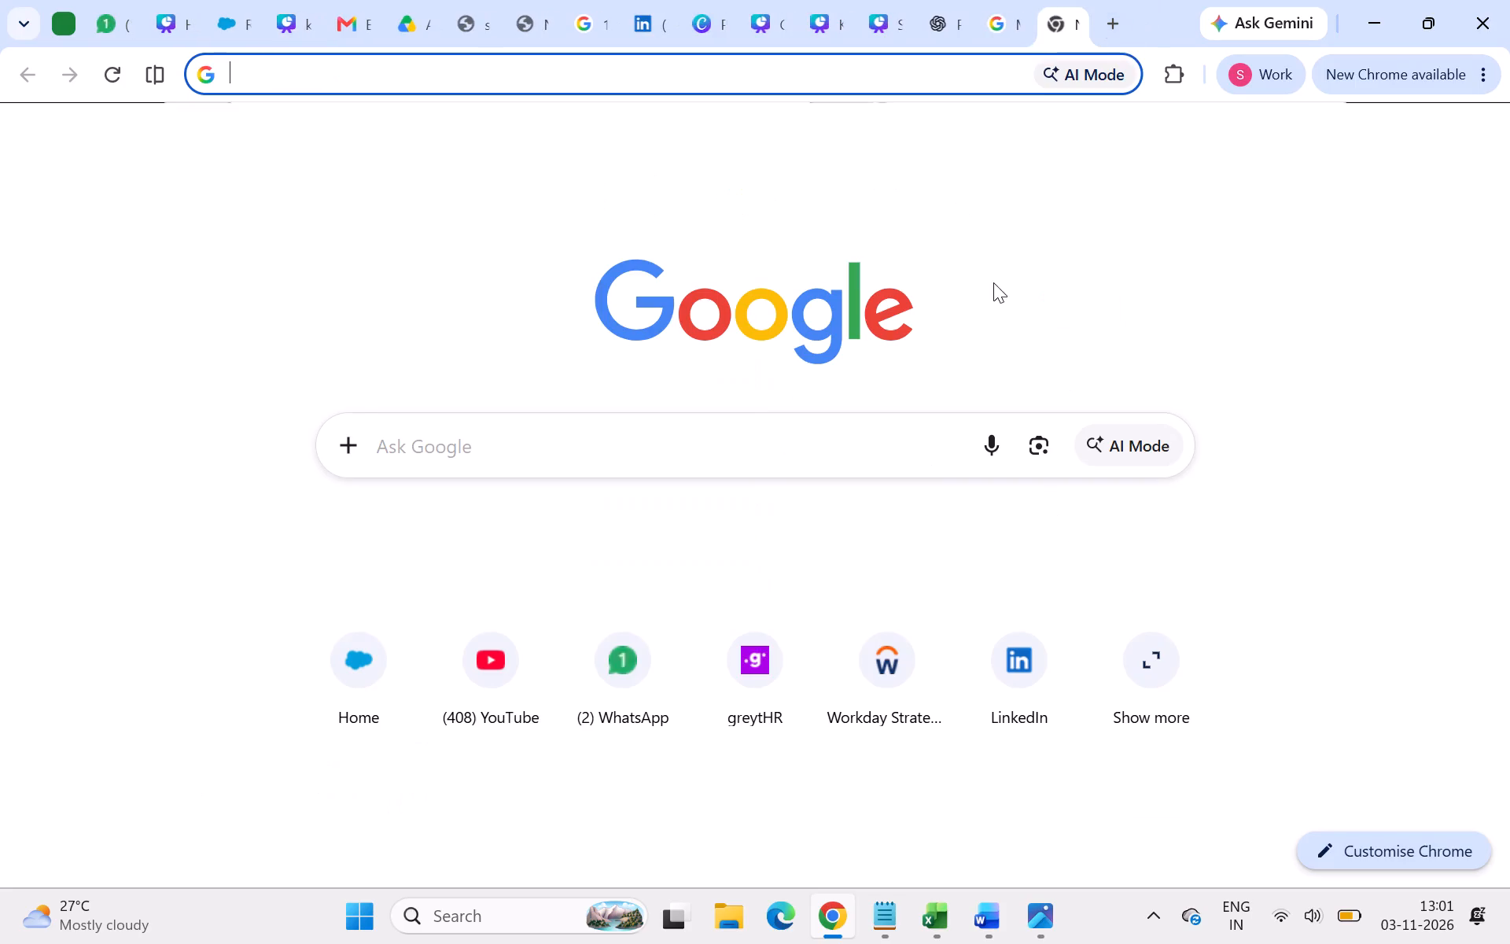
pyautogui.click(706, 466)
pyautogui.write('sigtseeing places in srilanka')
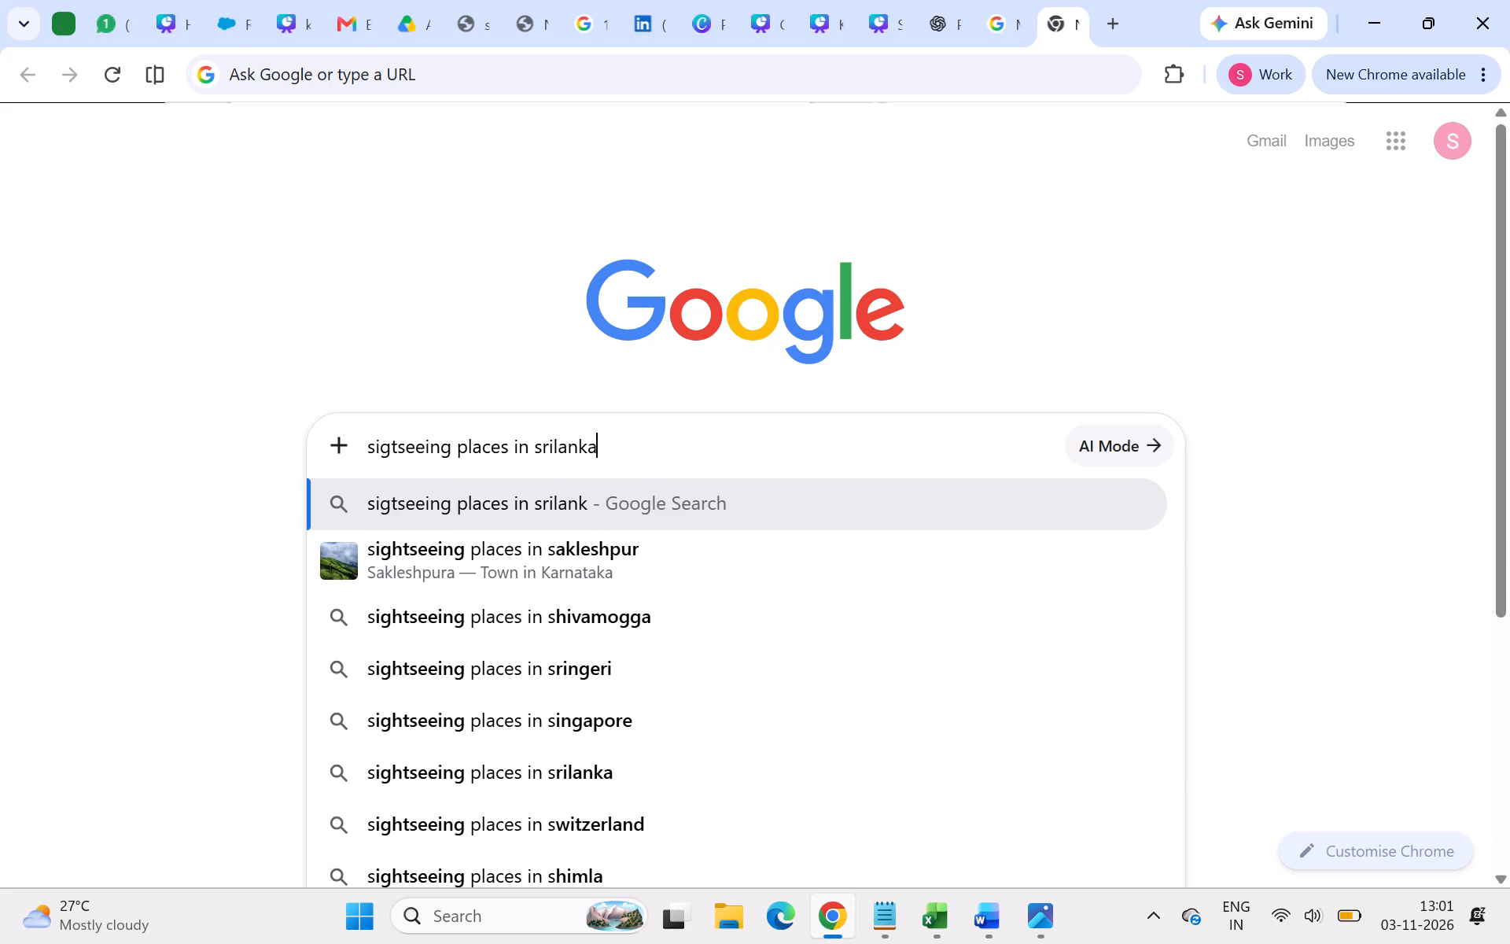
pyautogui.press('space')
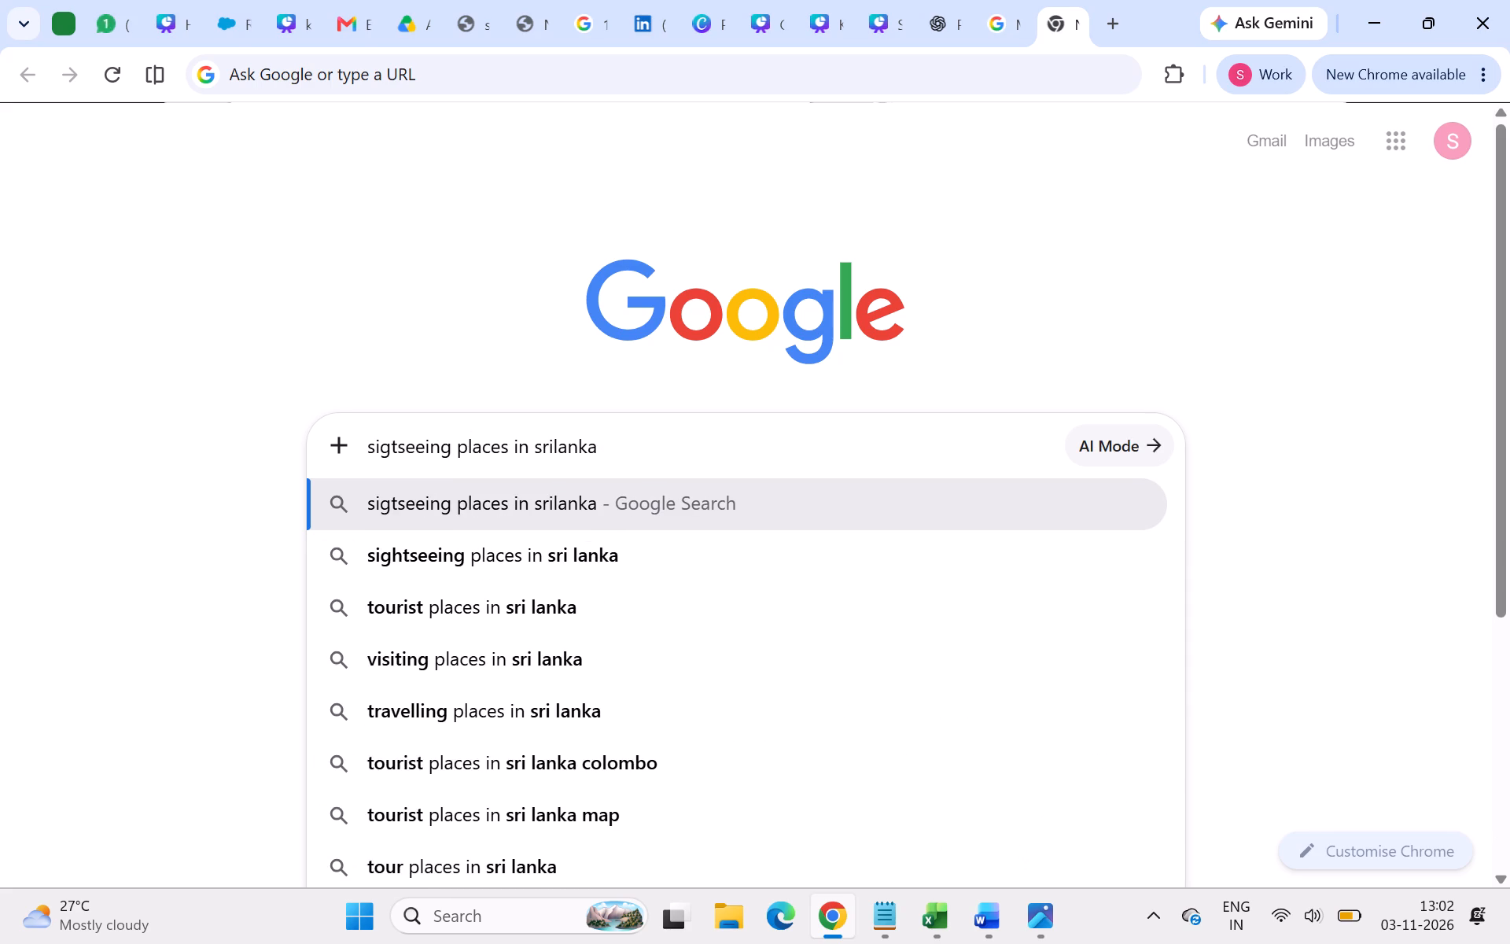
pyautogui.press('BackSpace')
pyautogui.write(', columbo')
pyautogui.press('space')
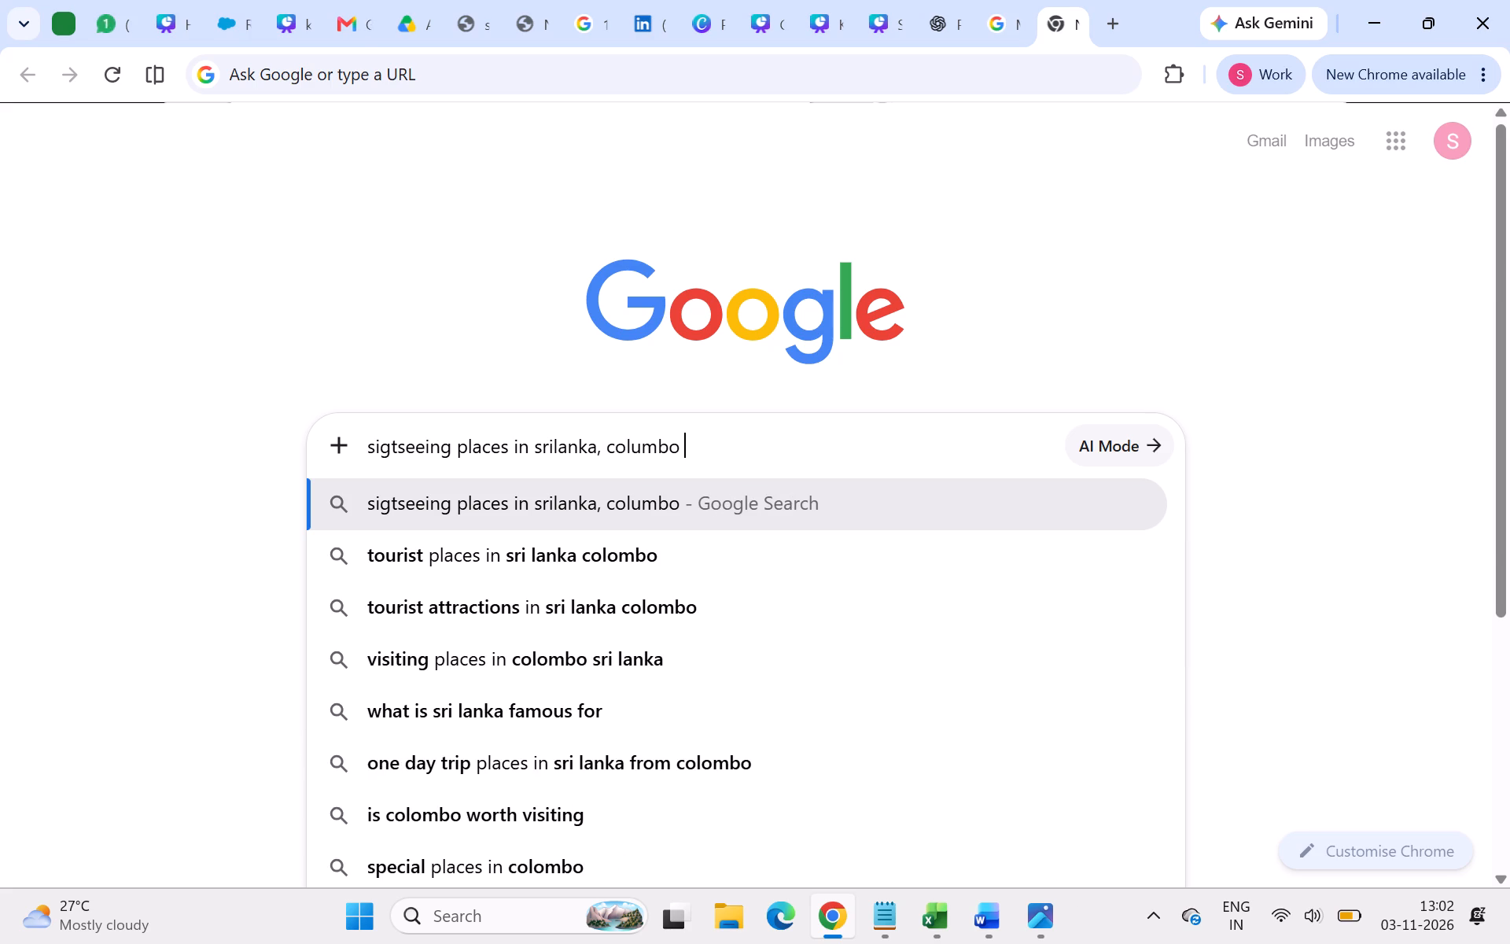
pyautogui.click(599, 618)
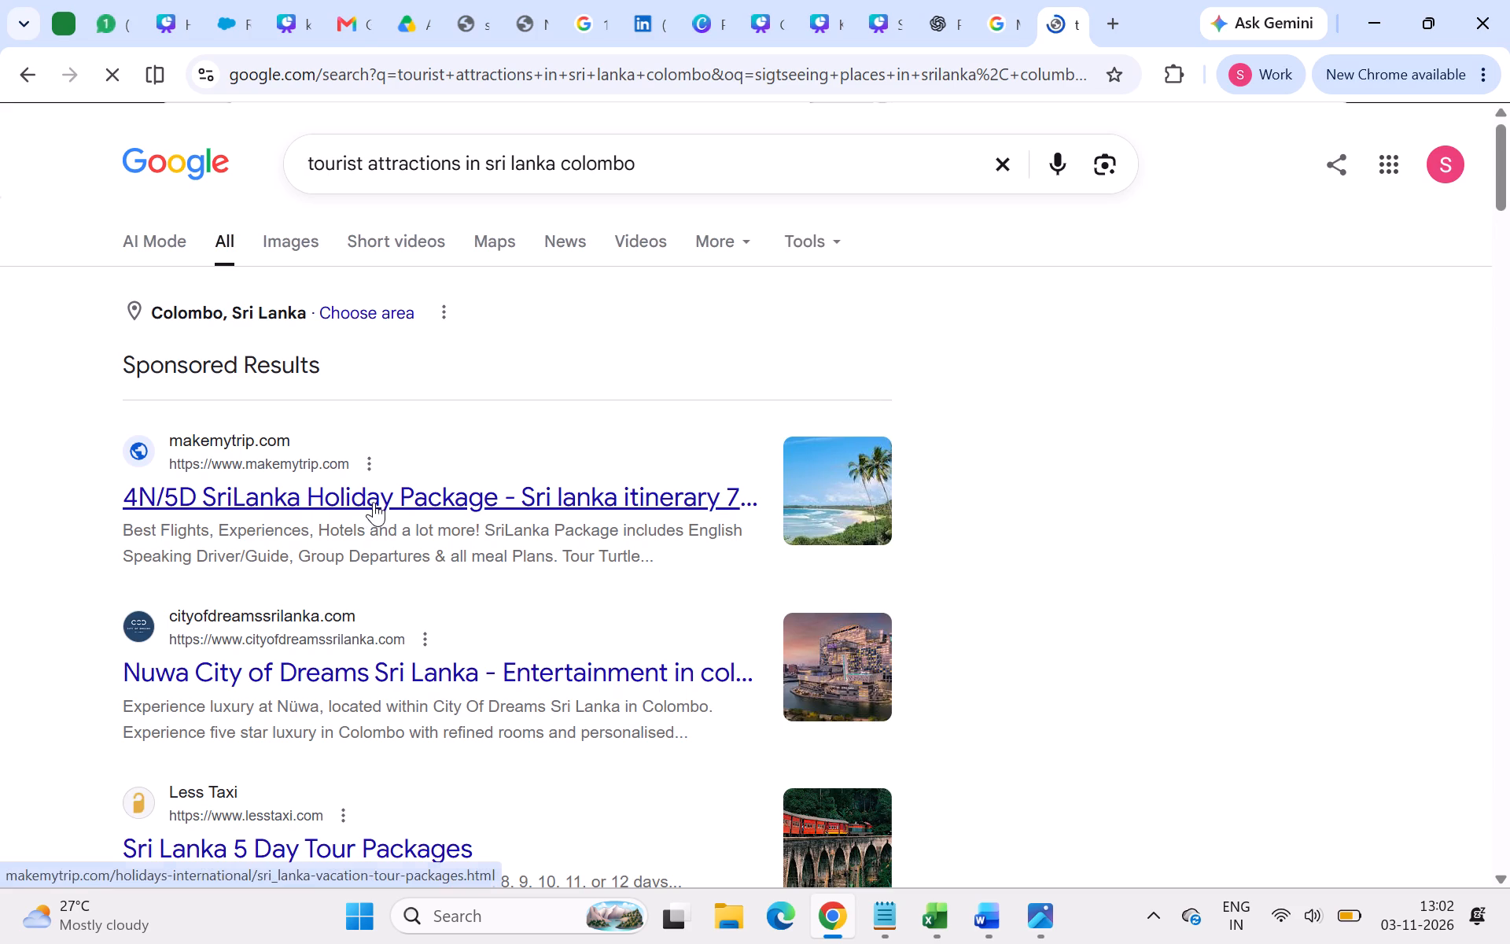
# Examine the places covered by MakeMyTrip's Sri Lanka tour packages, dismissing the quote form.
pyautogui.click(376, 495)
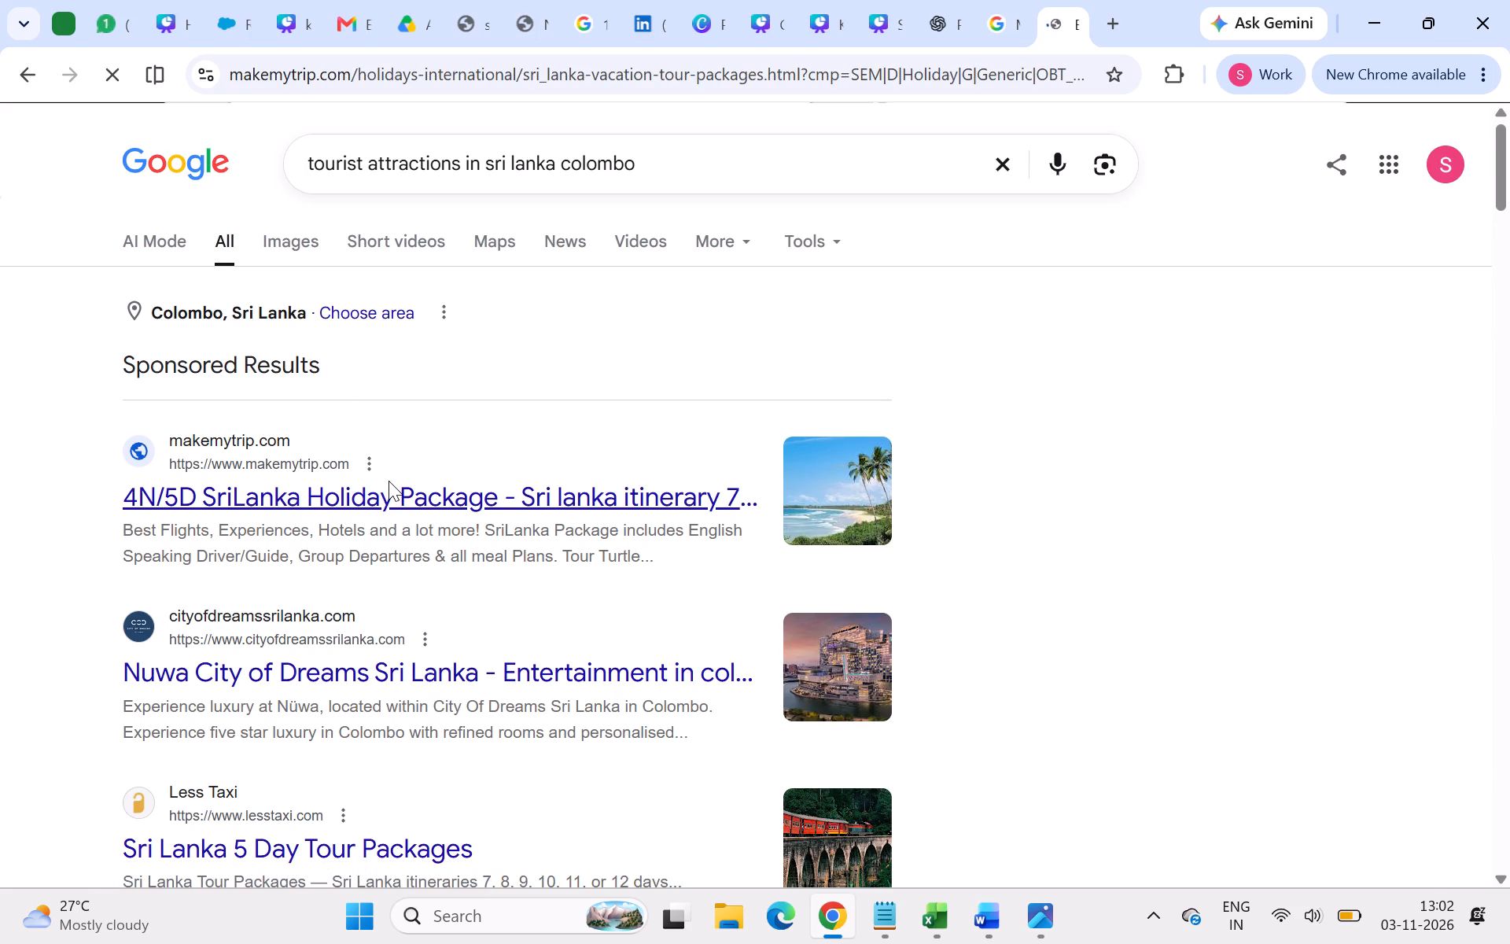
pyautogui.scroll(-4, 587, 588)
pyautogui.scroll(3, 590, 588)
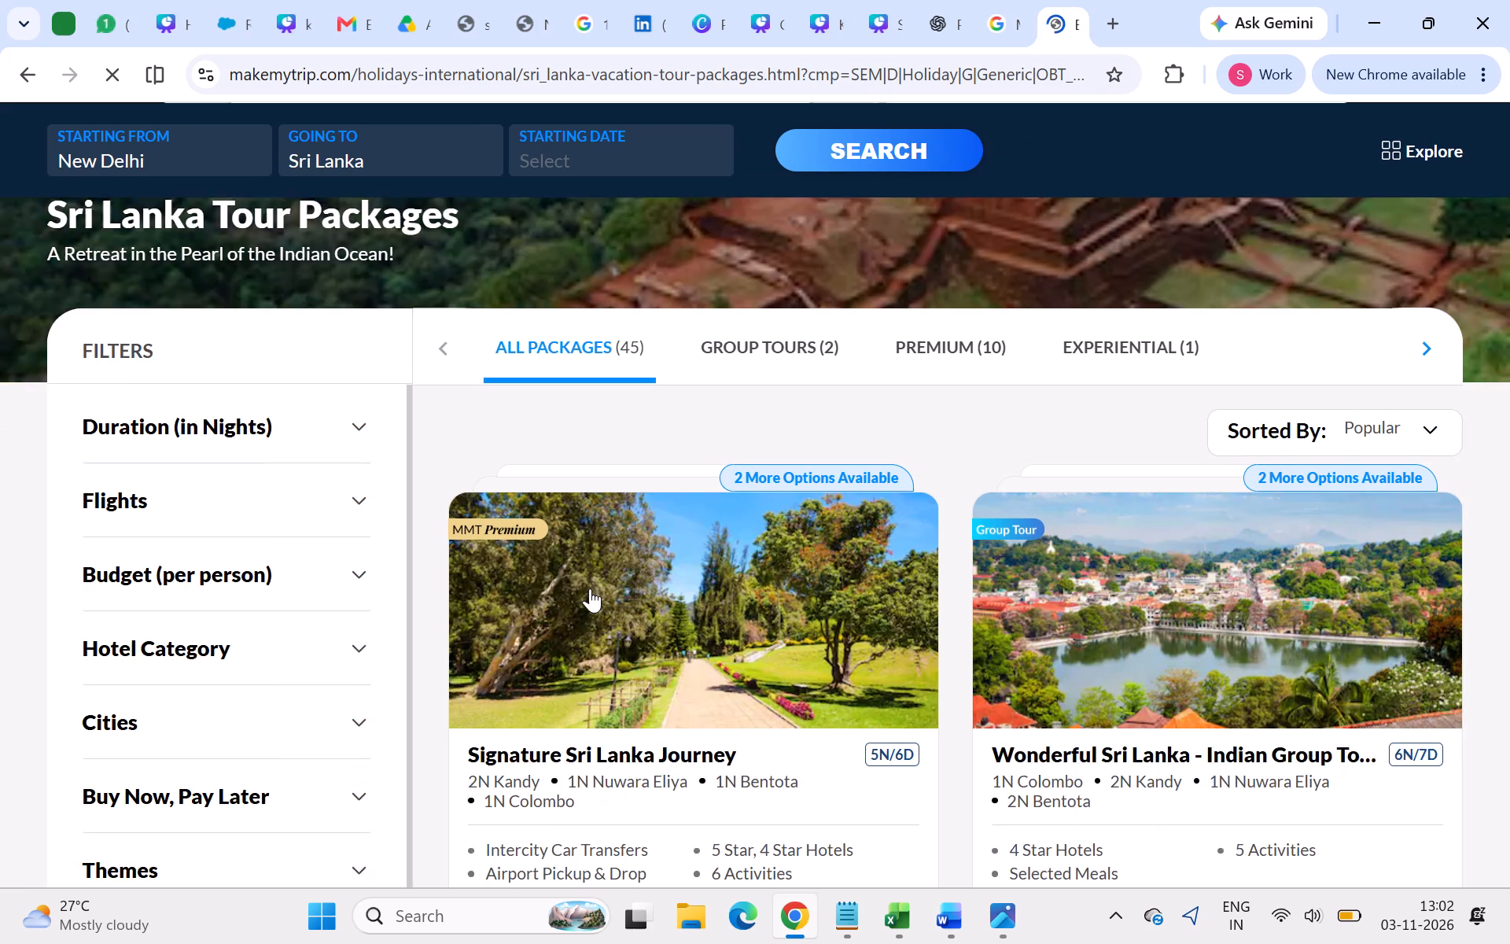
pyautogui.scroll(-1, 590, 588)
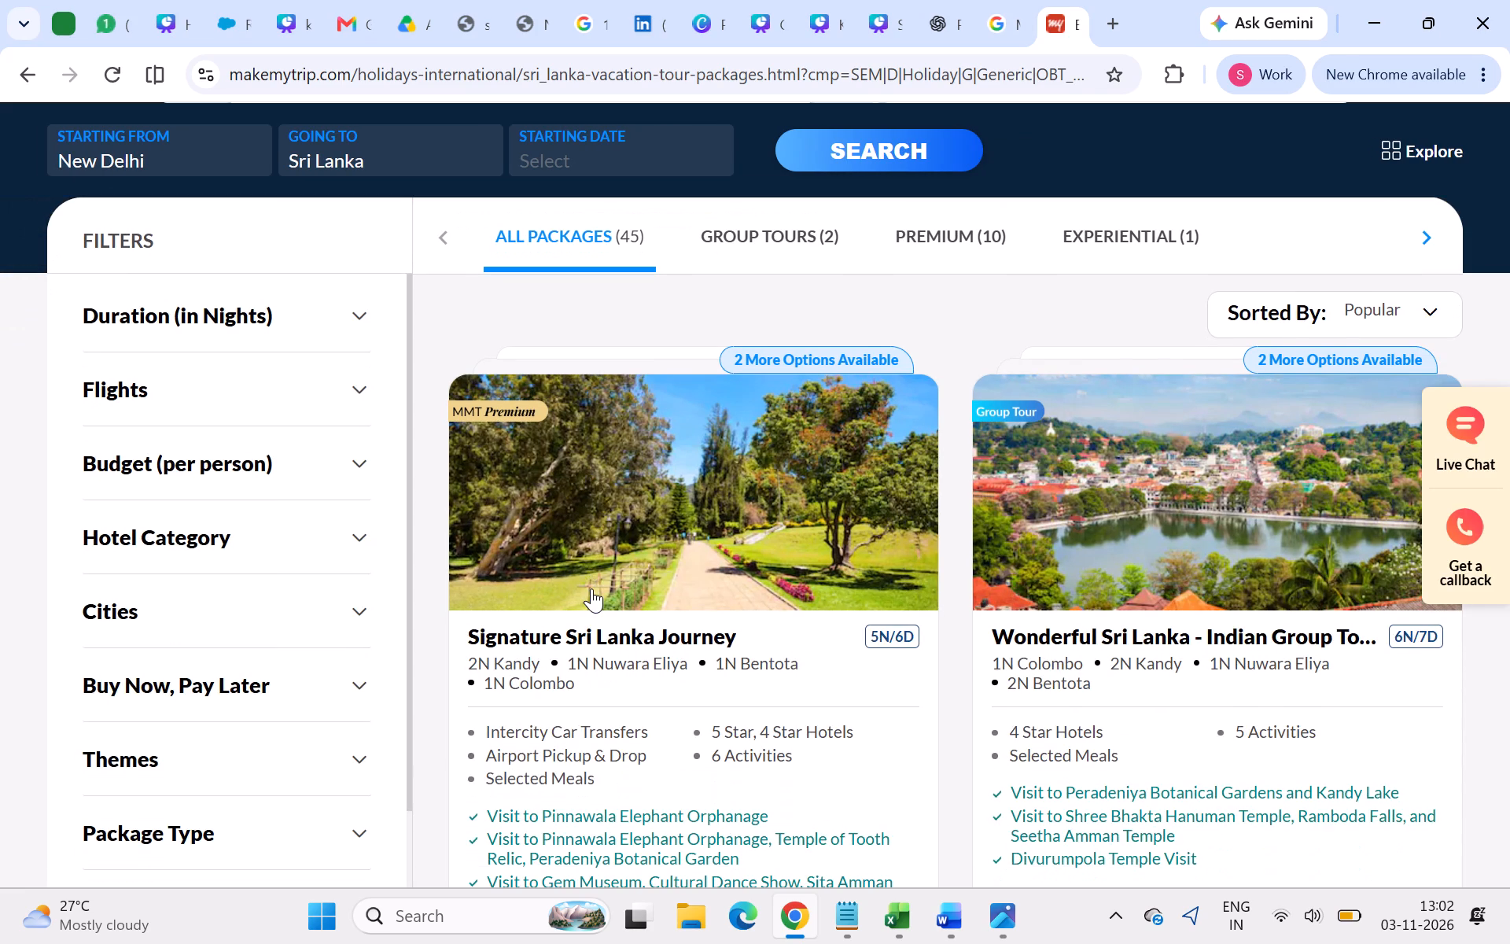
pyautogui.scroll(-8, 591, 588)
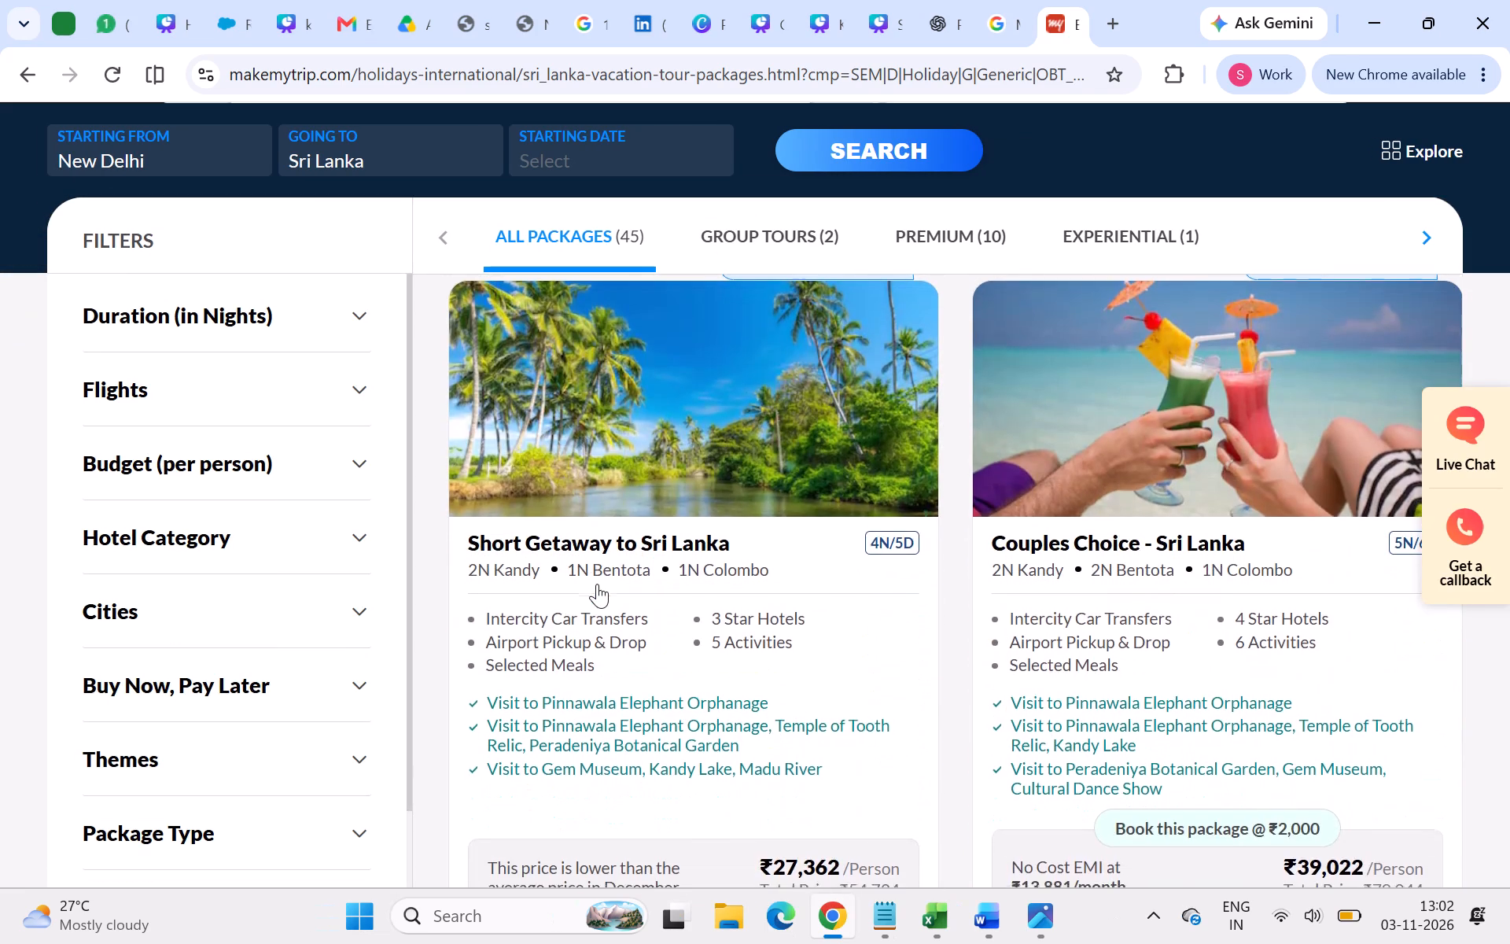
pyautogui.scroll(-10, 597, 584)
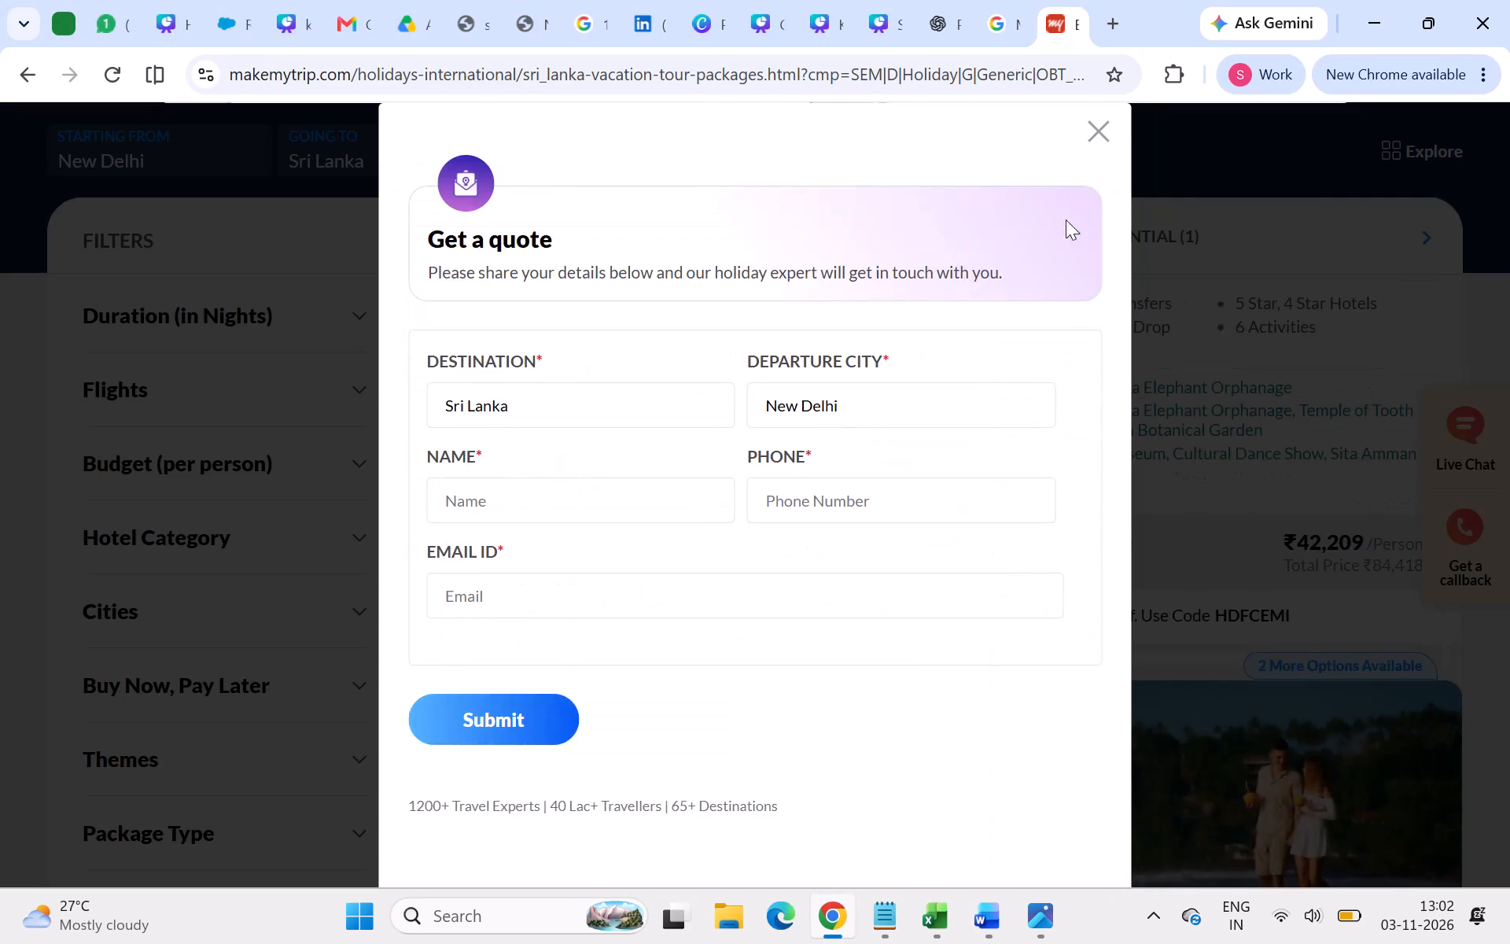
pyautogui.click(1085, 138)
pyautogui.click(1107, 148)
pyautogui.click(1105, 141)
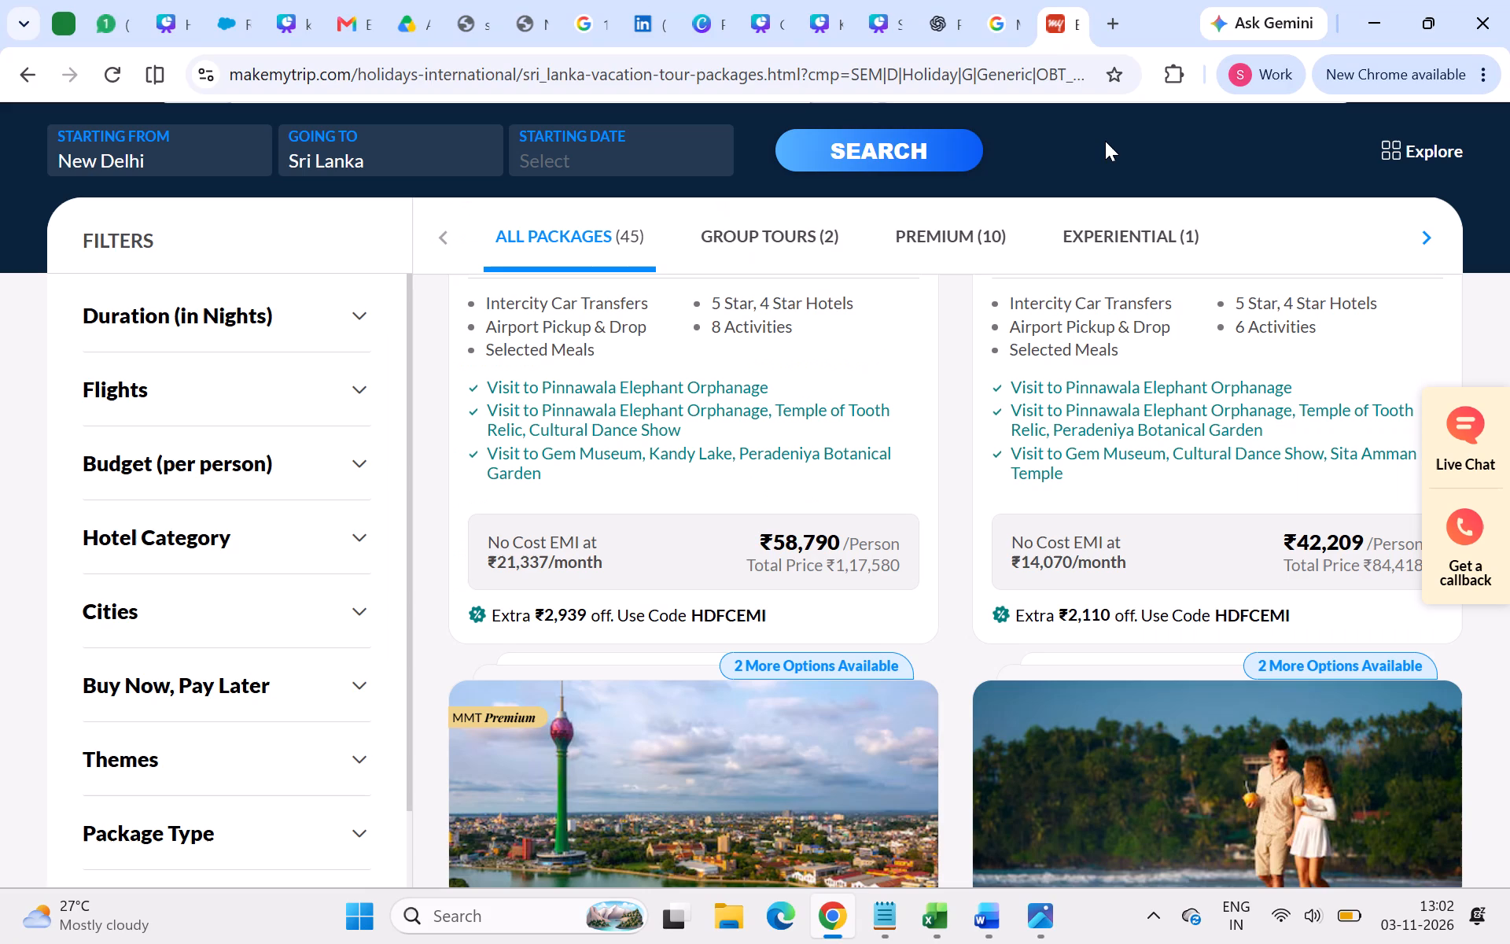
pyautogui.scroll(-5, 887, 615)
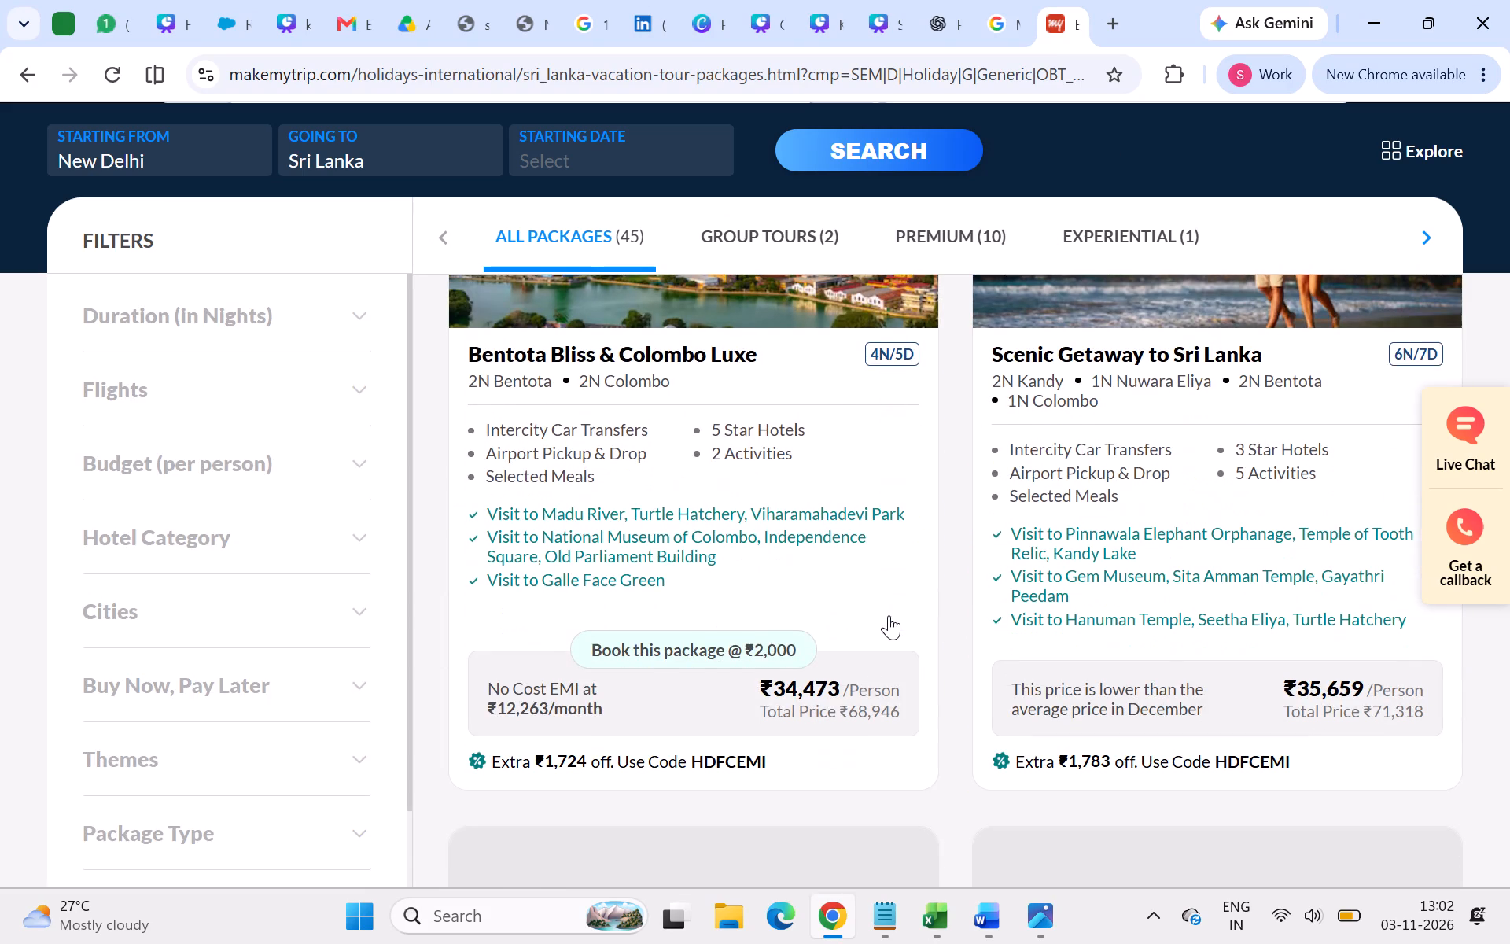
pyautogui.scroll(-8, 889, 615)
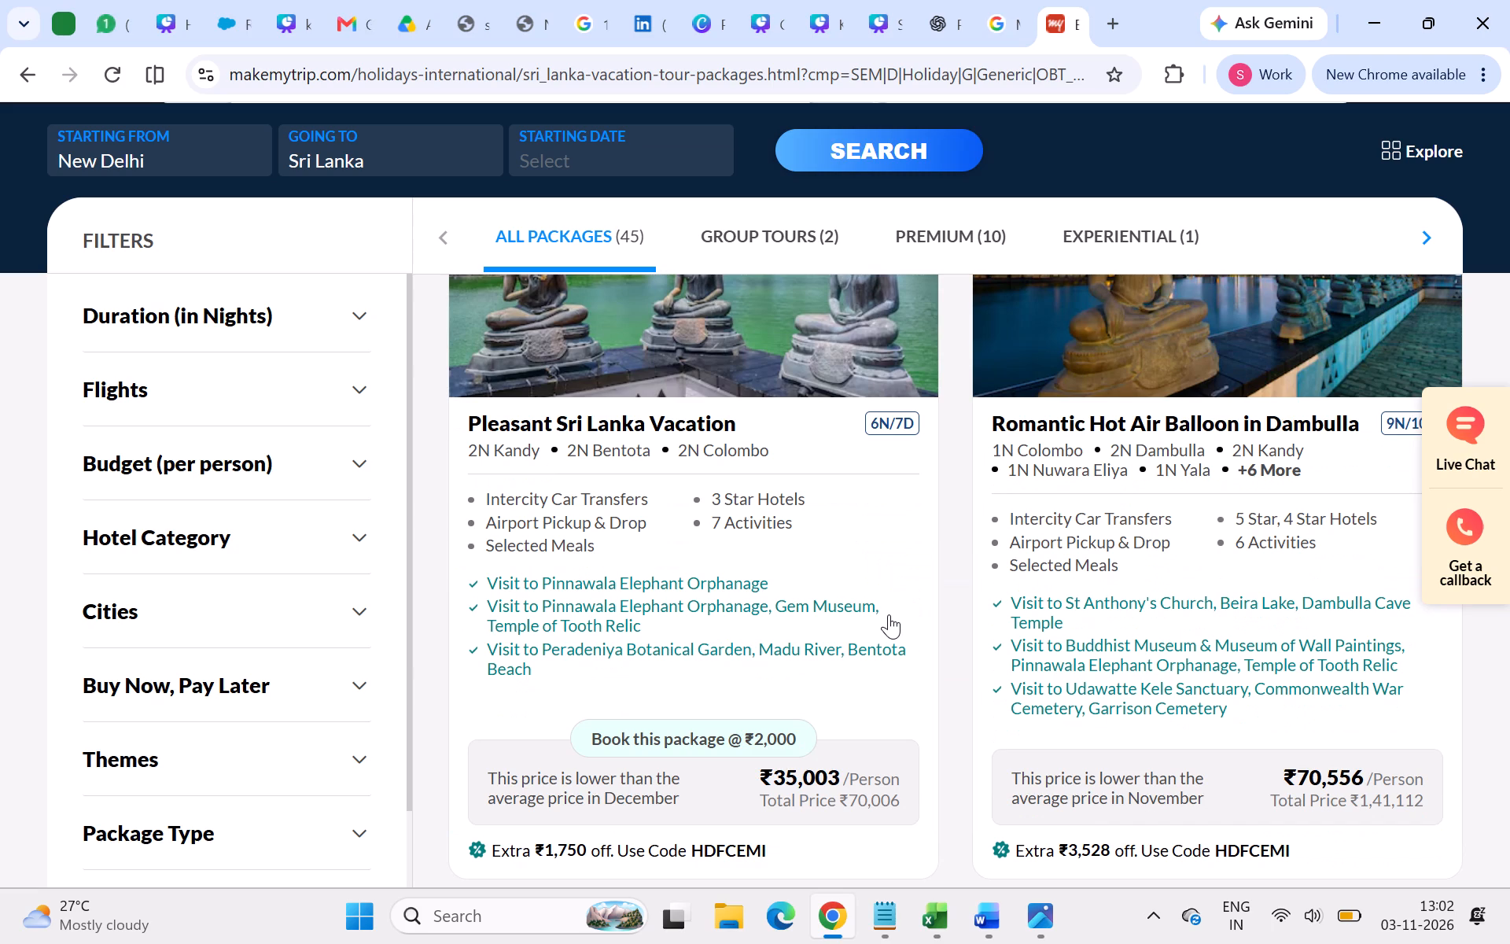
pyautogui.scroll(-6, 889, 615)
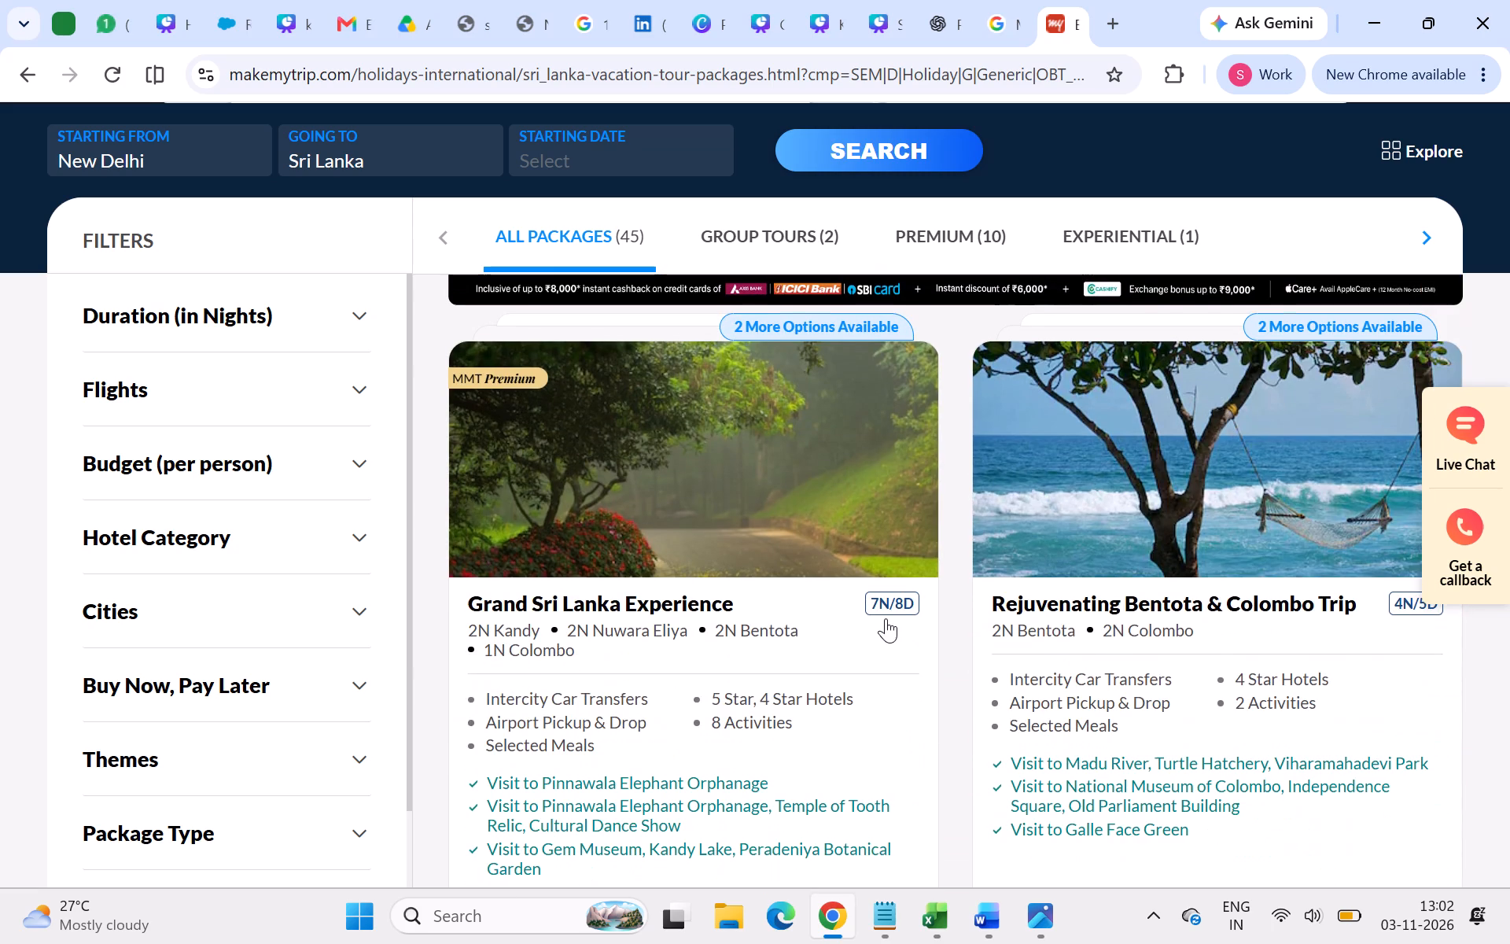
pyautogui.scroll(-5, 886, 618)
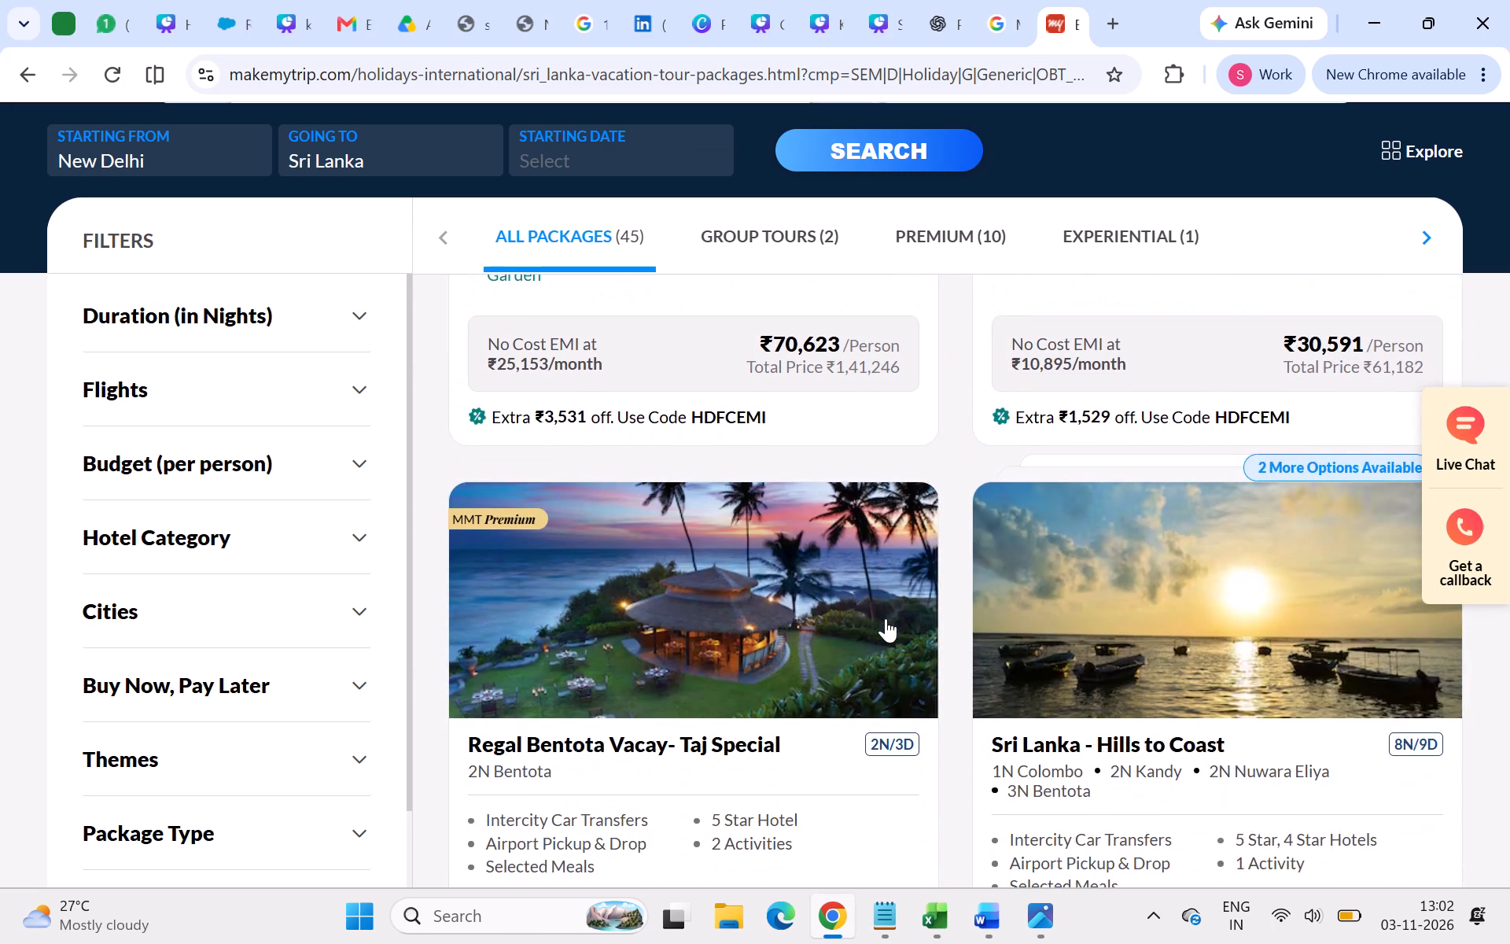
pyautogui.scroll(-8, 886, 618)
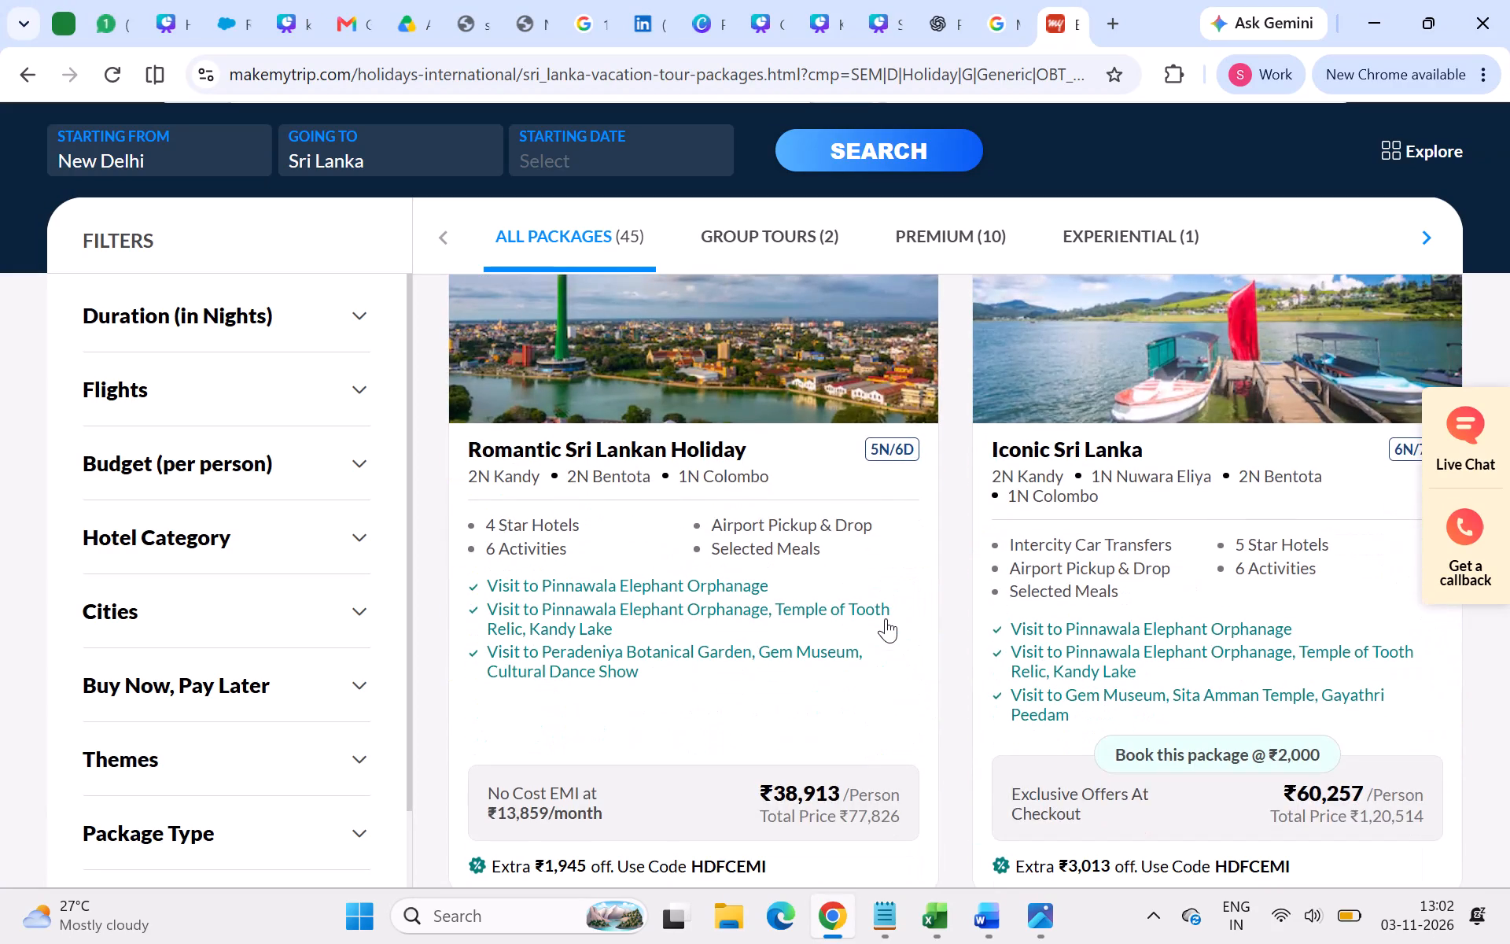
pyautogui.scroll(-5, 886, 618)
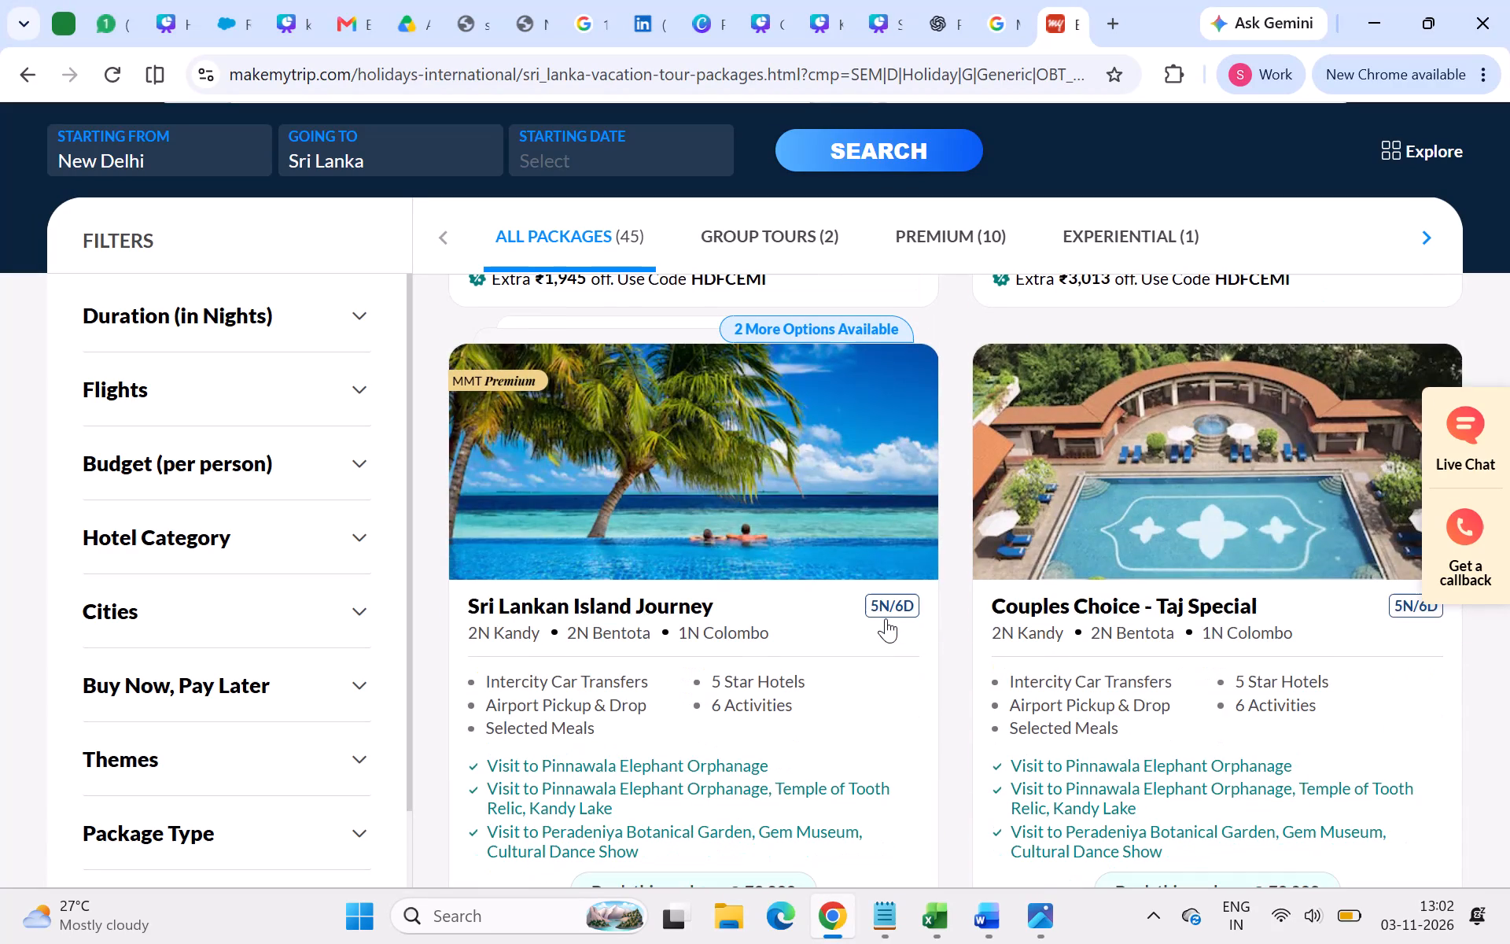
pyautogui.scroll(-7, 886, 618)
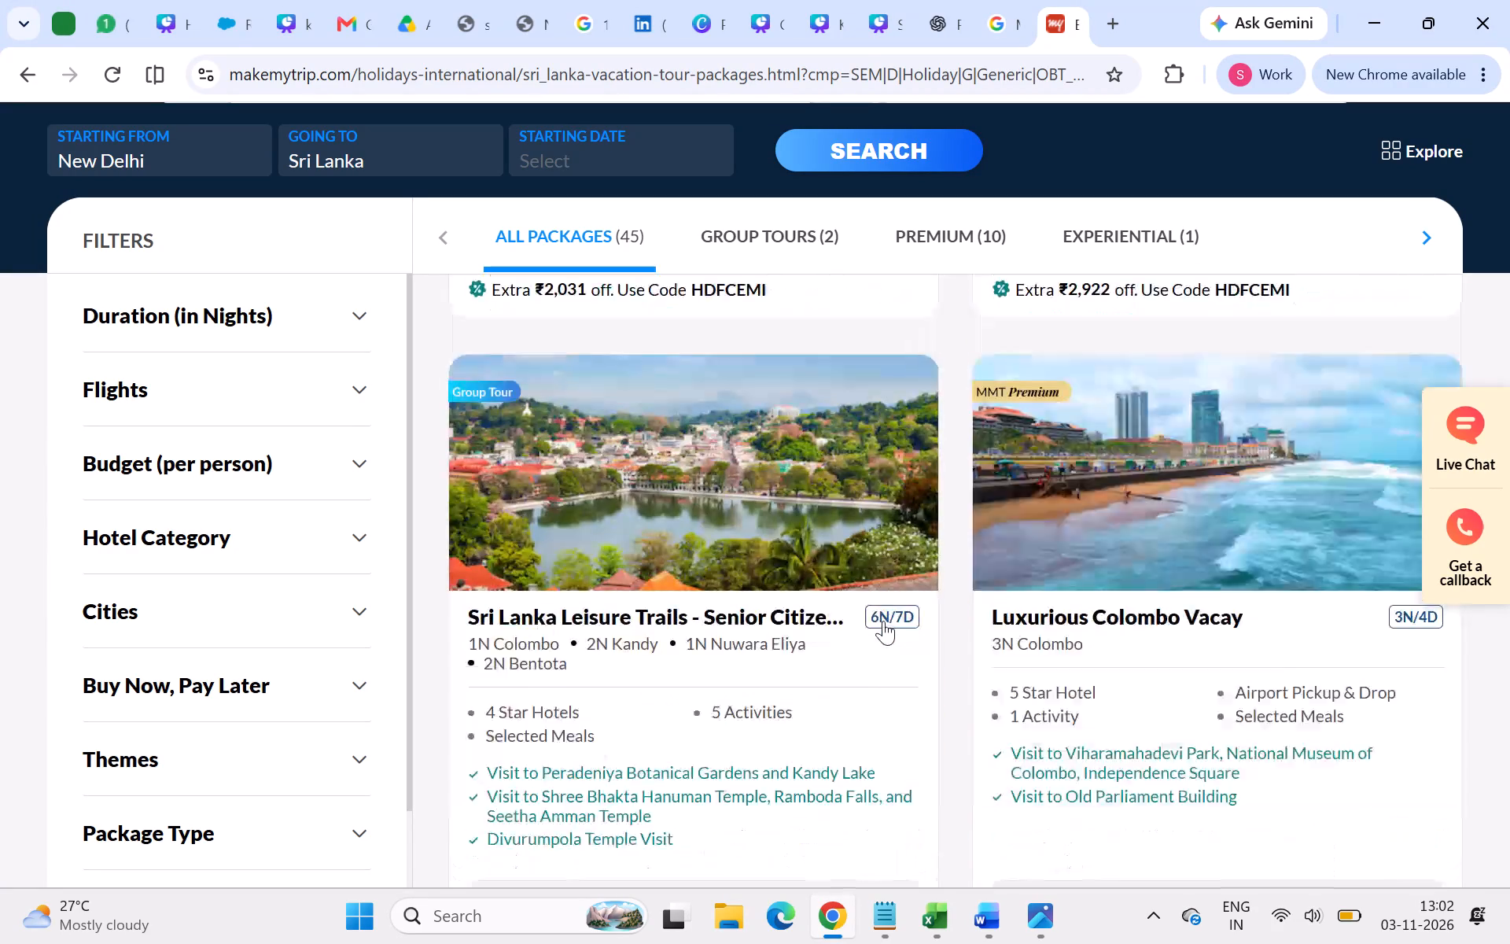
pyautogui.scroll(-5, 881, 621)
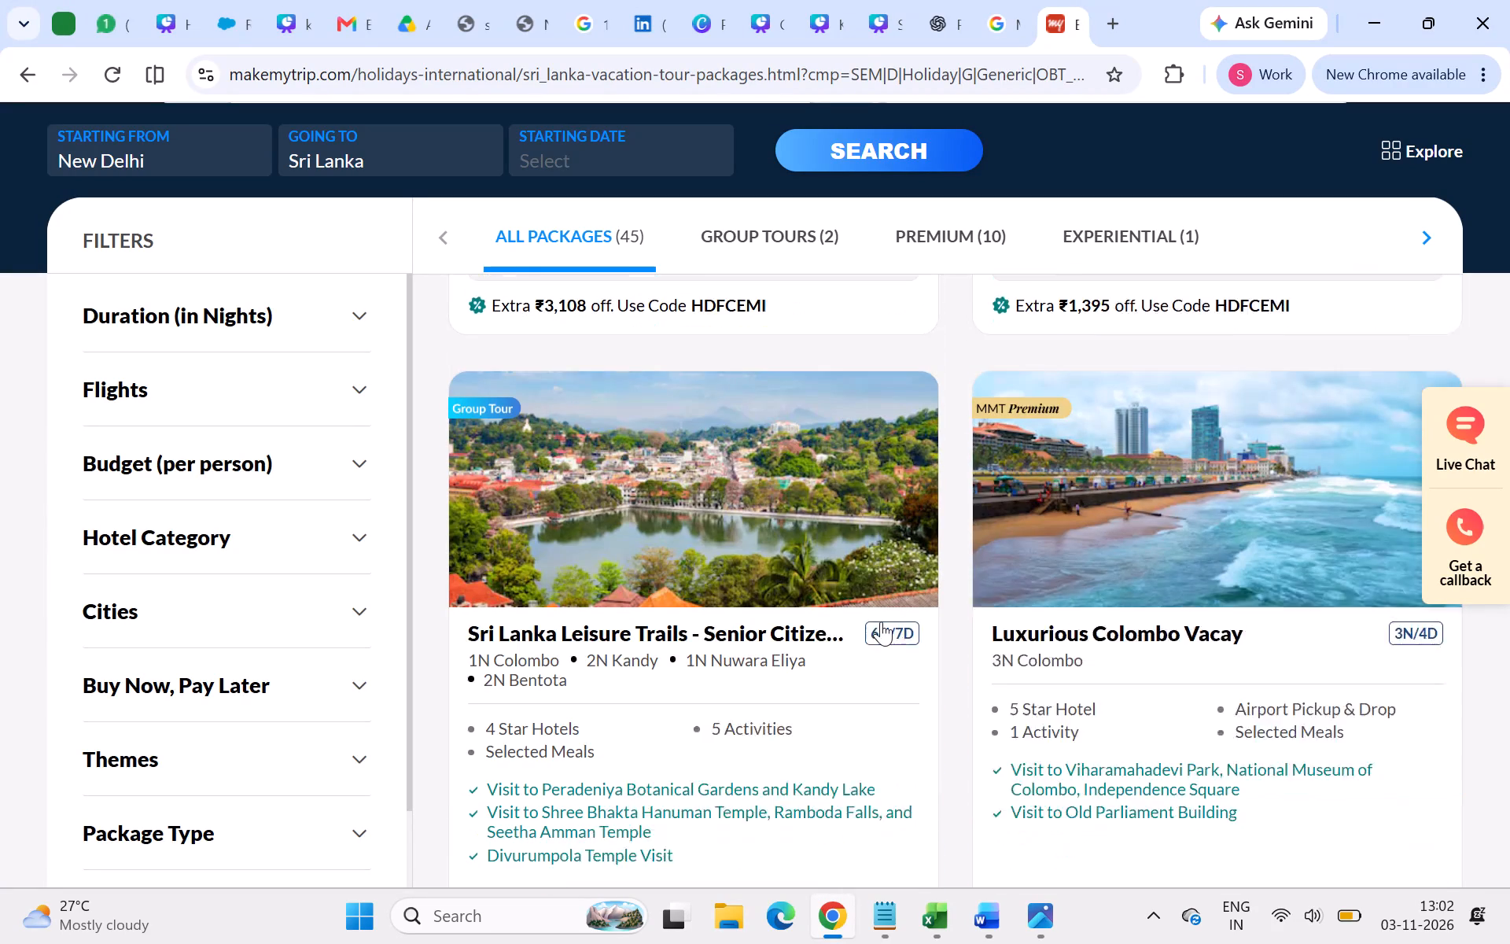
pyautogui.scroll(-8, 881, 621)
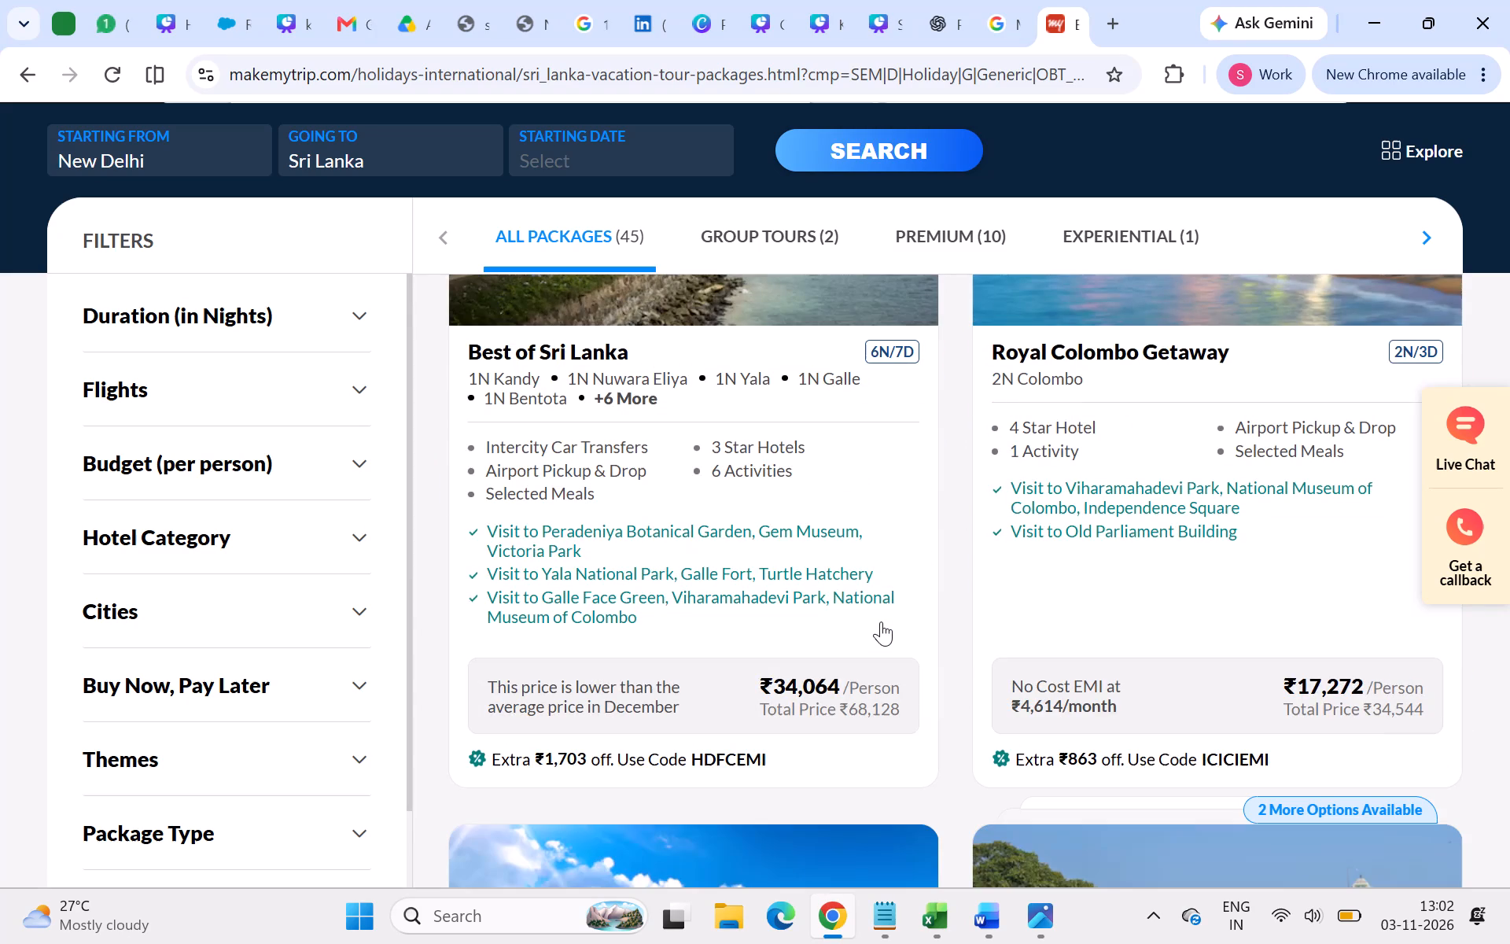
pyautogui.scroll(-8, 881, 621)
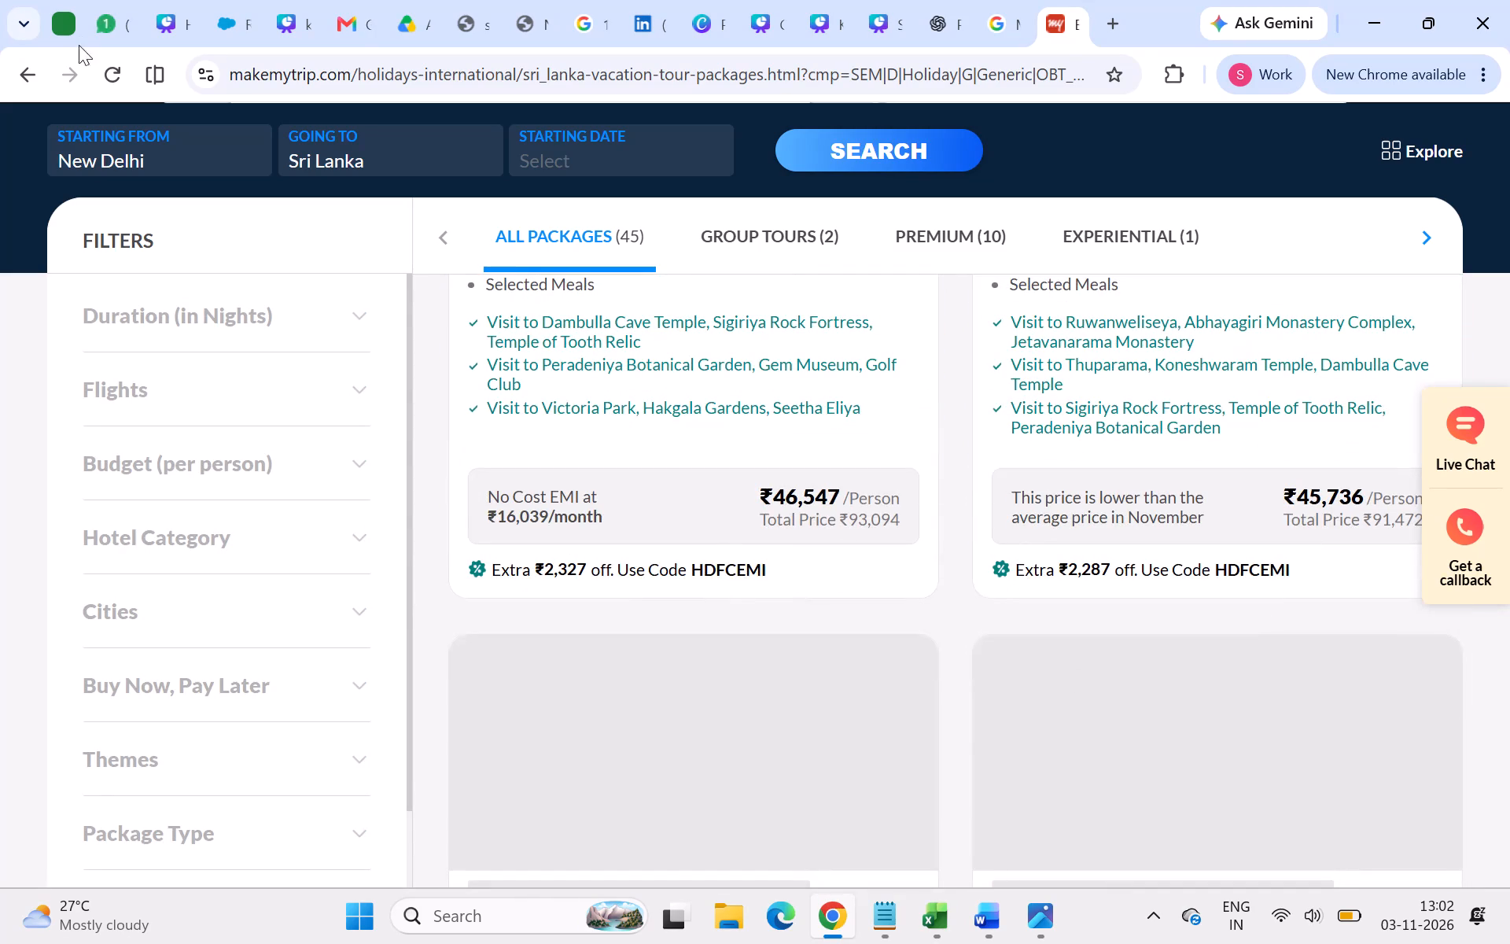
# Return to the search results and open GetYourGuide's "Top 10 Attractions In Colombo" result.
pyautogui.click(11, 84)
pyautogui.scroll(-2, 483, 493)
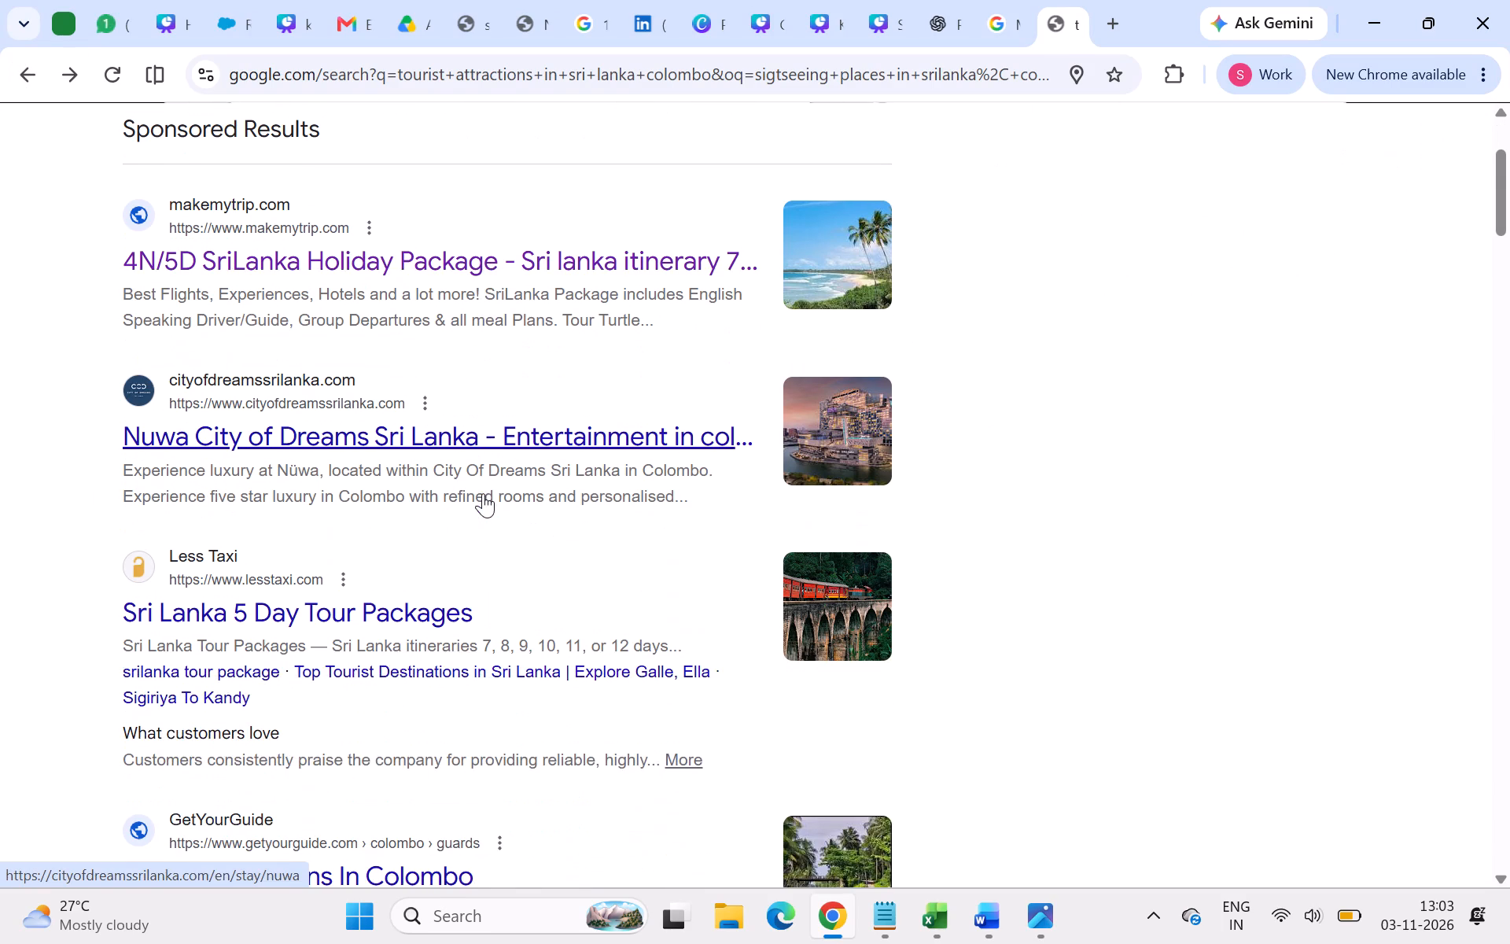
pyautogui.scroll(-5, 483, 493)
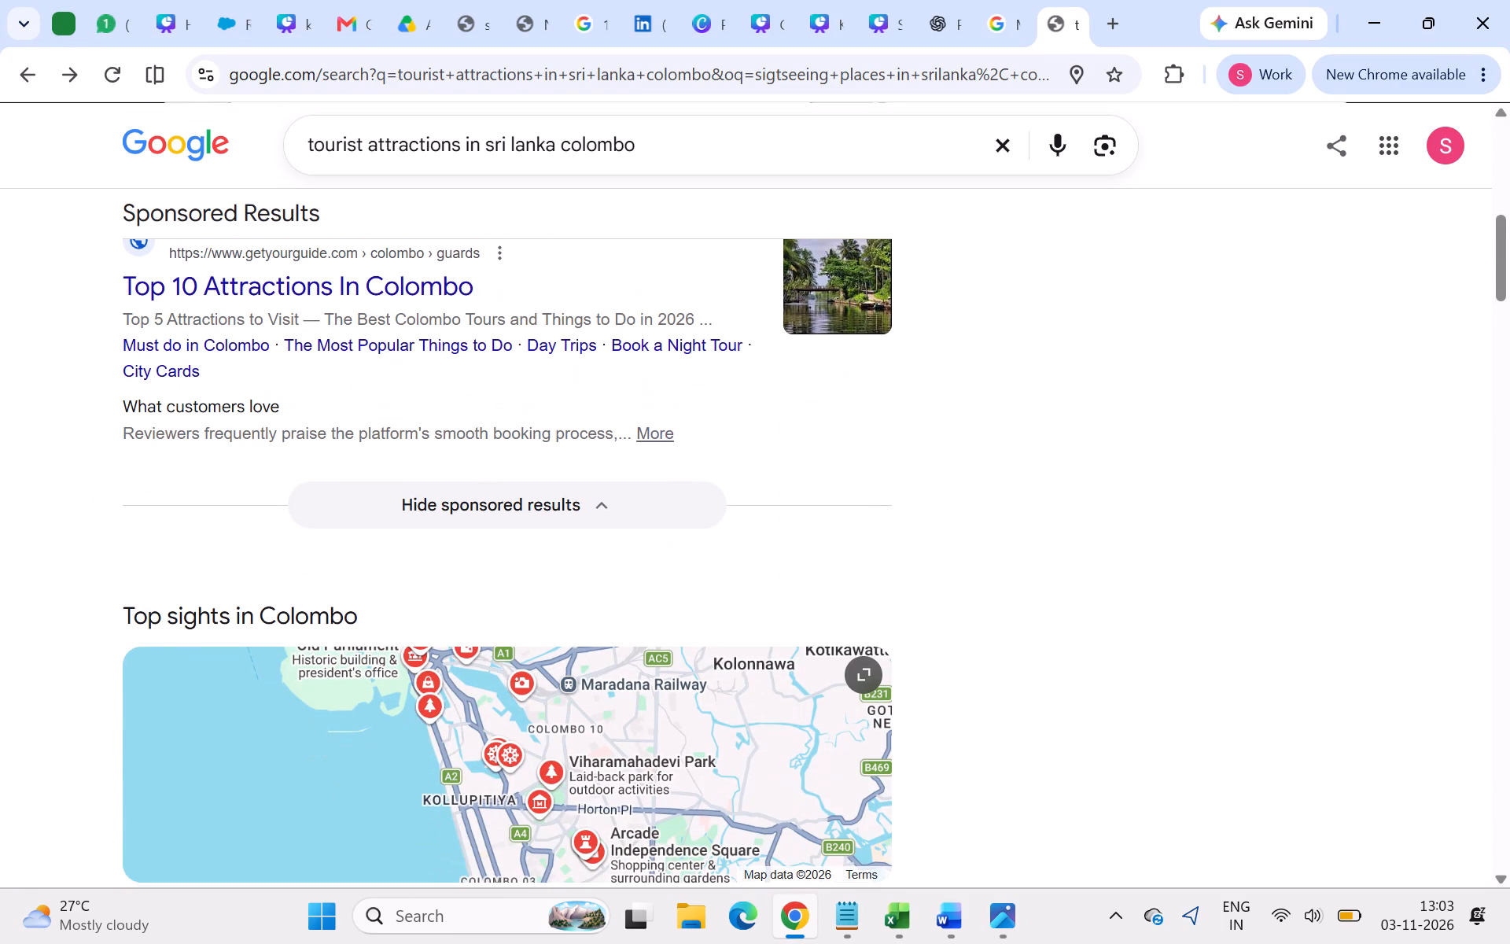
pyautogui.click(404, 282)
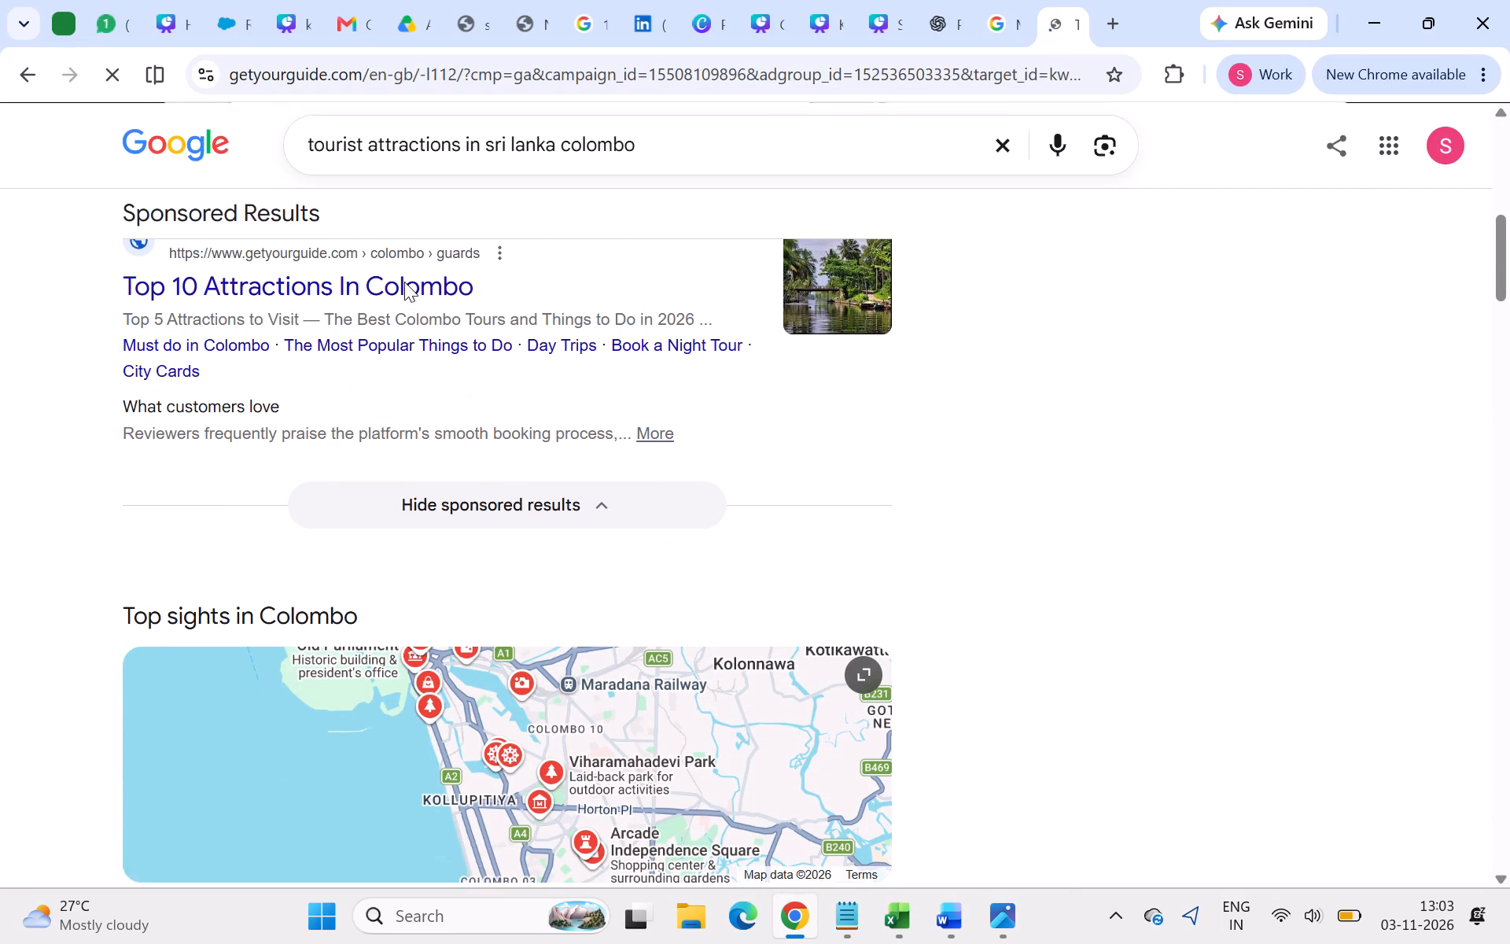
# Examine GetYourGuide's Colombo activity listings for sightseeing places, dismissing the sign-in and cookie prompts.
pyautogui.scroll(-1, 615, 494)
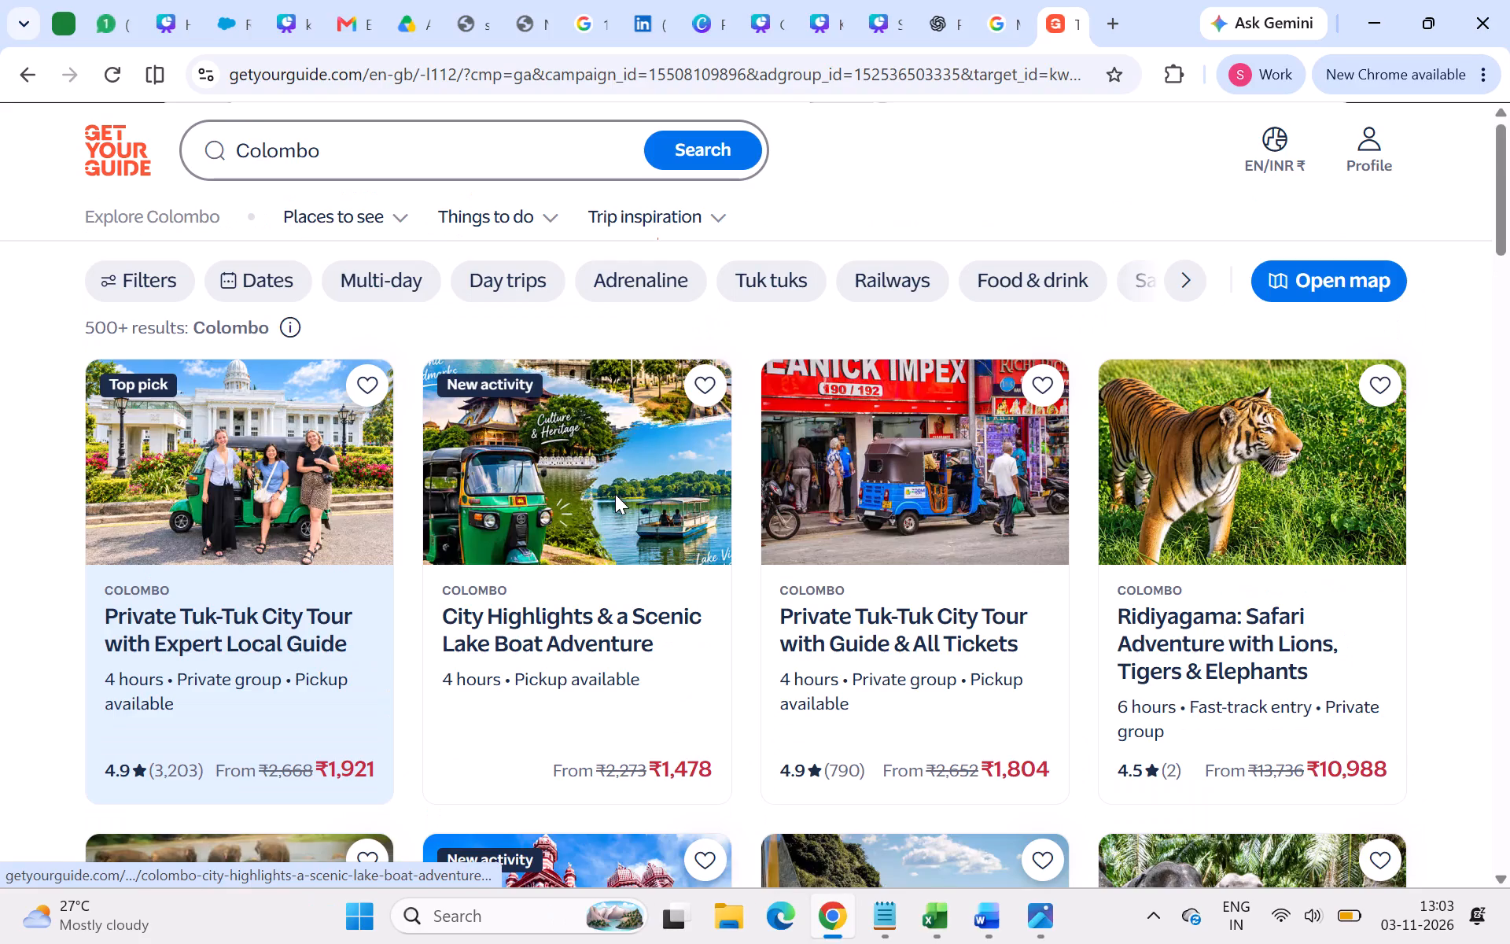
pyautogui.scroll(-2, 615, 494)
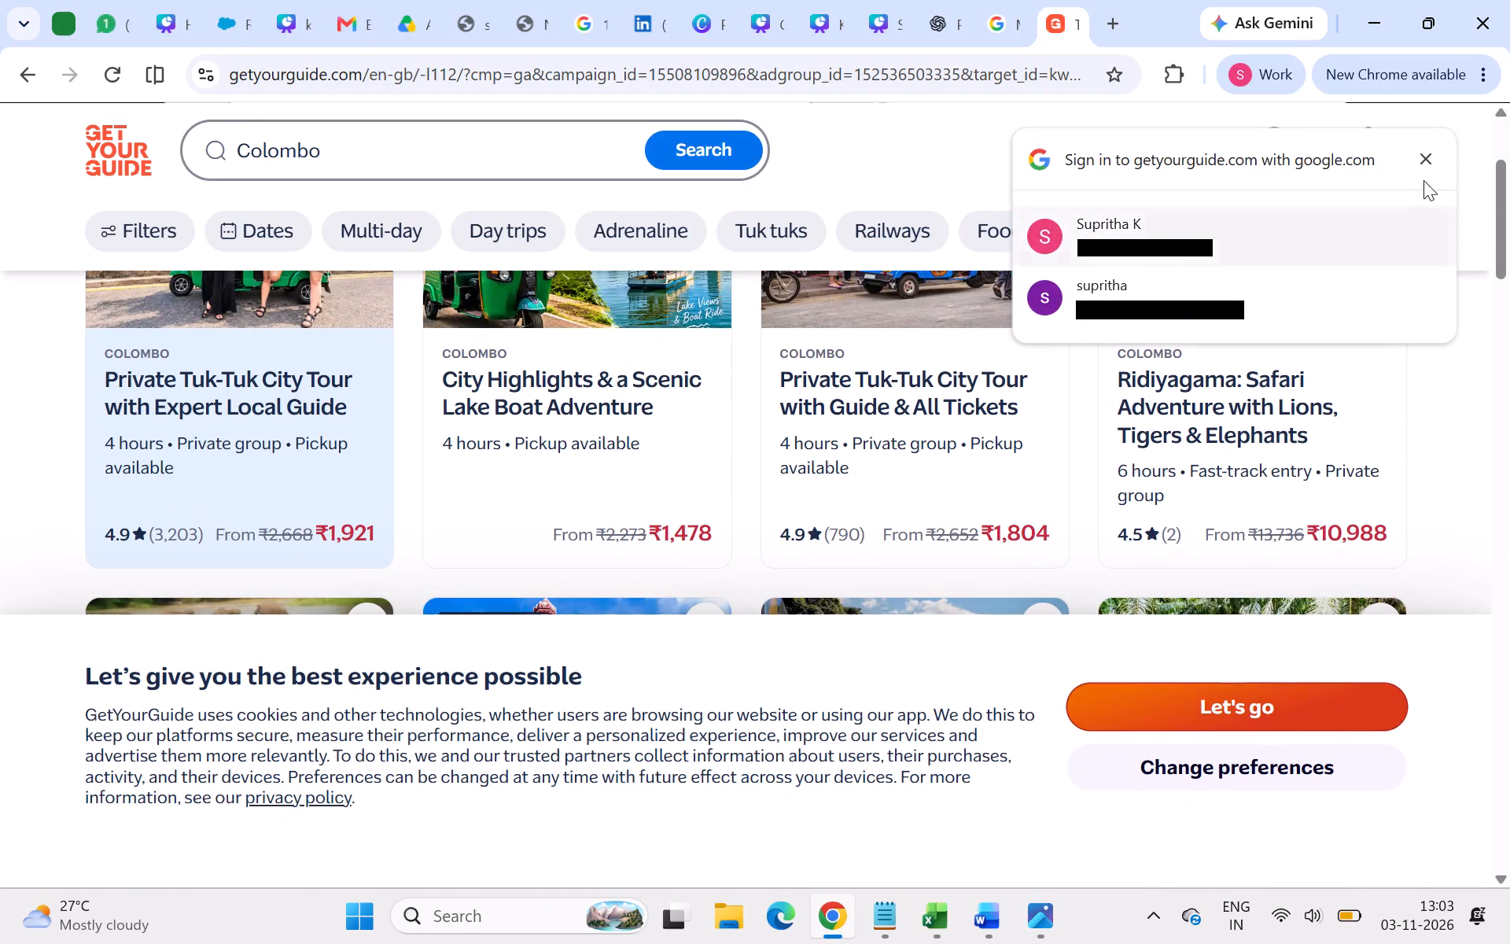
pyautogui.click(1428, 163)
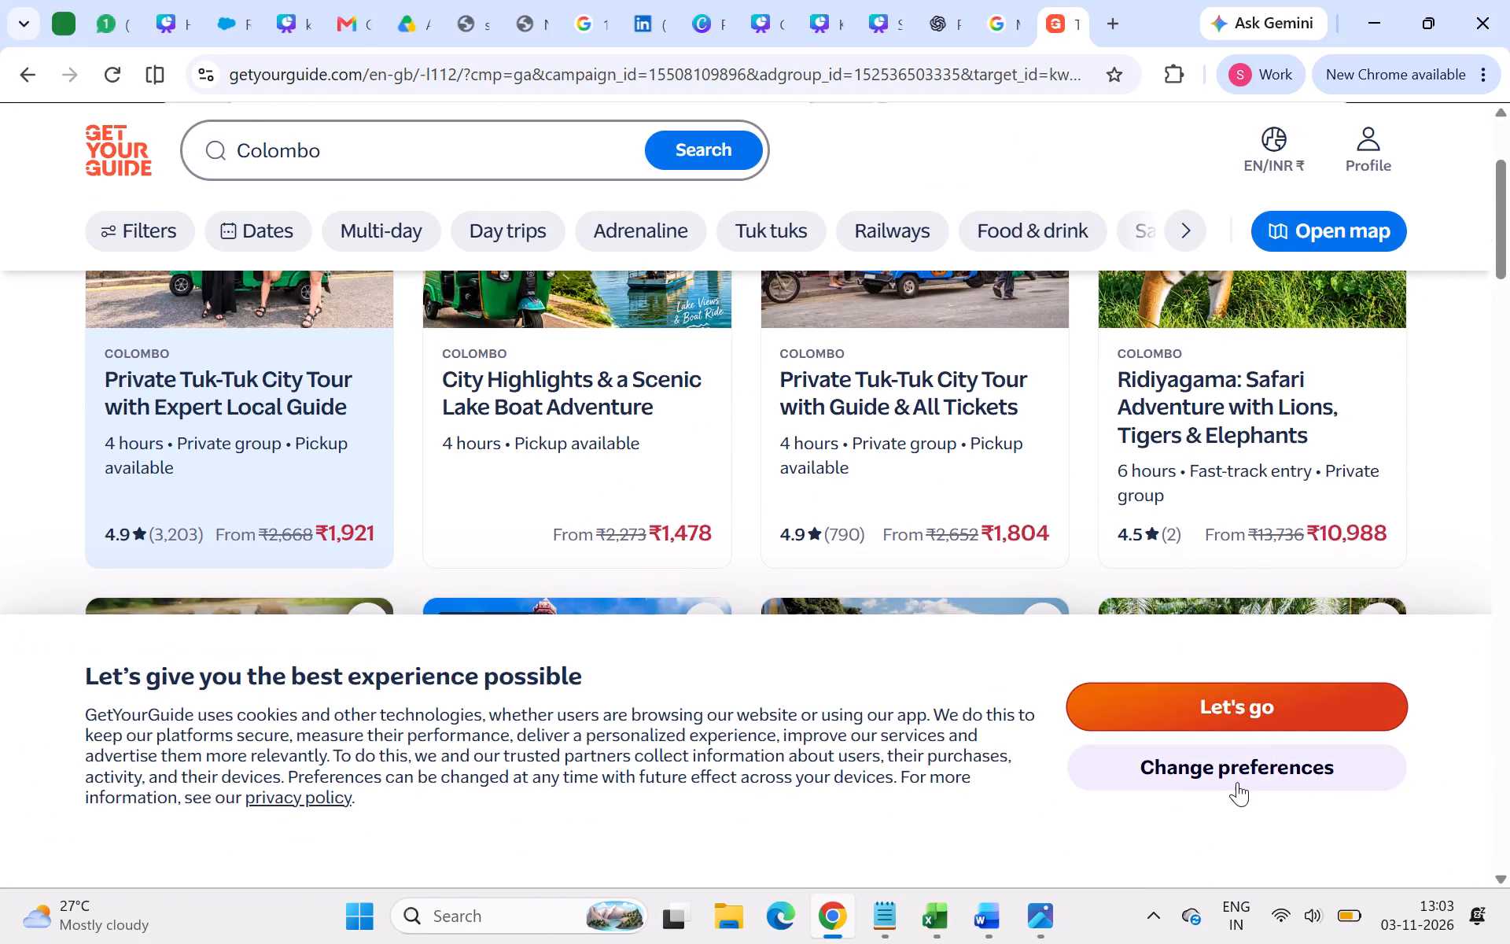
pyautogui.click(1237, 782)
pyautogui.click(856, 773)
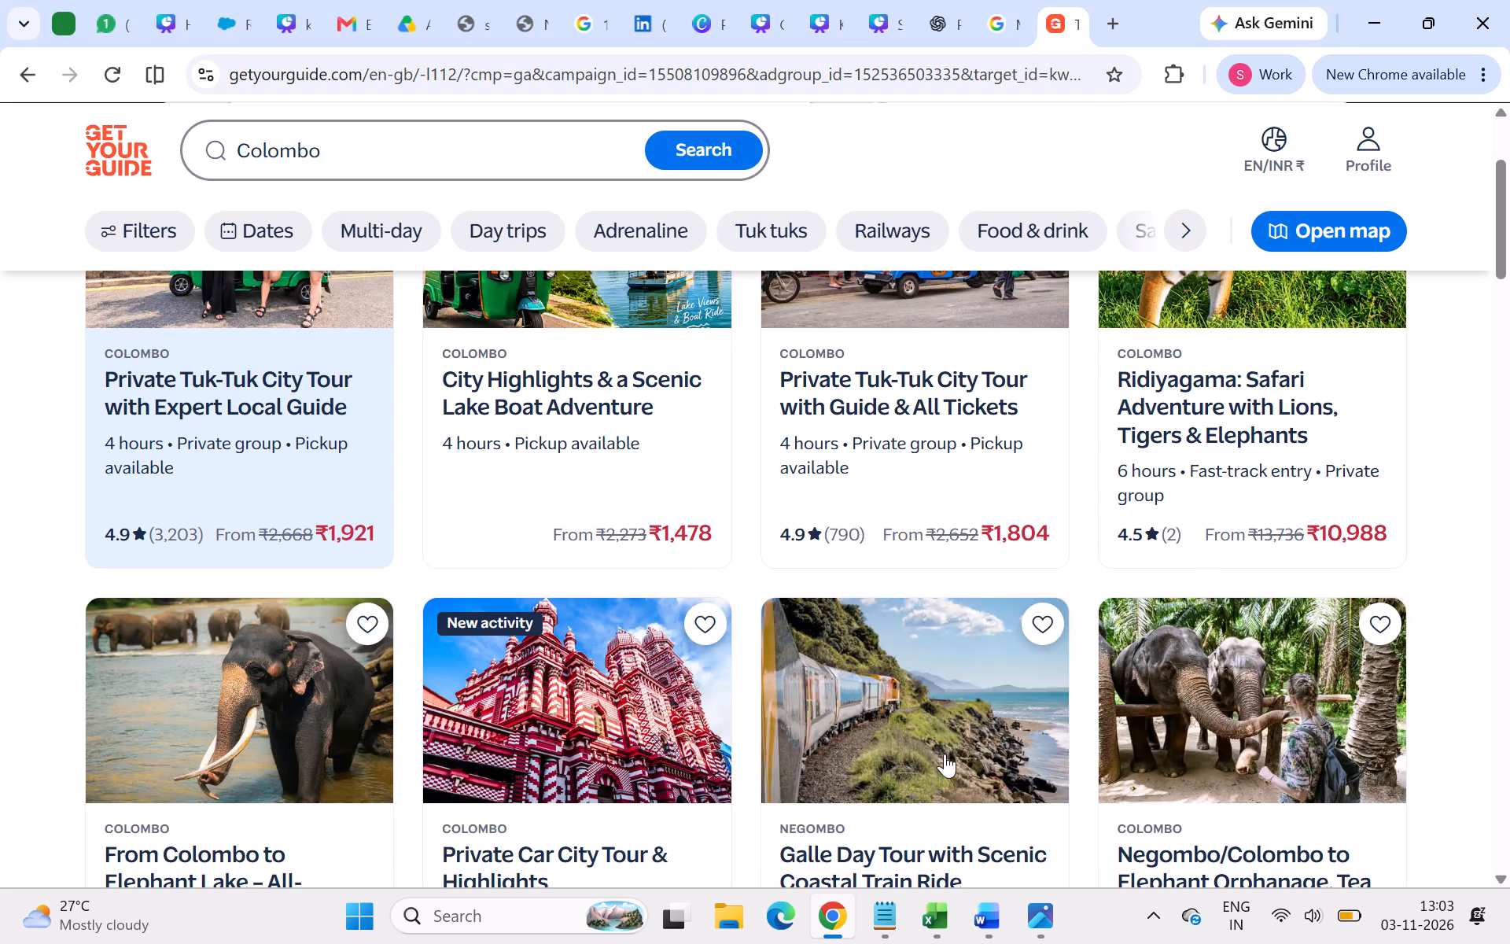
pyautogui.scroll(-2, 953, 747)
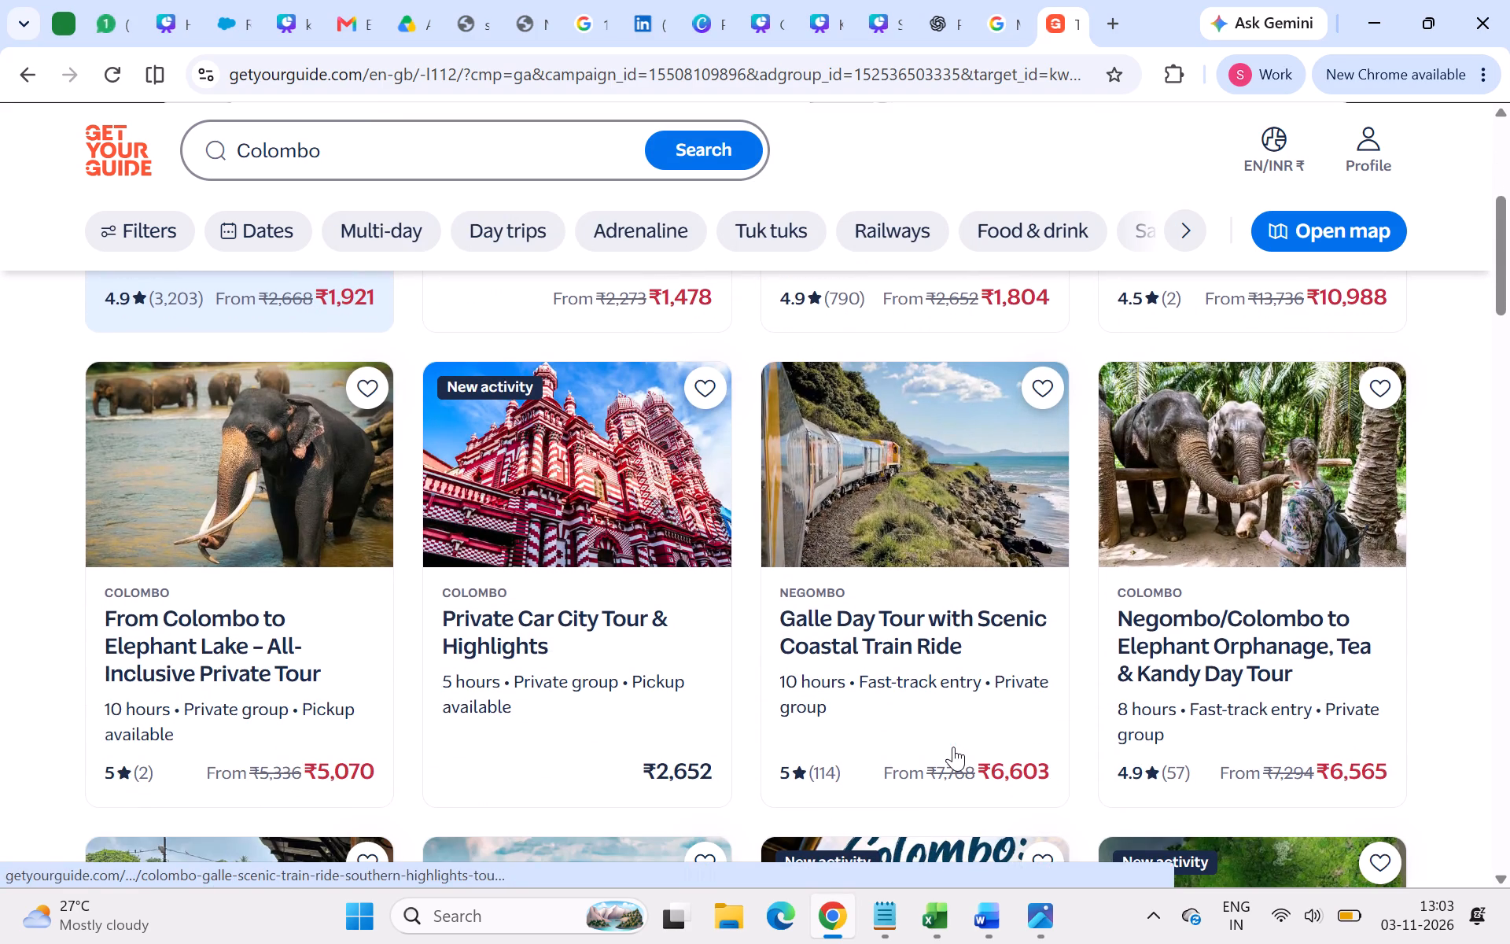
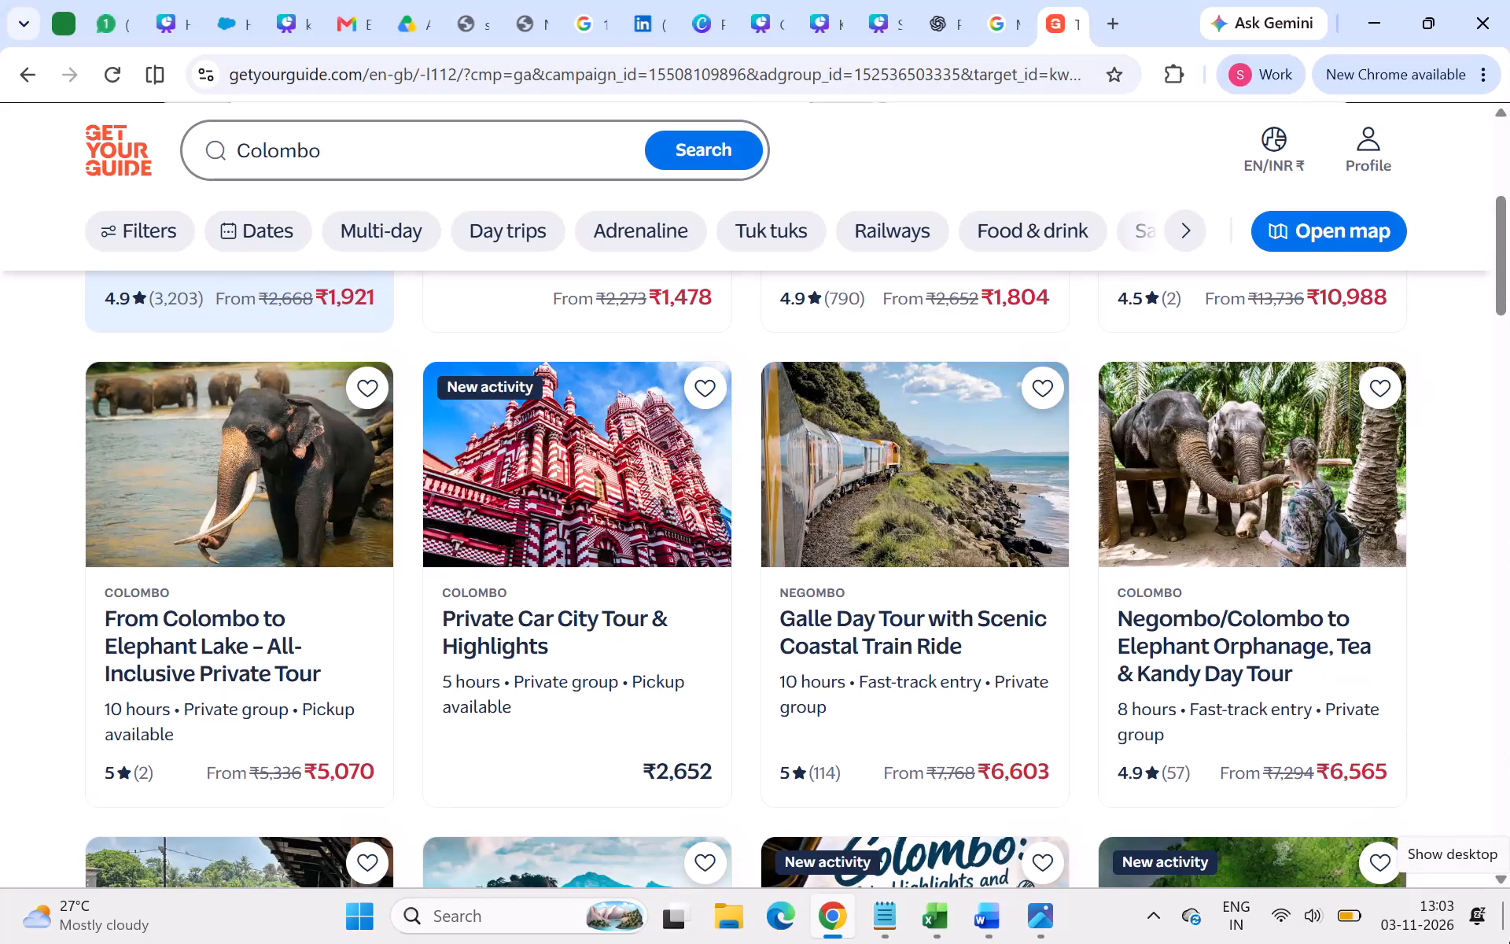
# Examine the remaining initial GetYourGuide Colombo activity listings for sightseeing ideas, dismissing the device AutoPlay notification.
pyautogui.write('qsd')
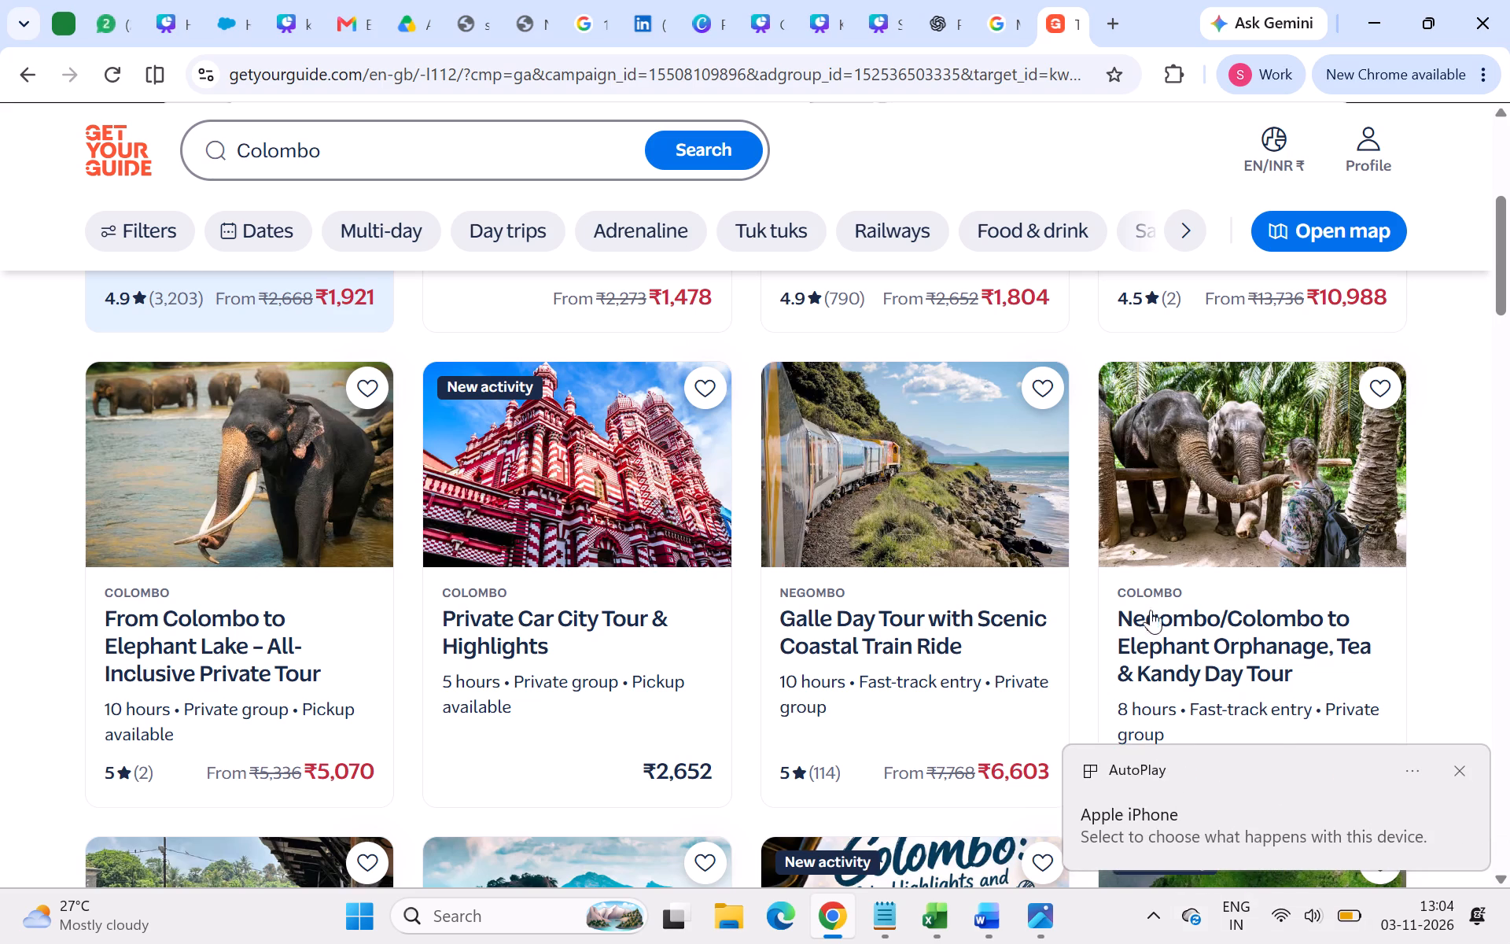
pyautogui.click(1460, 773)
pyautogui.scroll(-4, 694, 689)
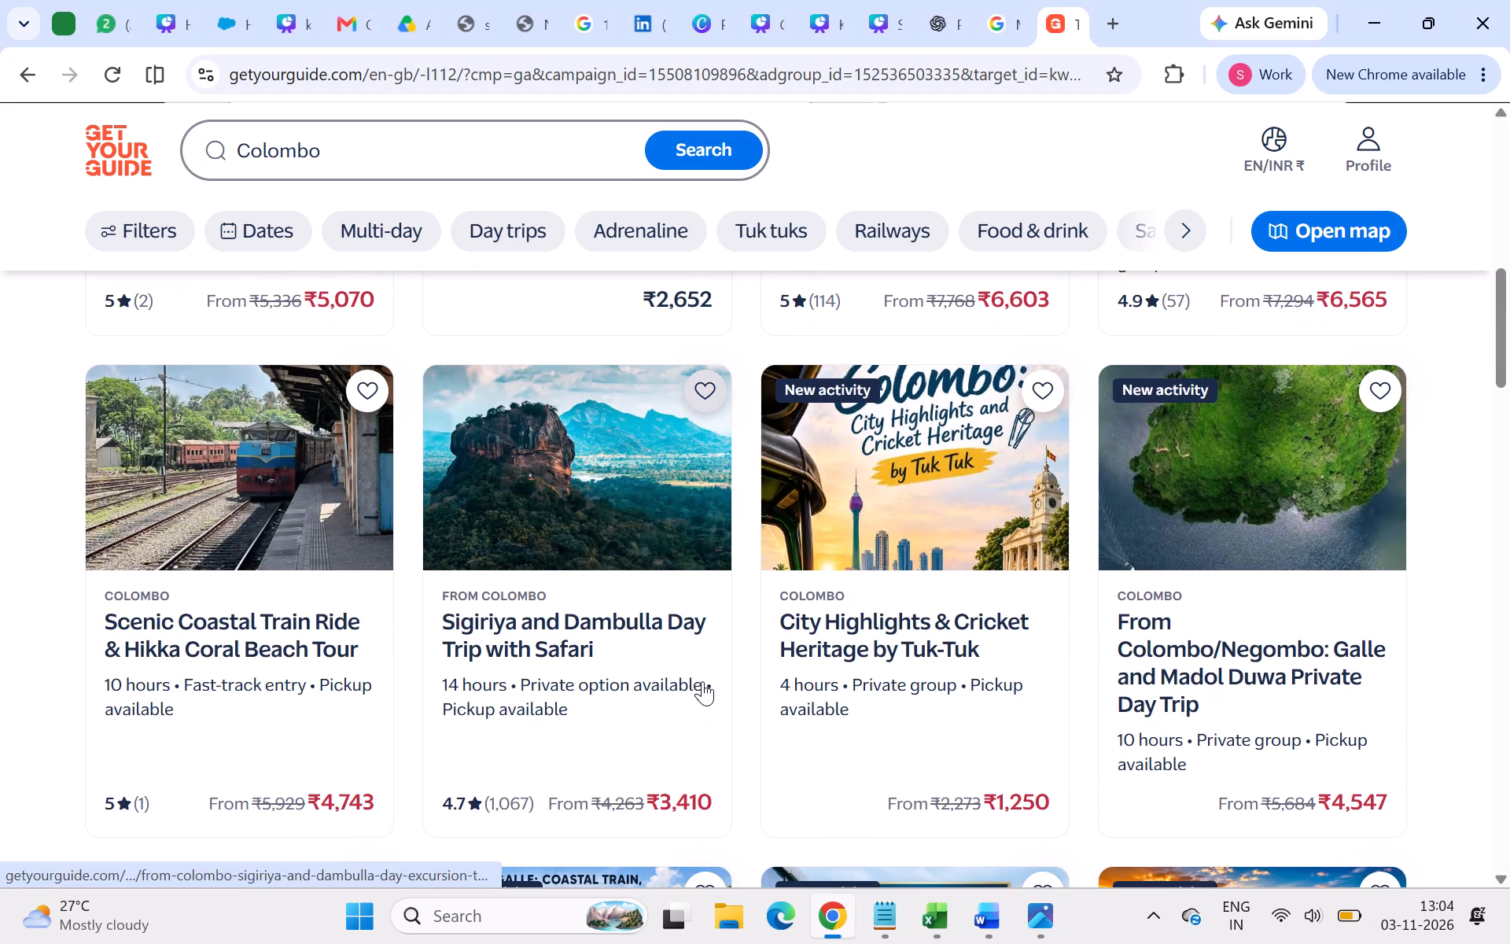
pyautogui.scroll(-1, 702, 681)
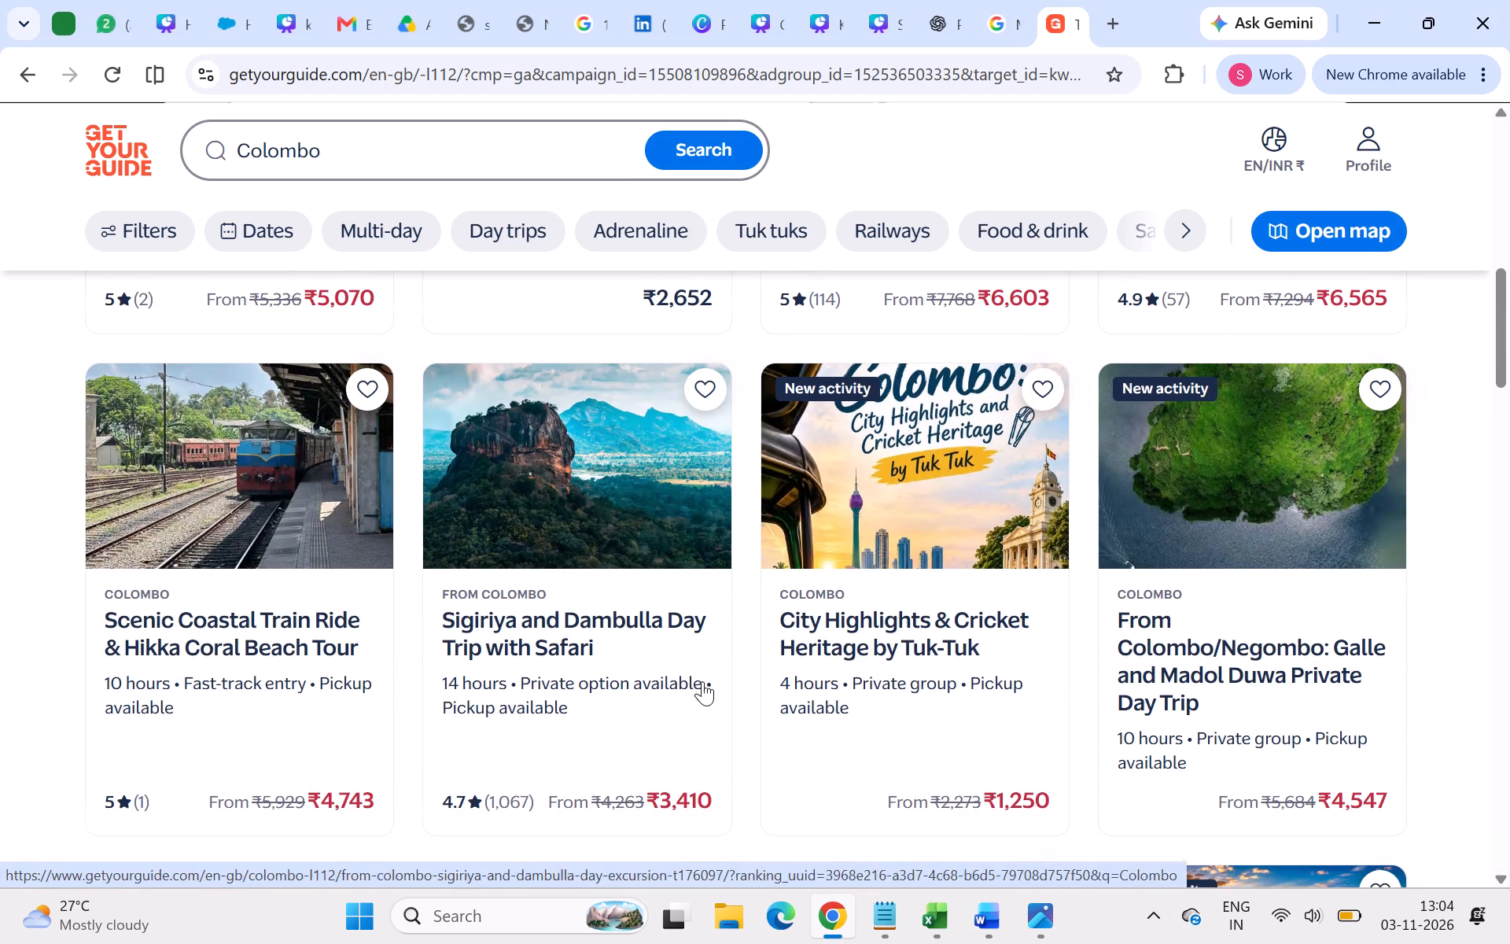
pyautogui.scroll(-7, 702, 681)
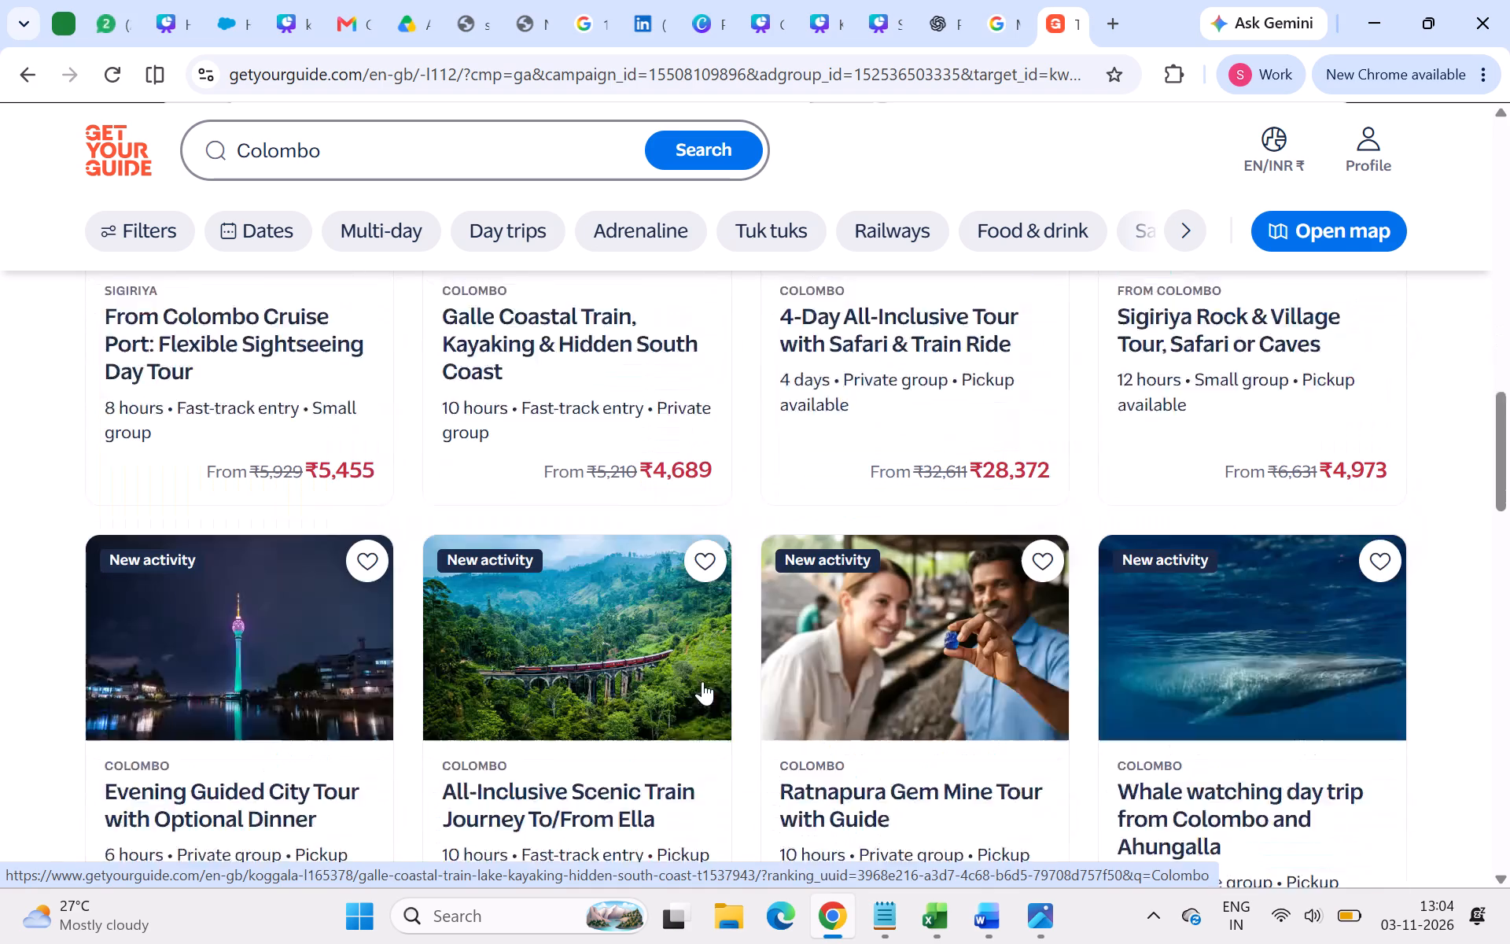
pyautogui.scroll(-5, 702, 681)
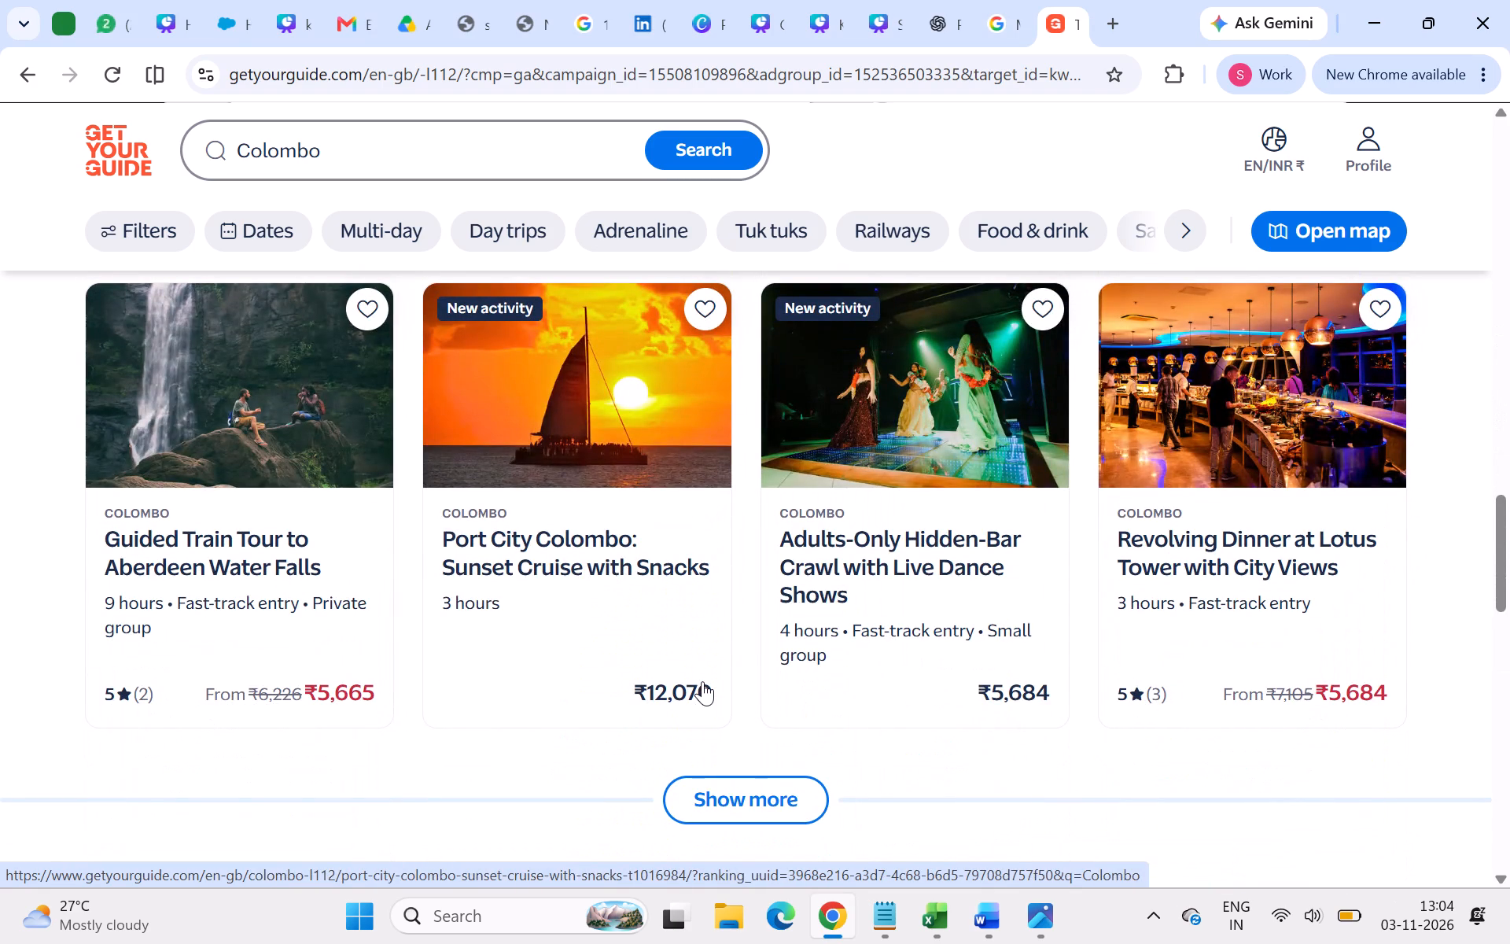
pyautogui.scroll(1, 702, 681)
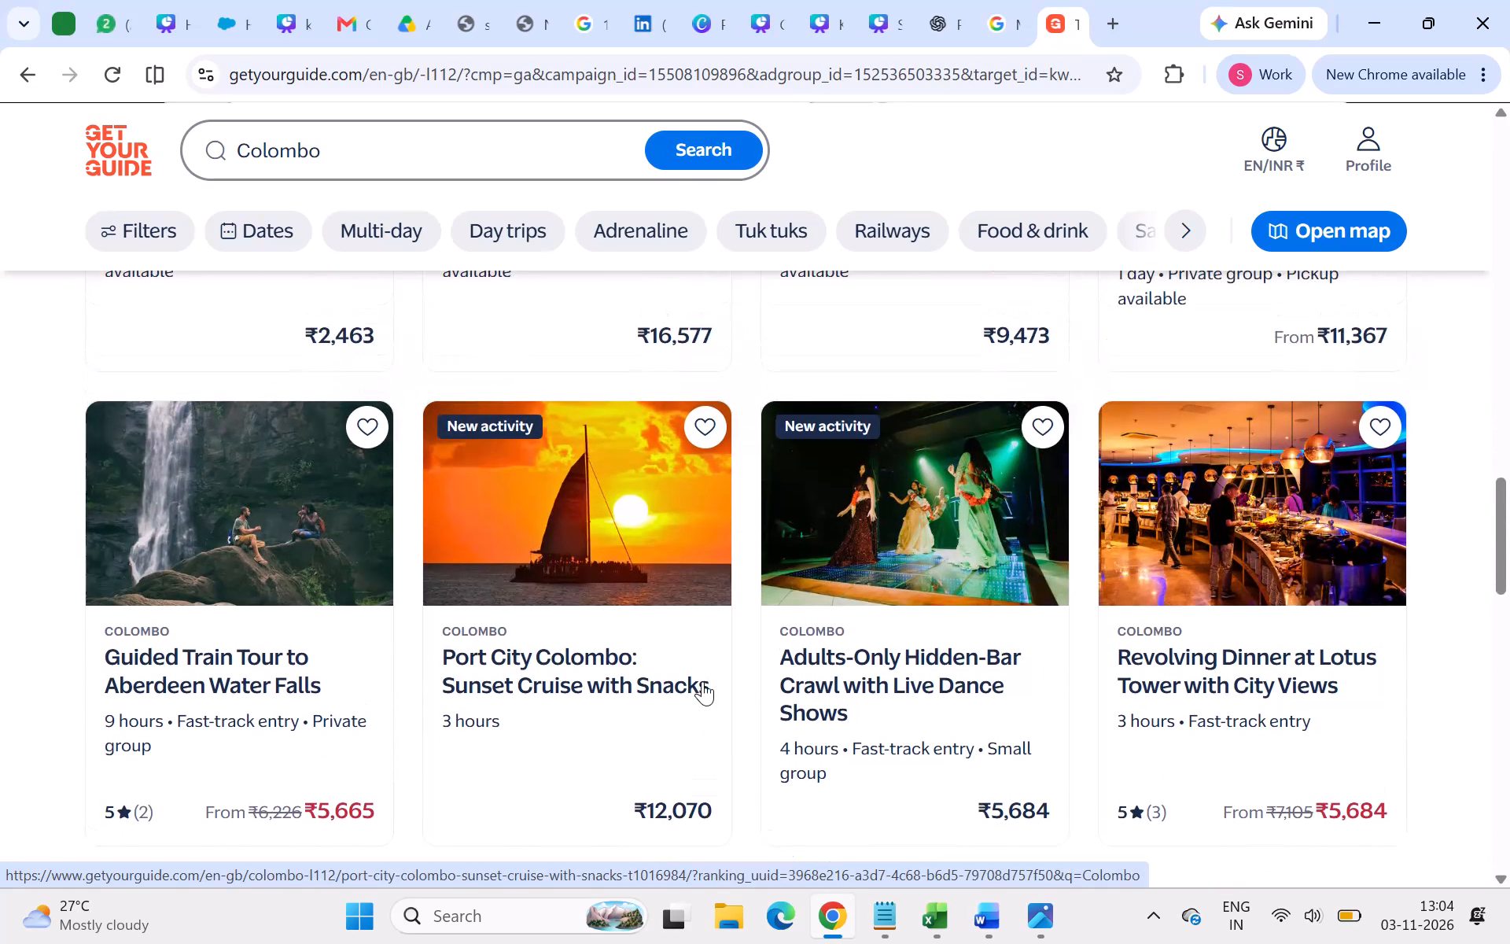
pyautogui.scroll(-3, 702, 681)
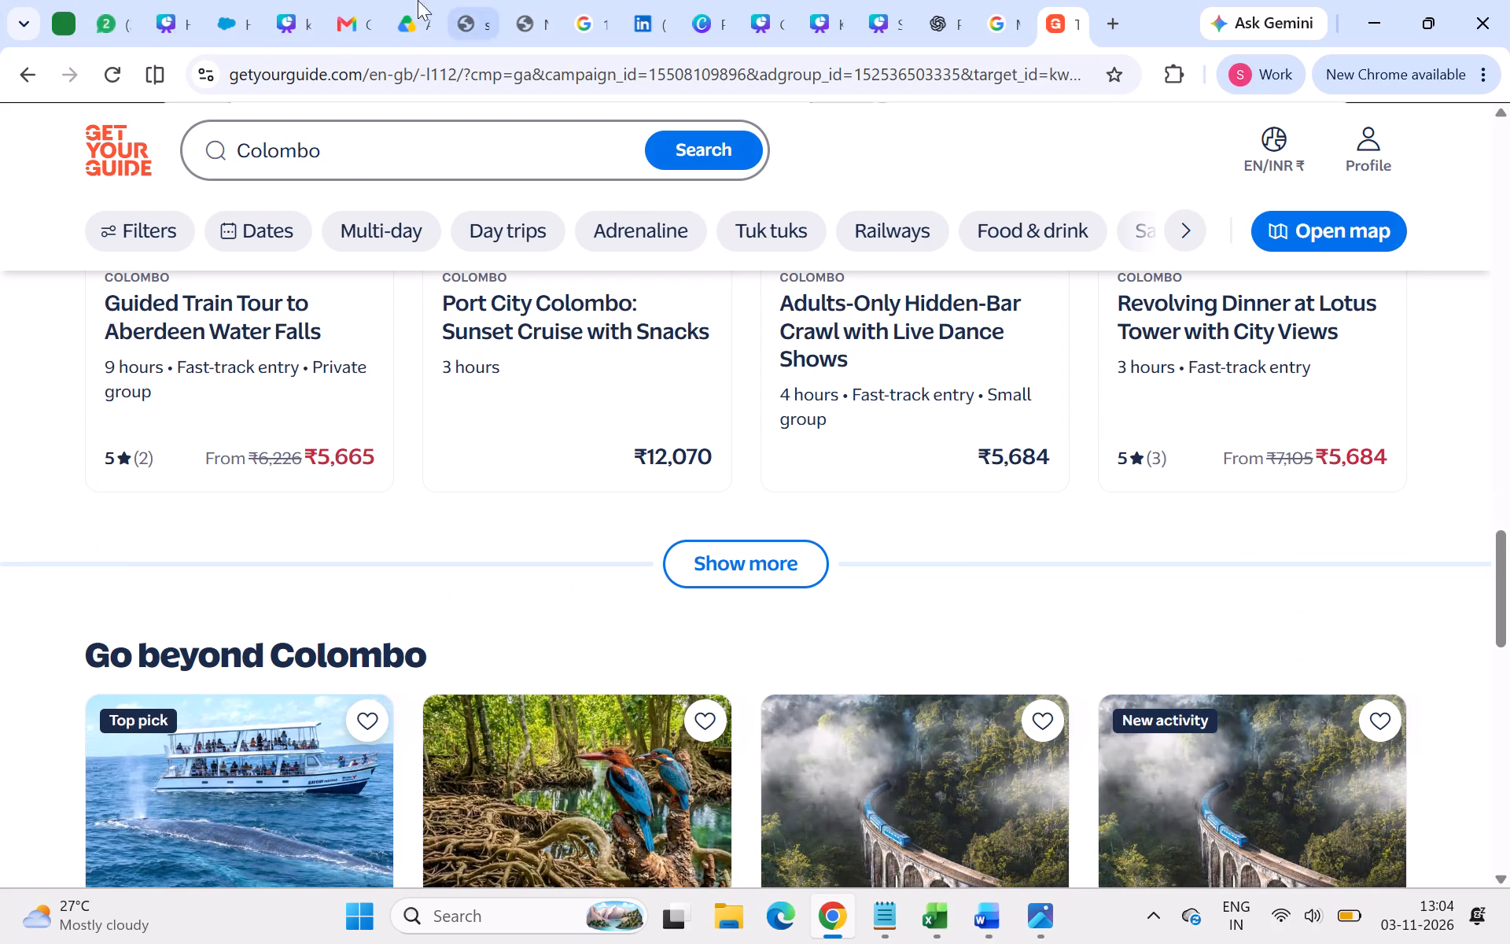
pyautogui.scroll(8, 644, 489)
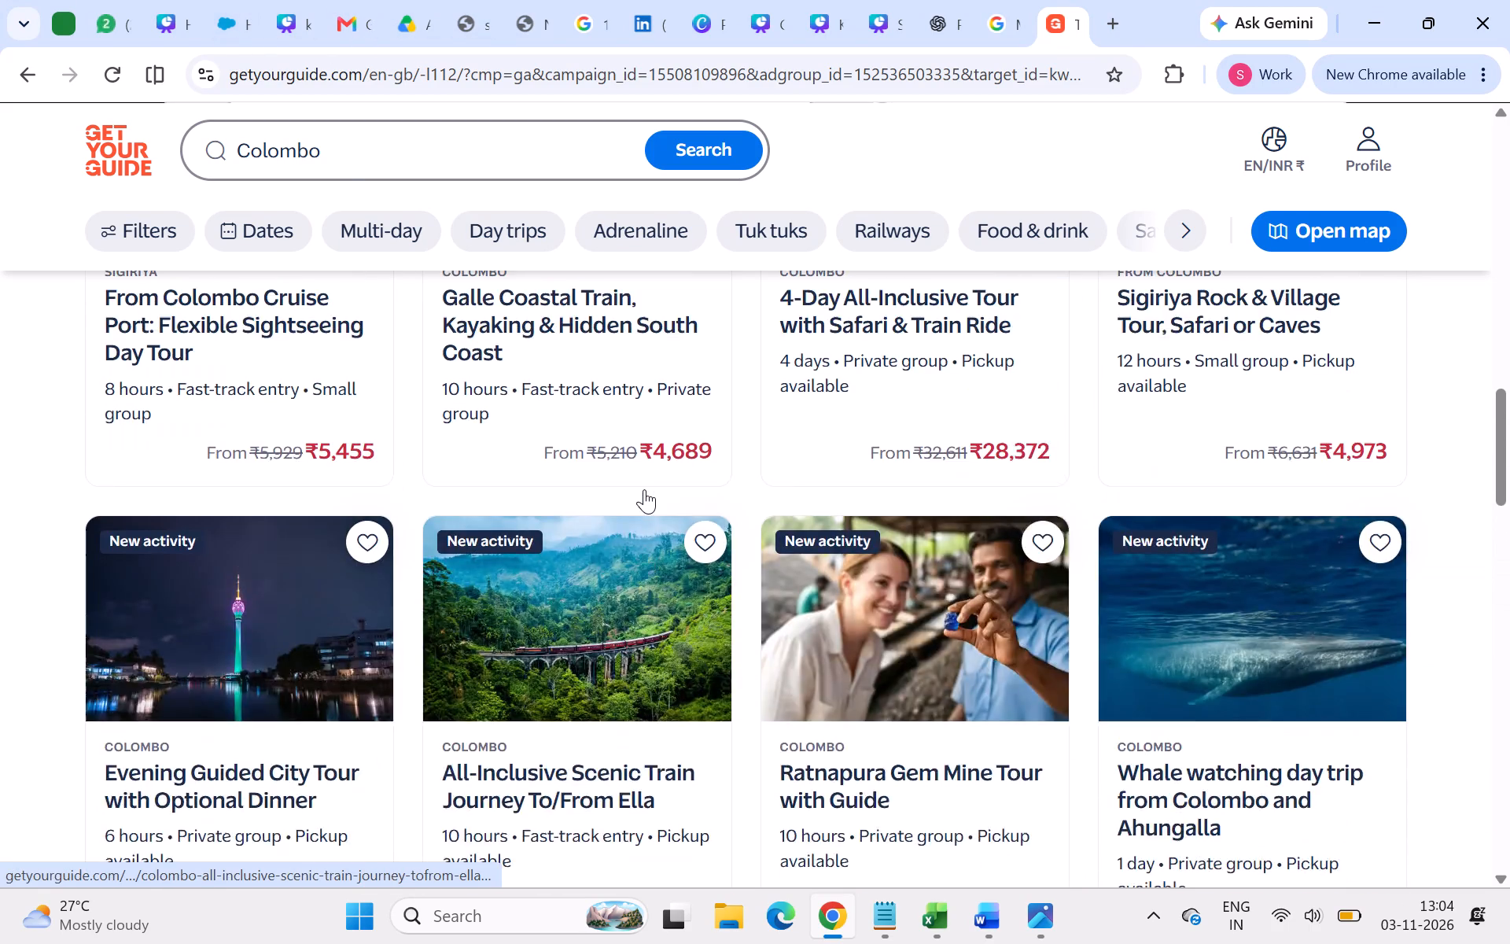
pyautogui.scroll(17, 644, 489)
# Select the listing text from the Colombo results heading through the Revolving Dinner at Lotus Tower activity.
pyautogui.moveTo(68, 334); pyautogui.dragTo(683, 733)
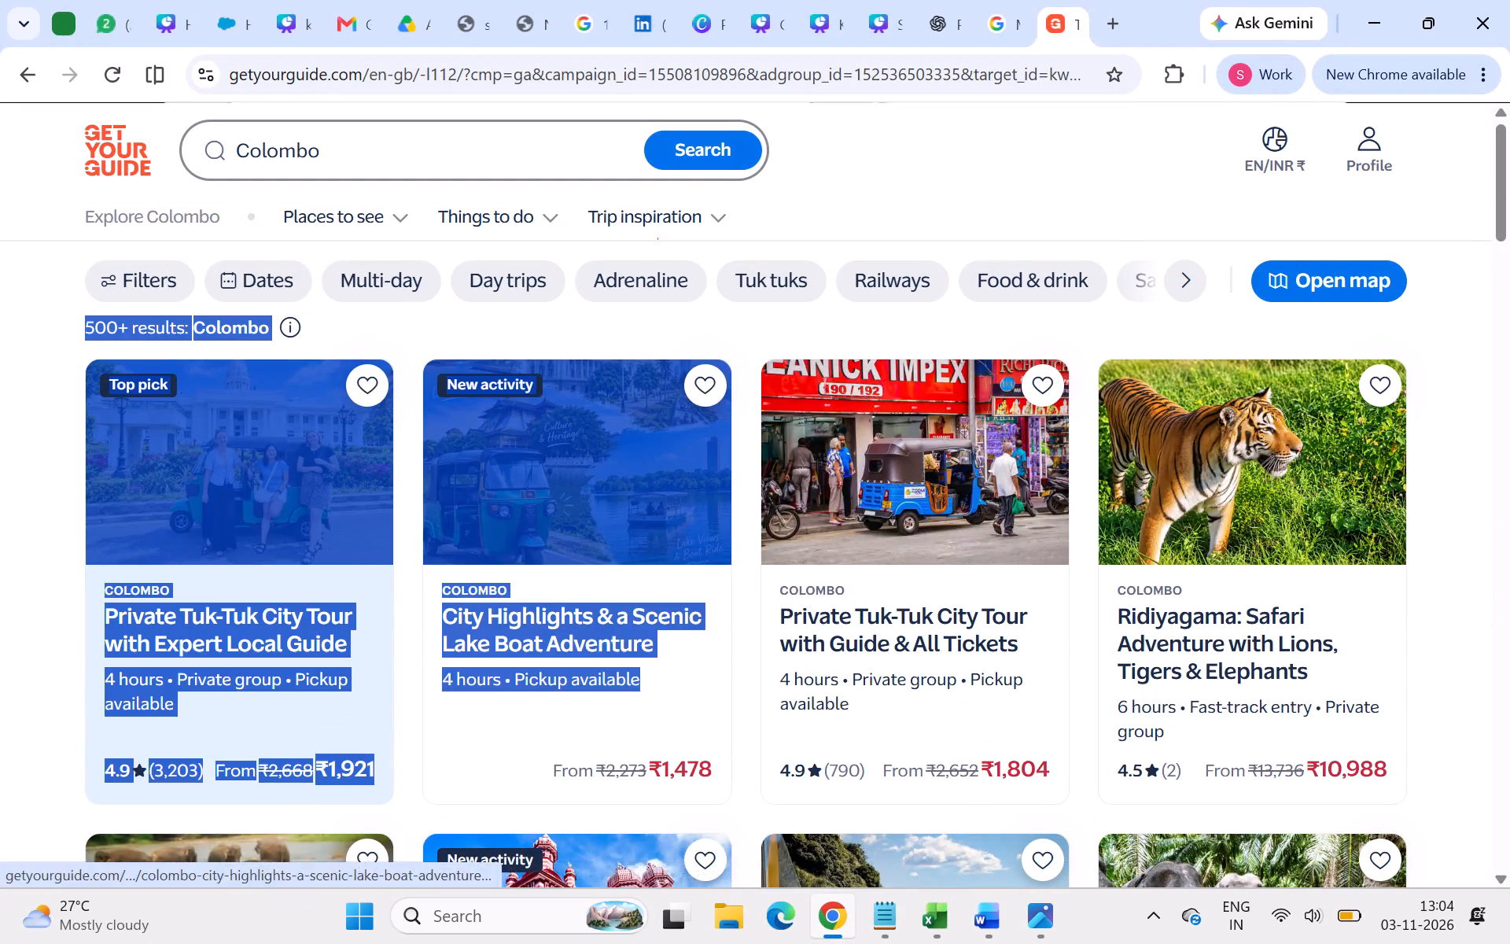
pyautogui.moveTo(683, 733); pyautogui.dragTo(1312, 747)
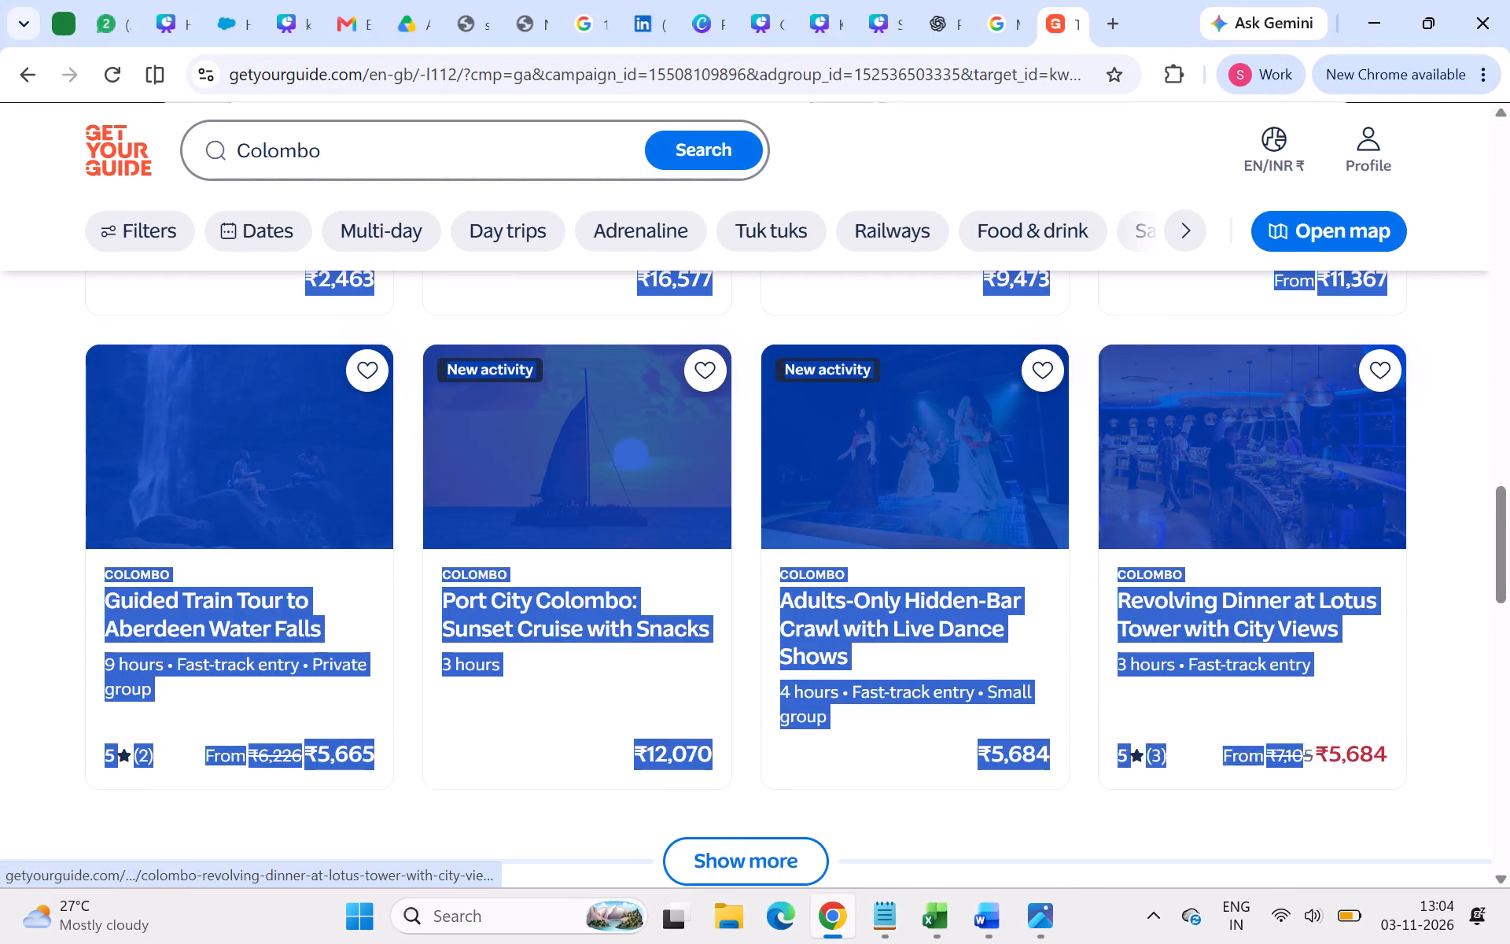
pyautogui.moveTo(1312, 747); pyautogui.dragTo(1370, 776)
# Load more Colombo activities and examine the added listings for city tours, day trips and attractions.
pyautogui.click(692, 857)
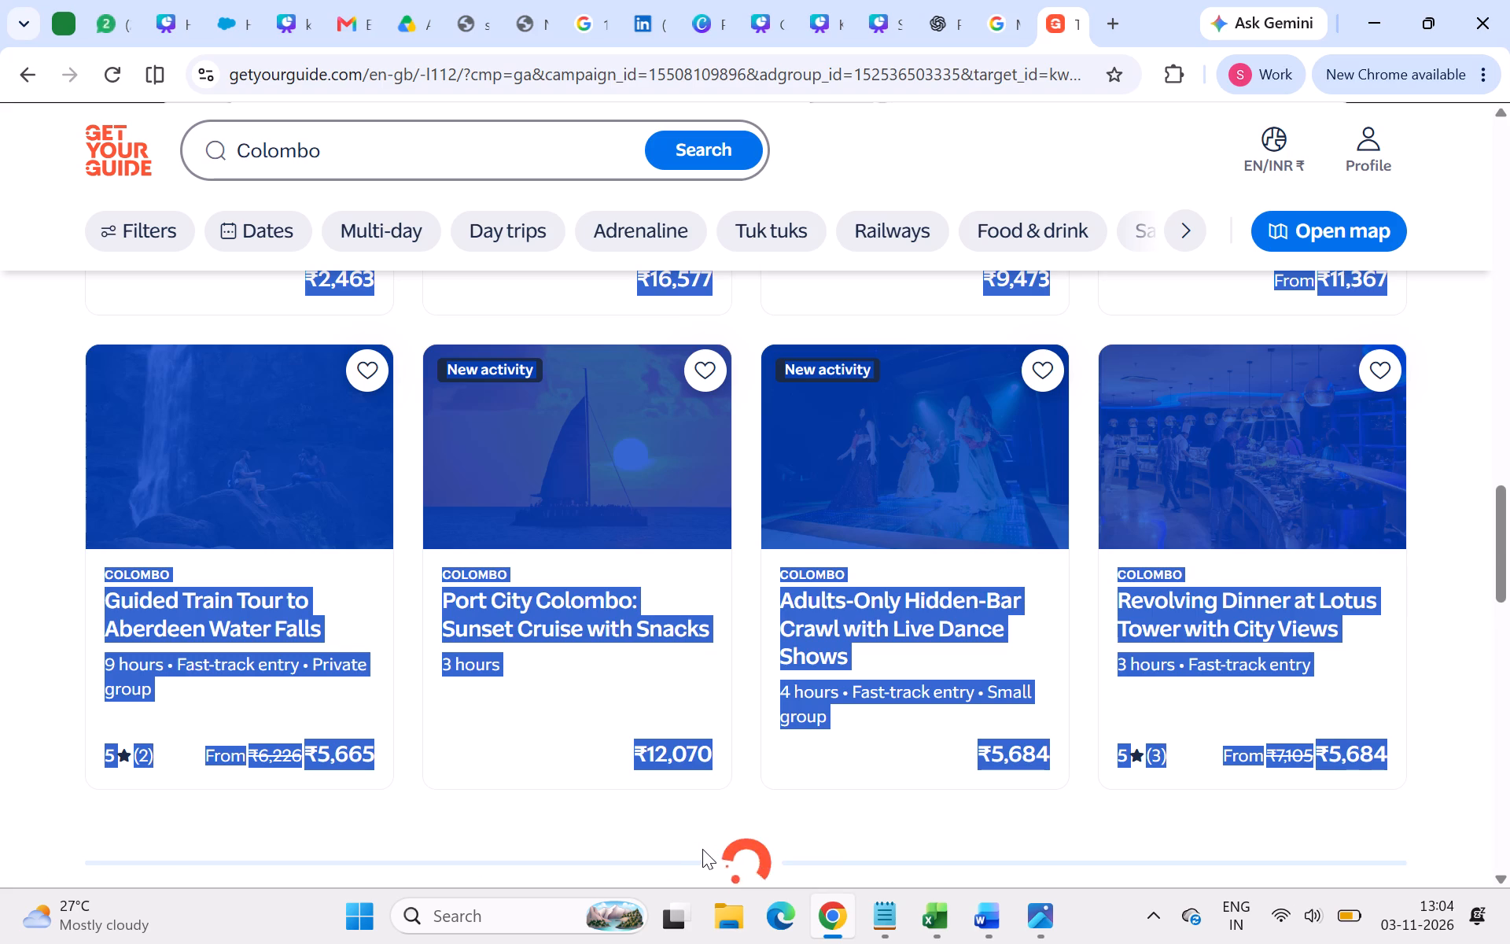
pyautogui.scroll(-6, 705, 846)
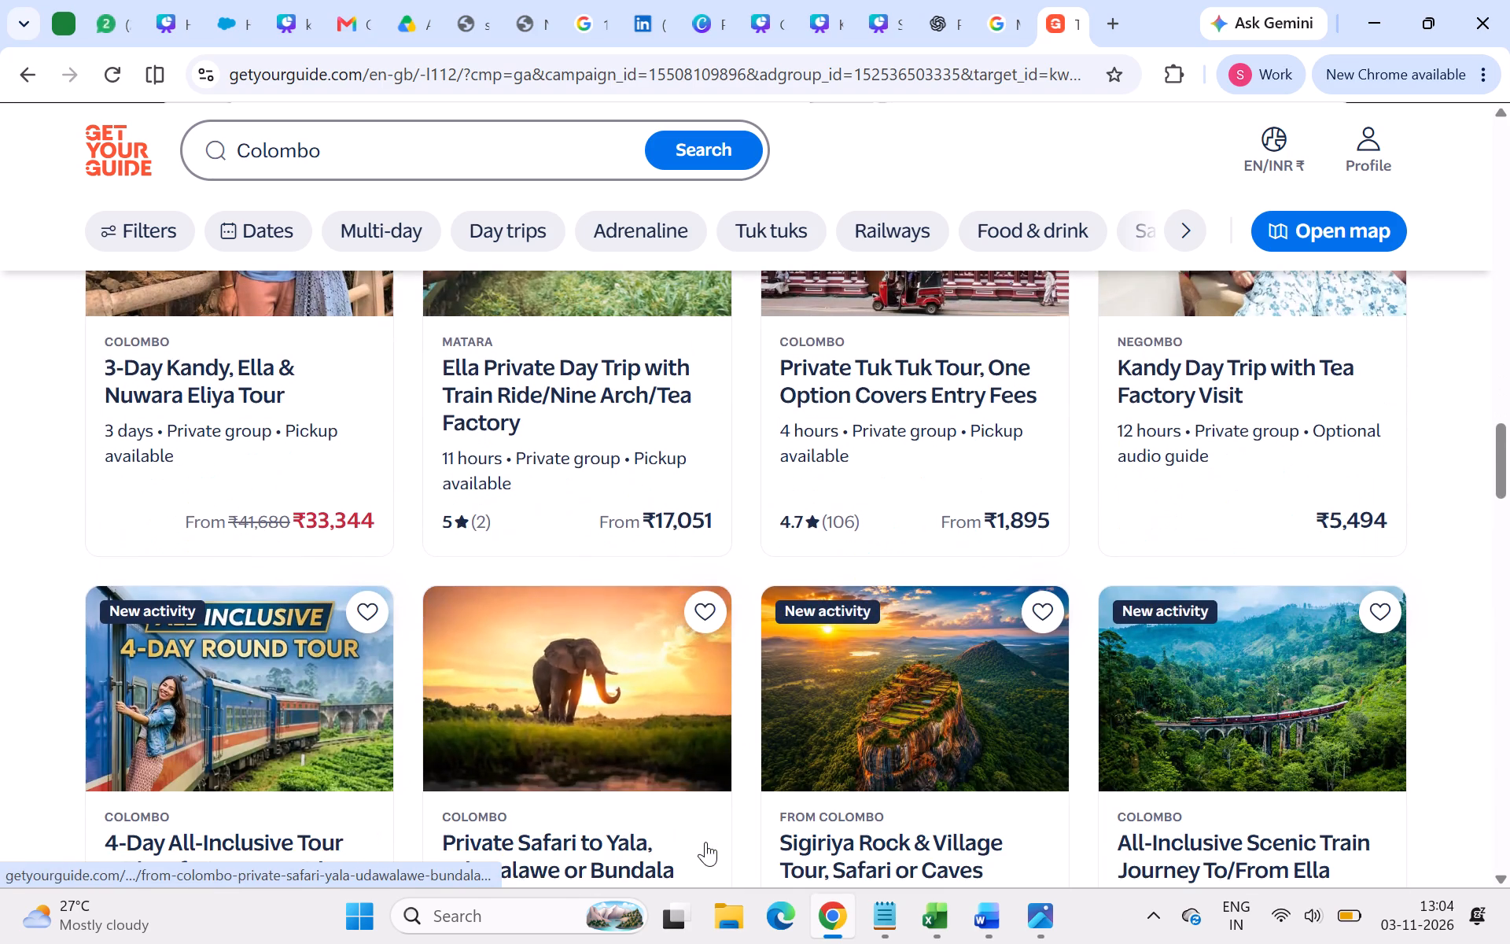
pyautogui.scroll(-7, 705, 842)
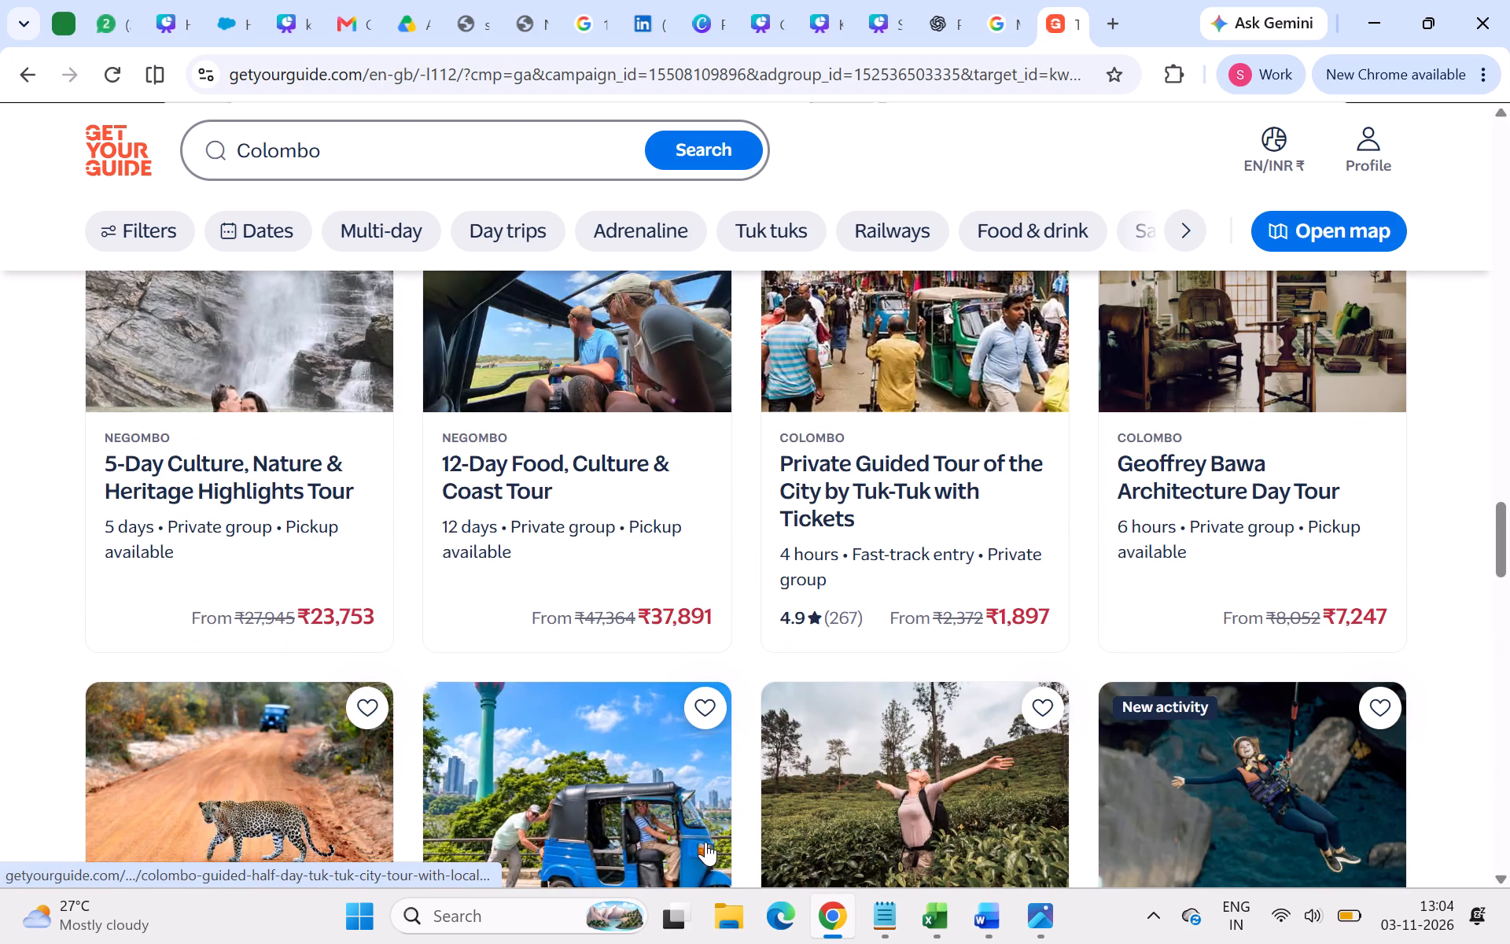
pyautogui.scroll(-7, 705, 842)
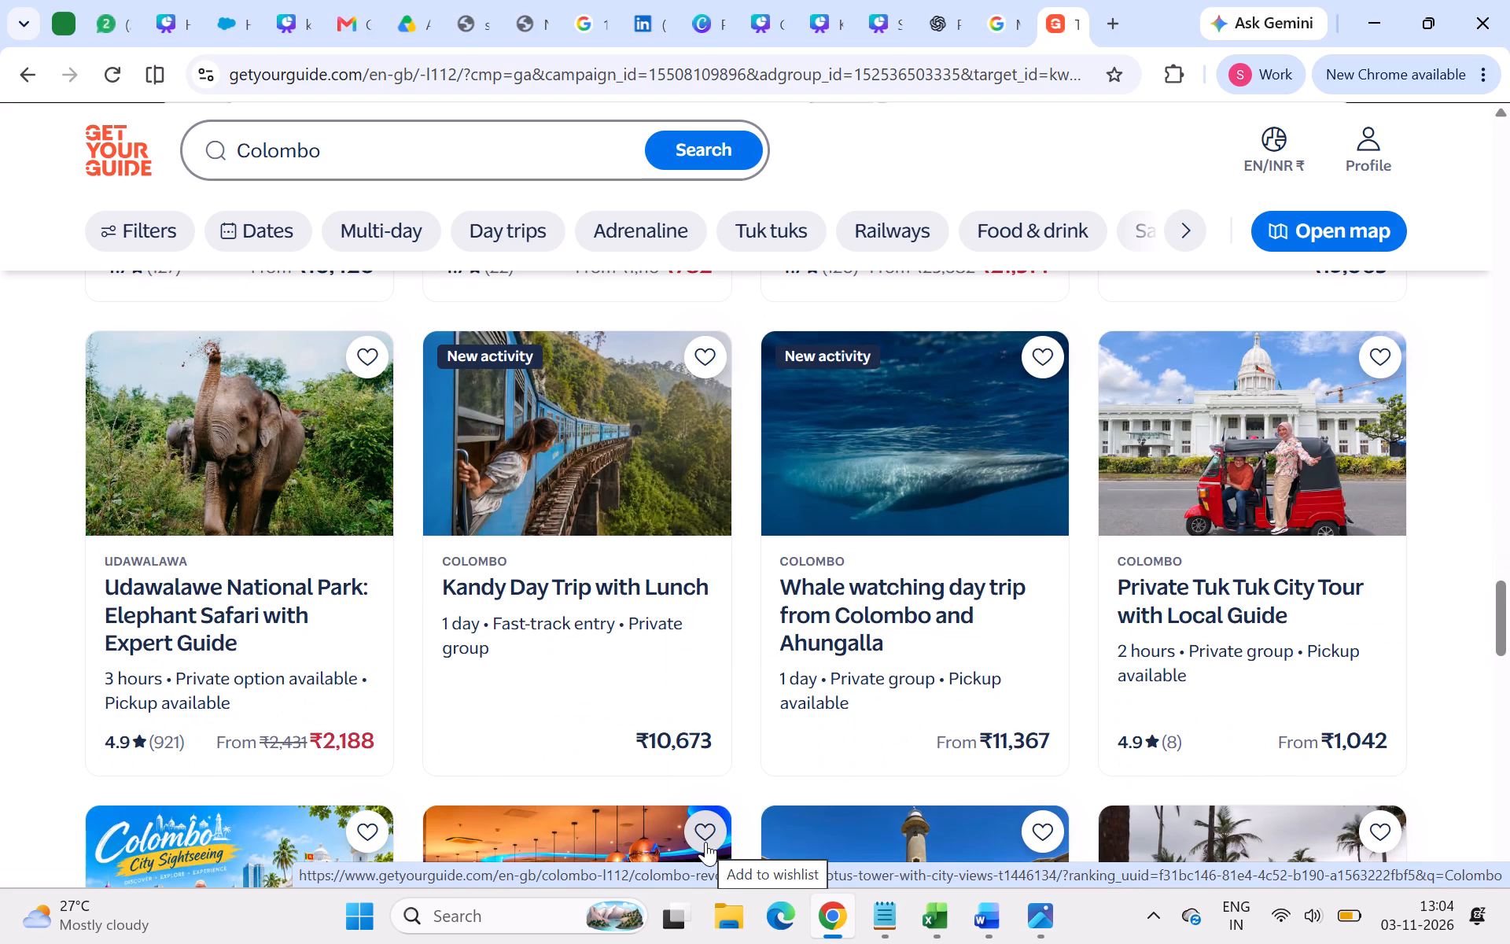
pyautogui.scroll(-1, 705, 842)
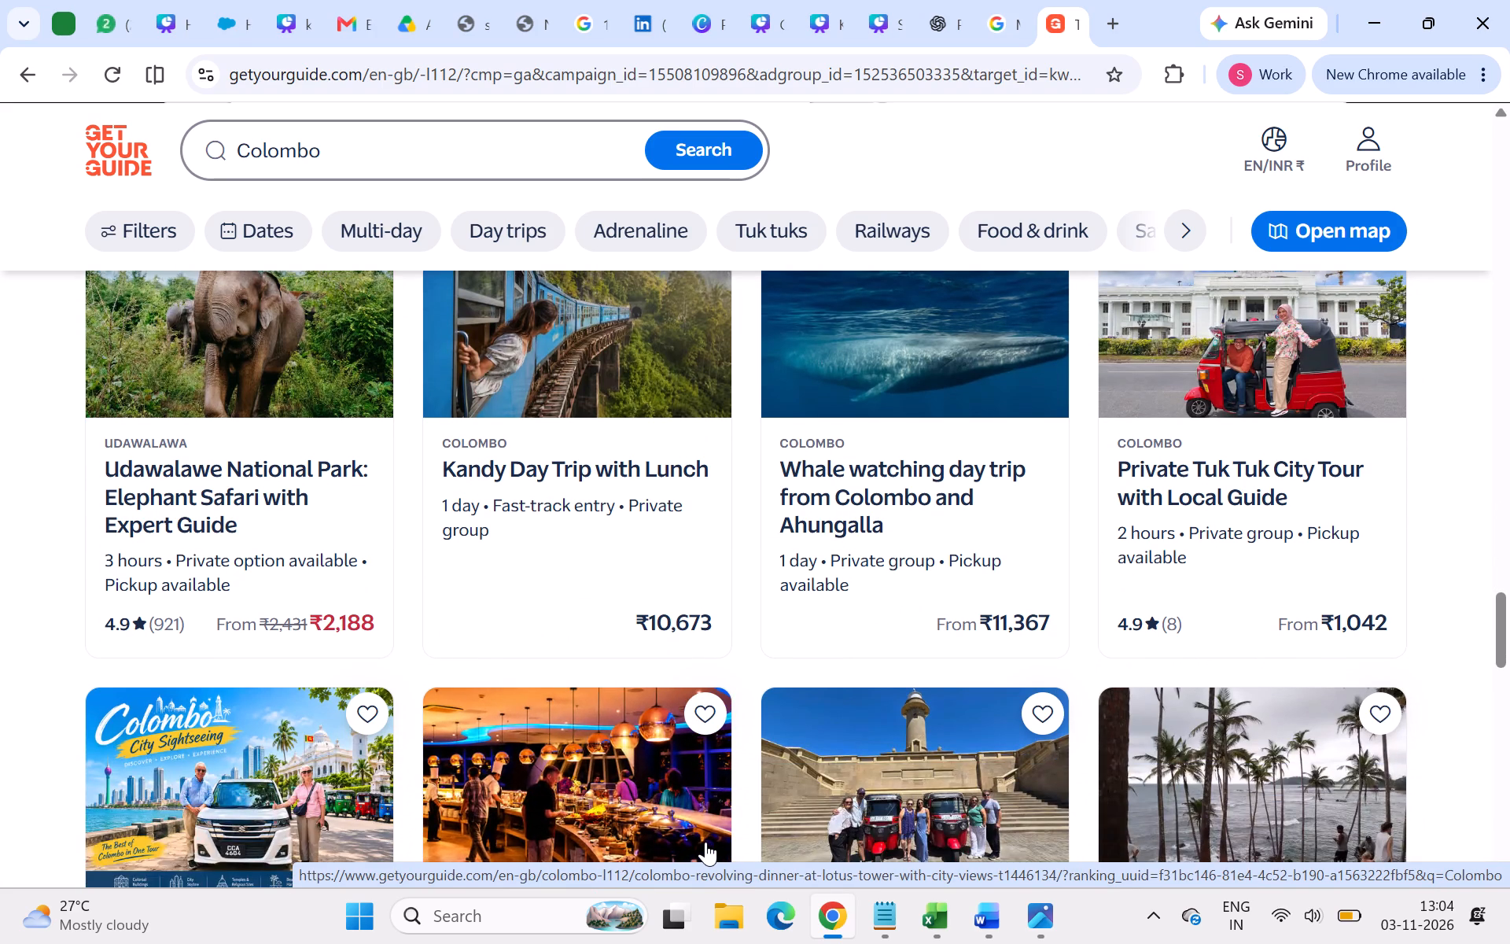
pyautogui.scroll(-8, 705, 842)
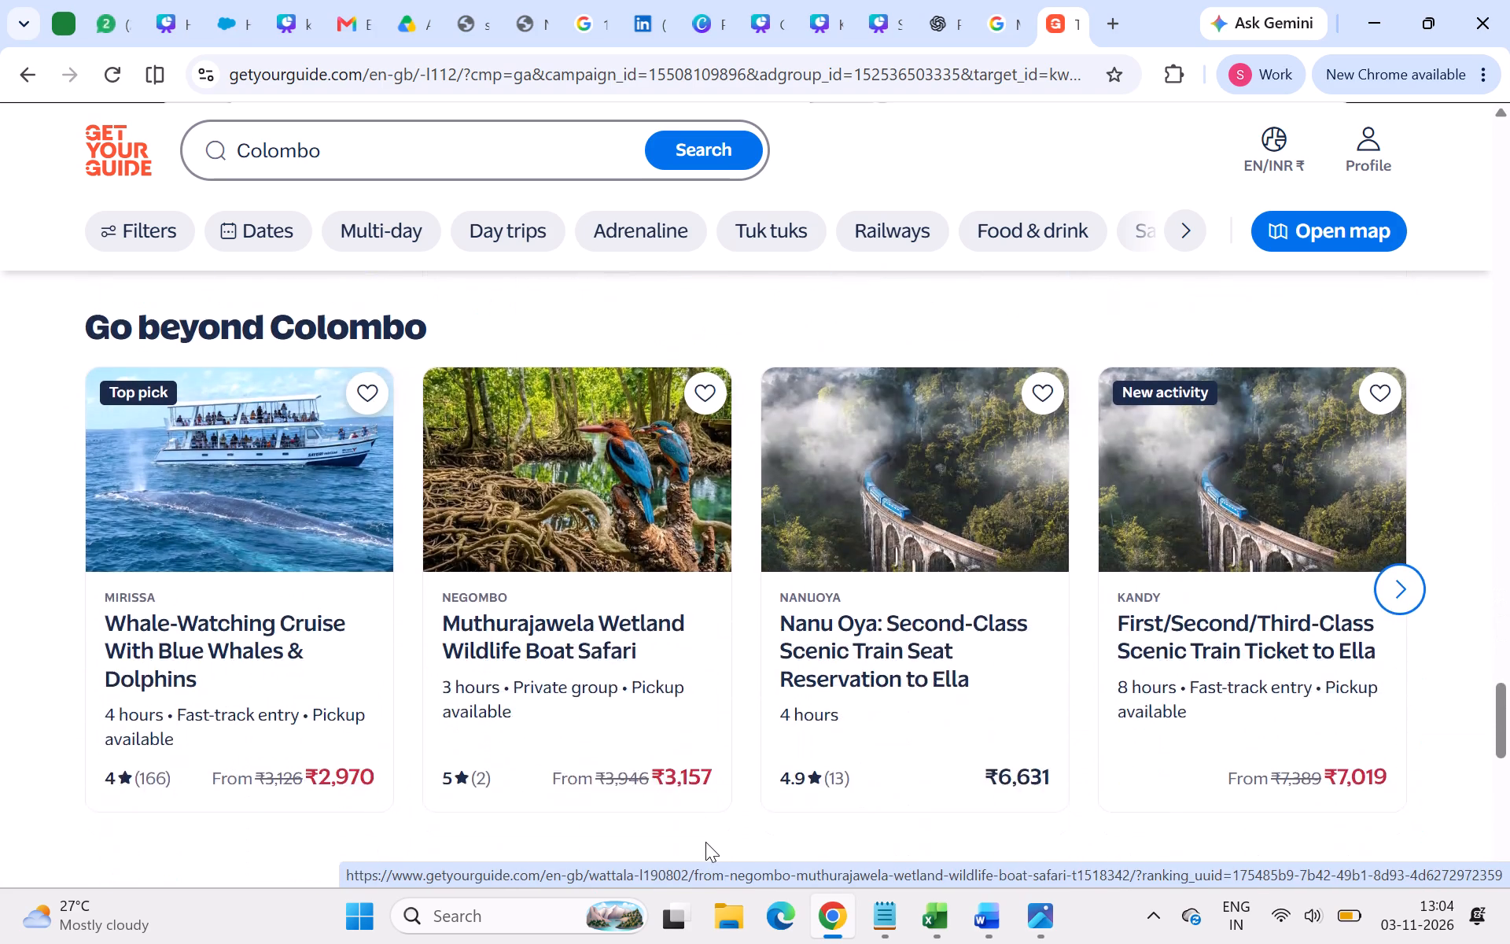
pyautogui.scroll(4, 705, 842)
# Load a further batch of Colombo activities and compare the tours and places they cover.
pyautogui.click(786, 746)
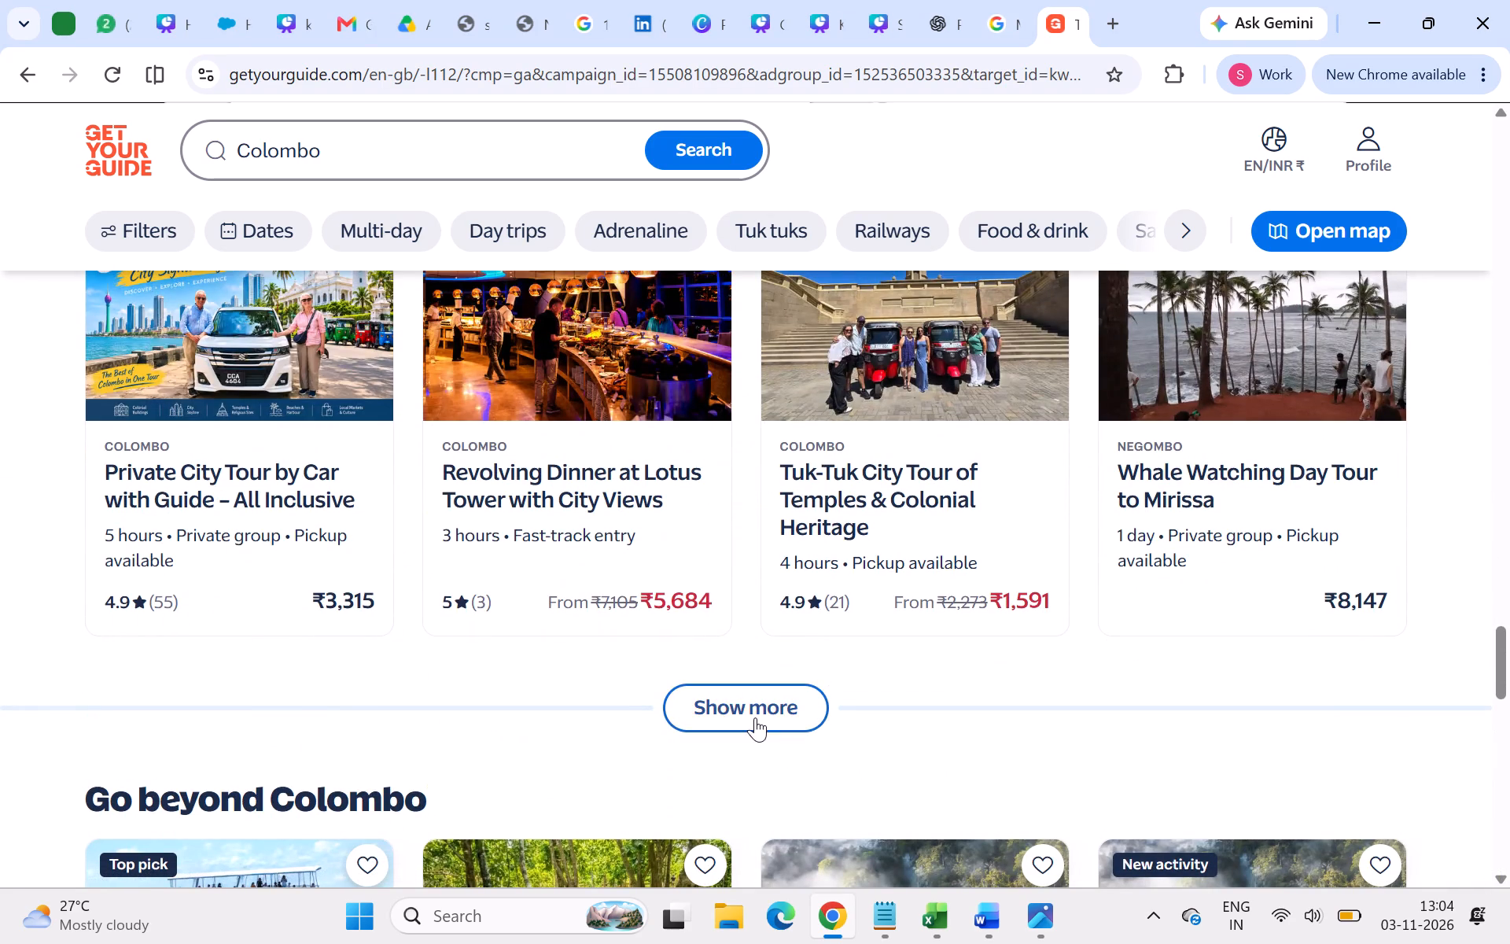
pyautogui.click(754, 716)
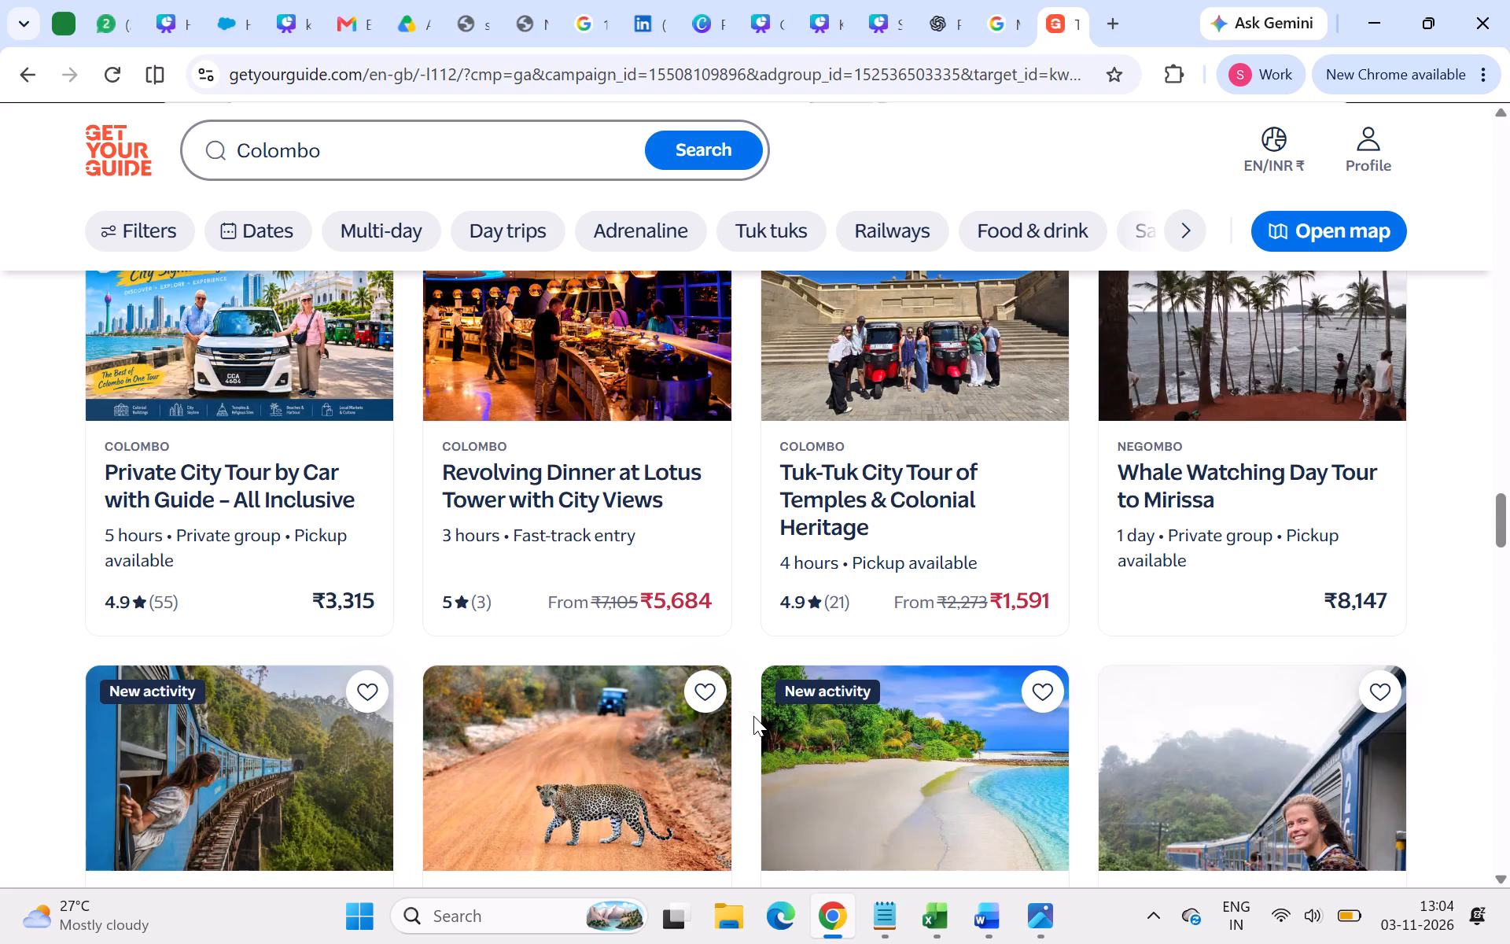
pyautogui.scroll(-11, 753, 716)
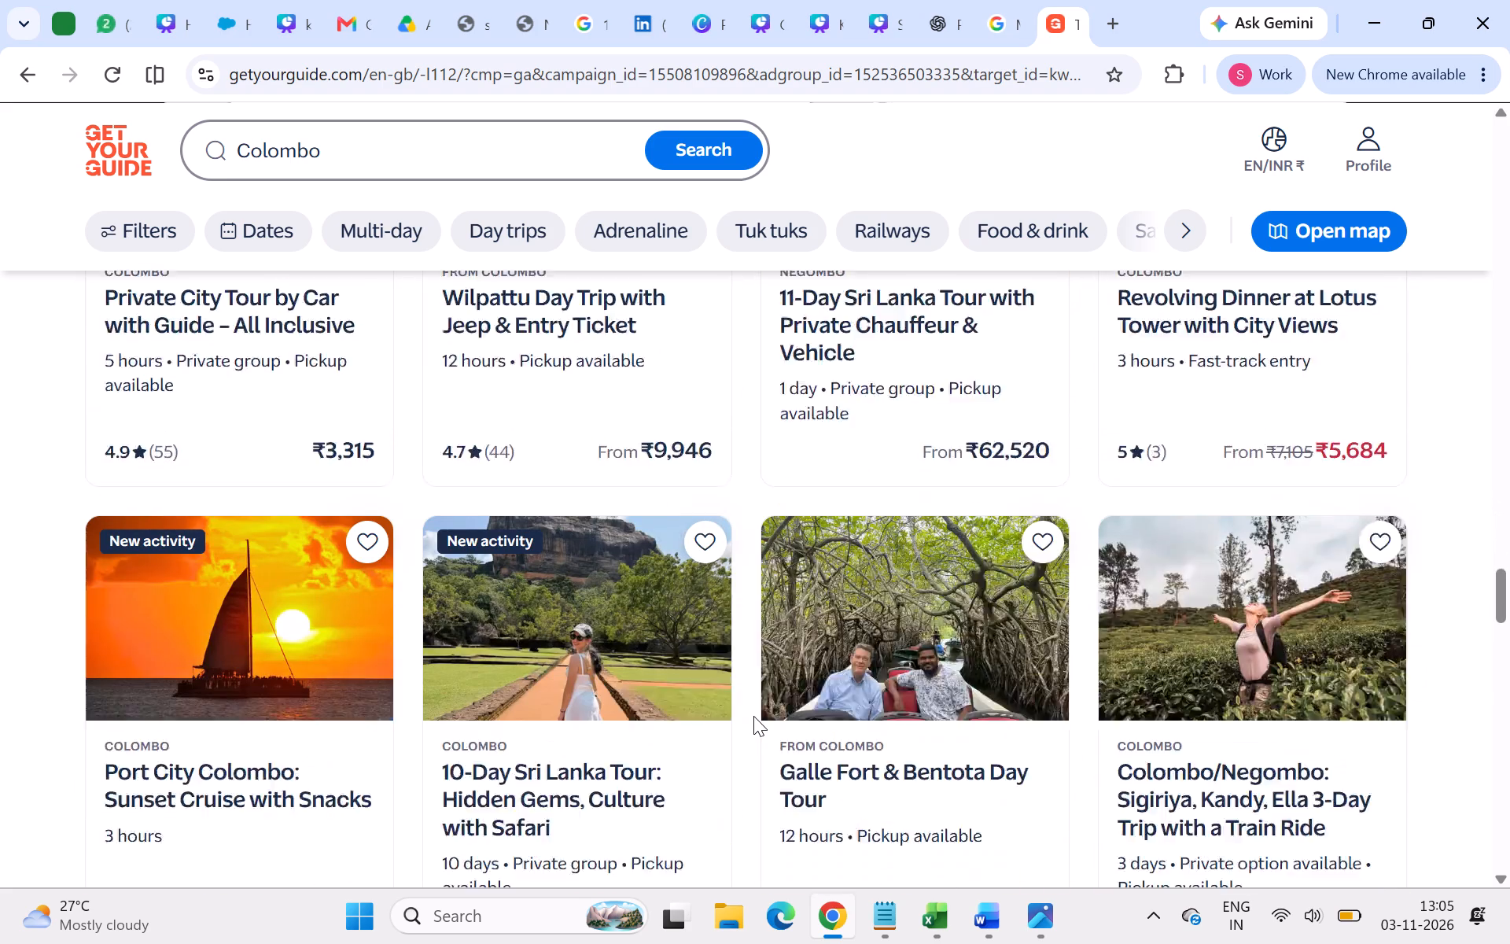
pyautogui.scroll(-6, 753, 716)
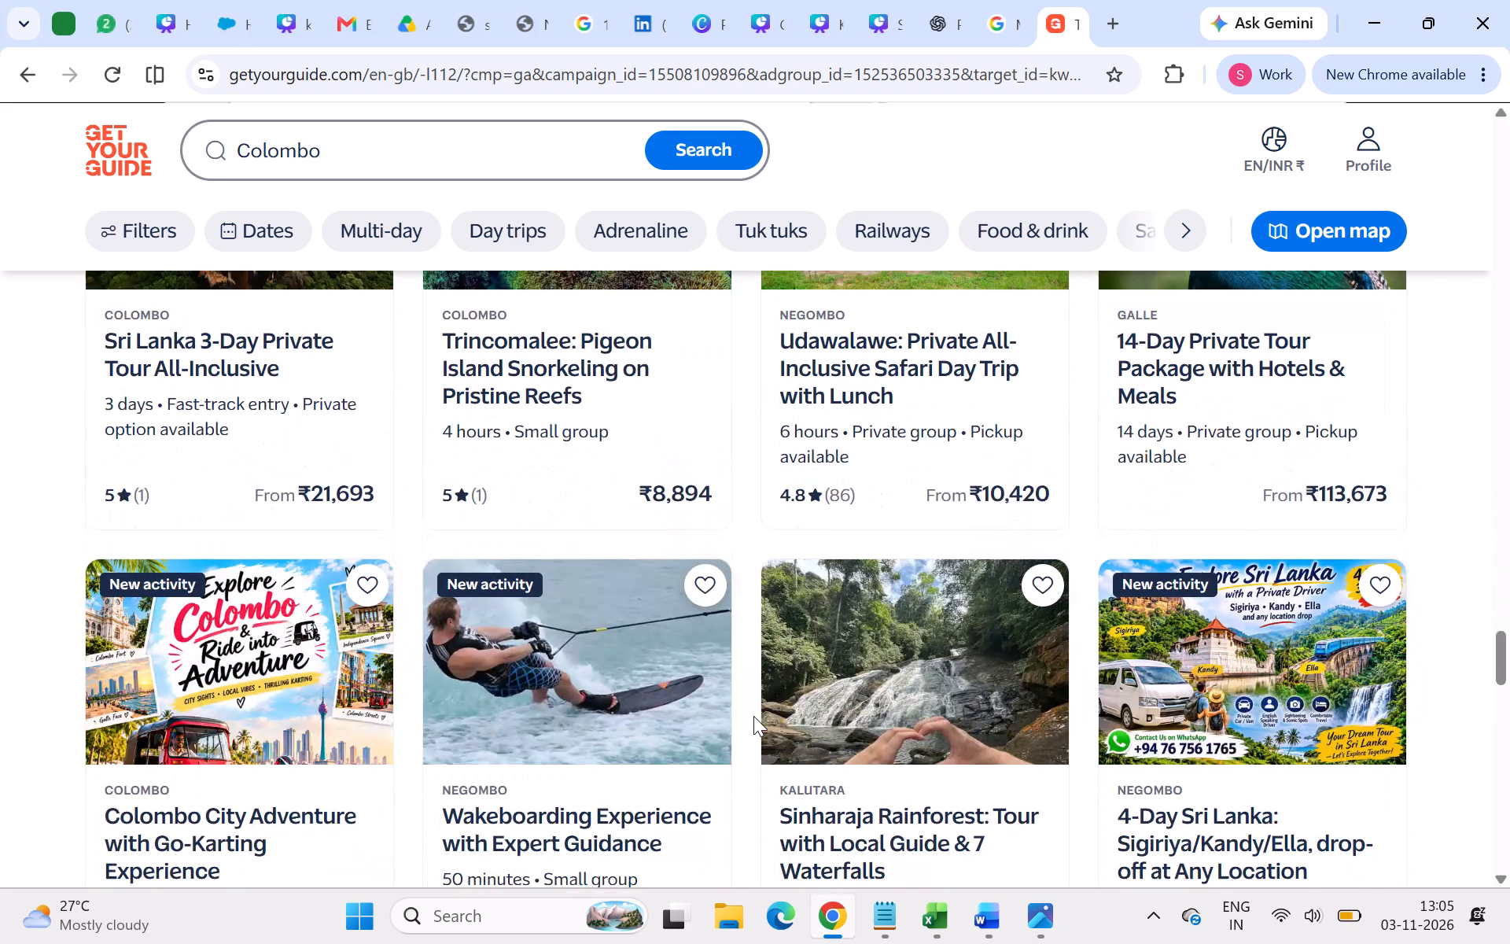
pyautogui.scroll(5, 753, 716)
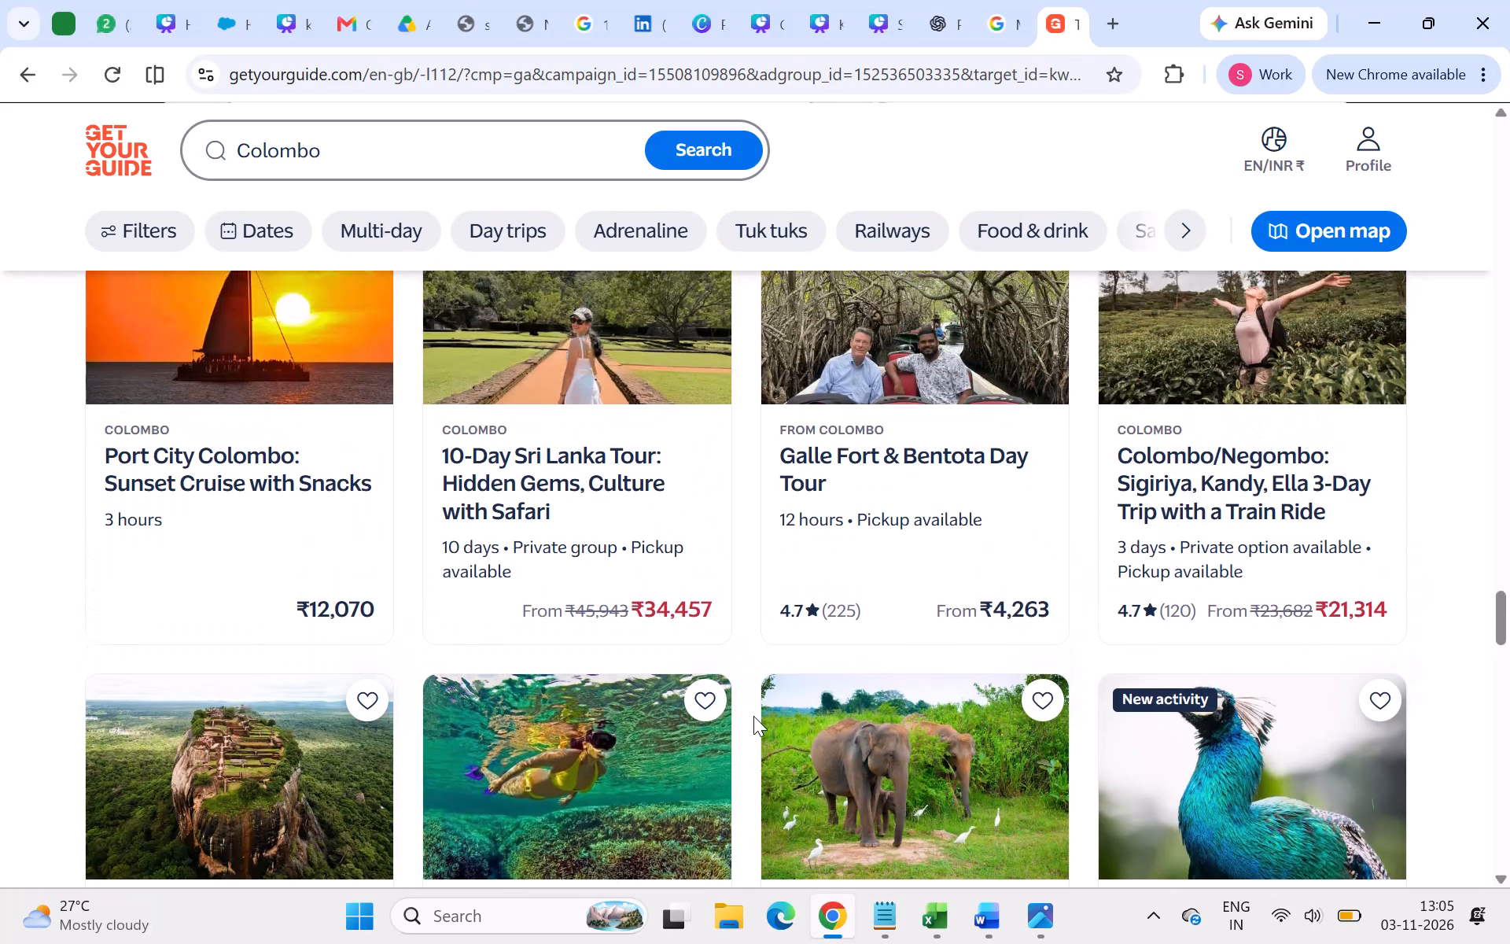
pyautogui.scroll(-2, 753, 716)
pyautogui.scroll(6, 753, 716)
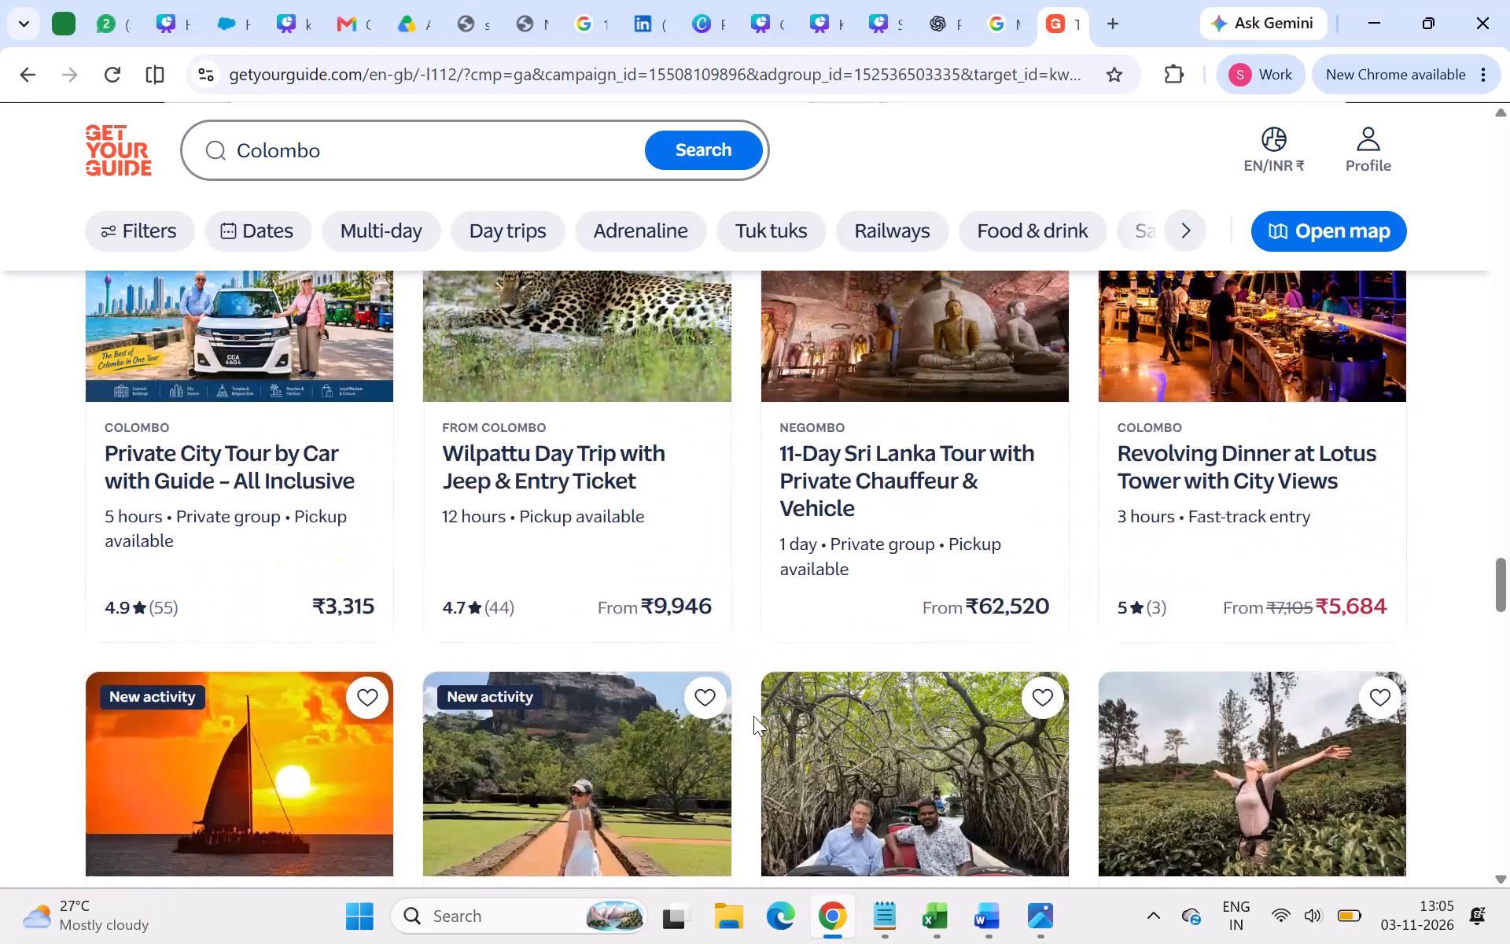
pyautogui.scroll(13, 753, 716)
pyautogui.scroll(-9, 753, 716)
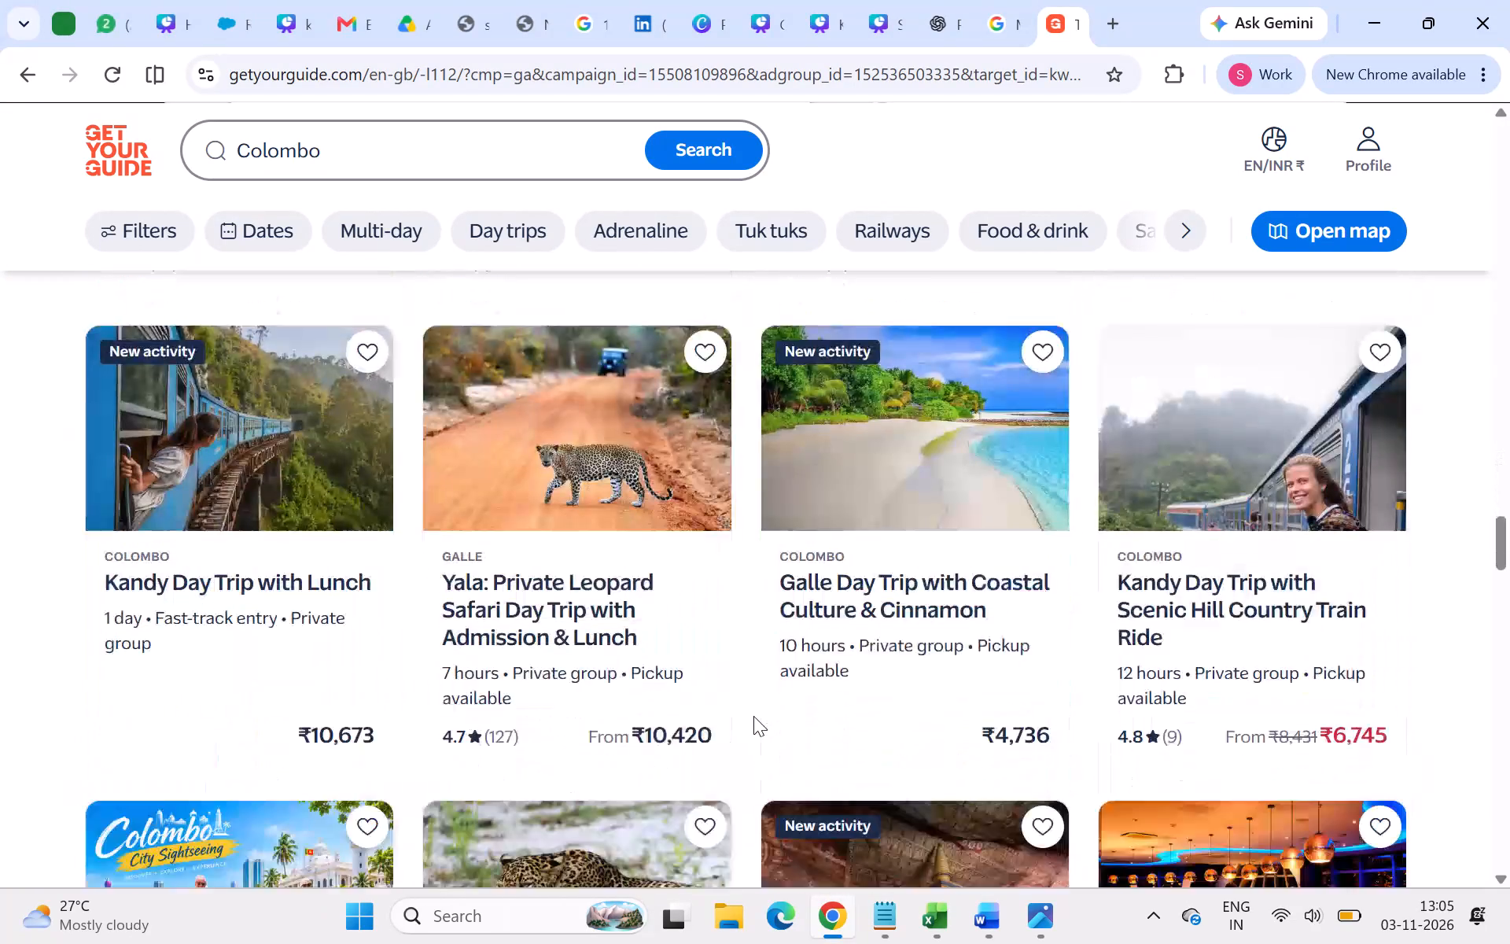
pyautogui.scroll(1, 753, 716)
pyautogui.scroll(-8, 753, 716)
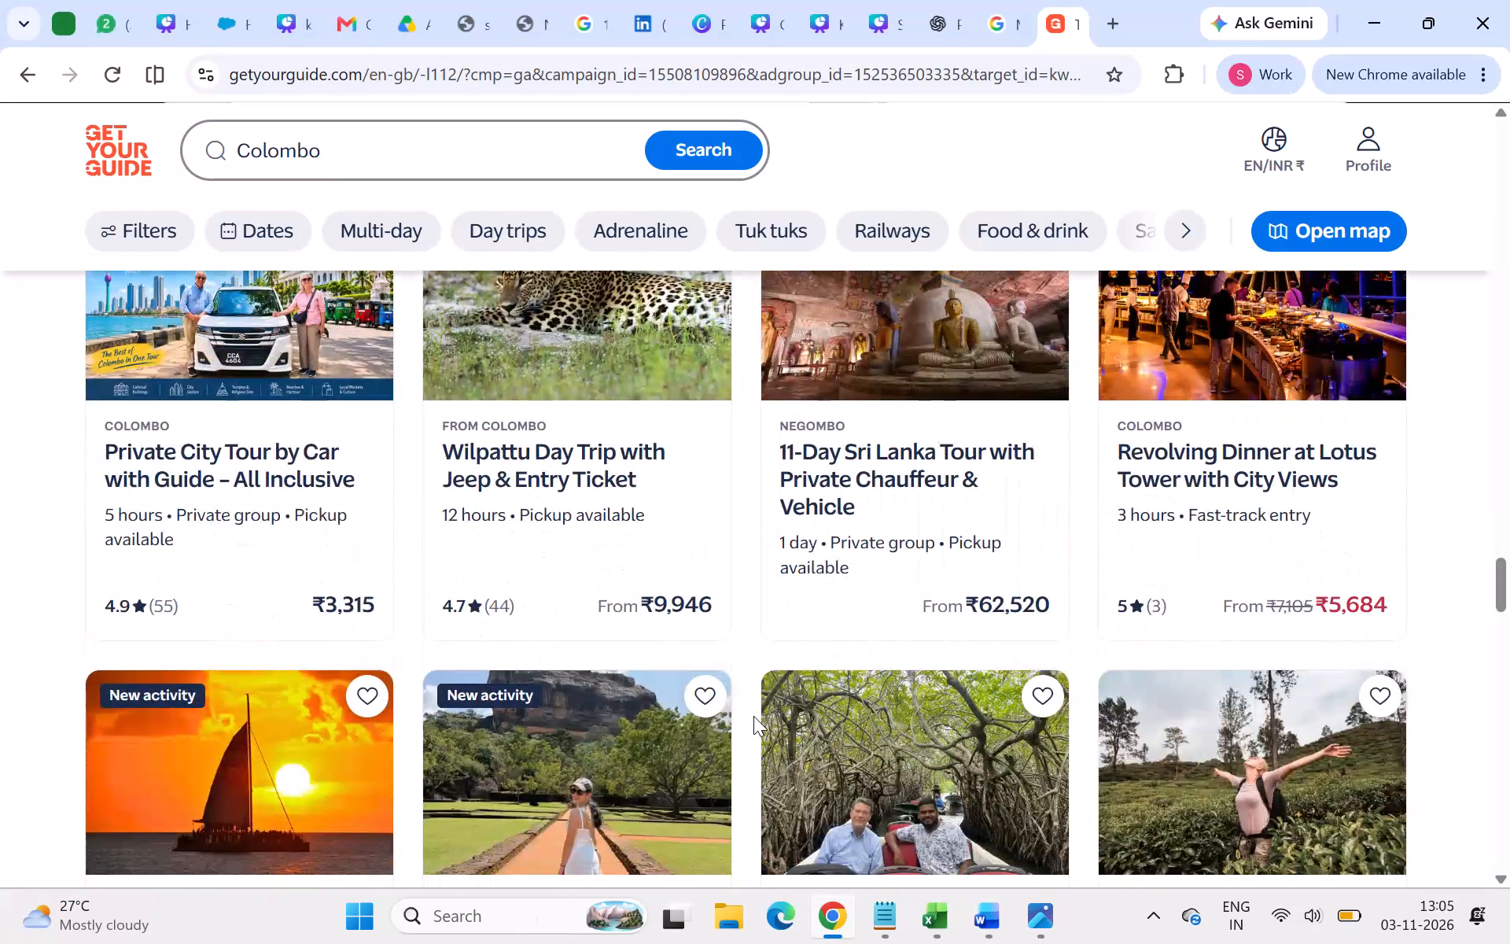
pyautogui.scroll(-19, 753, 716)
pyautogui.scroll(2, 753, 716)
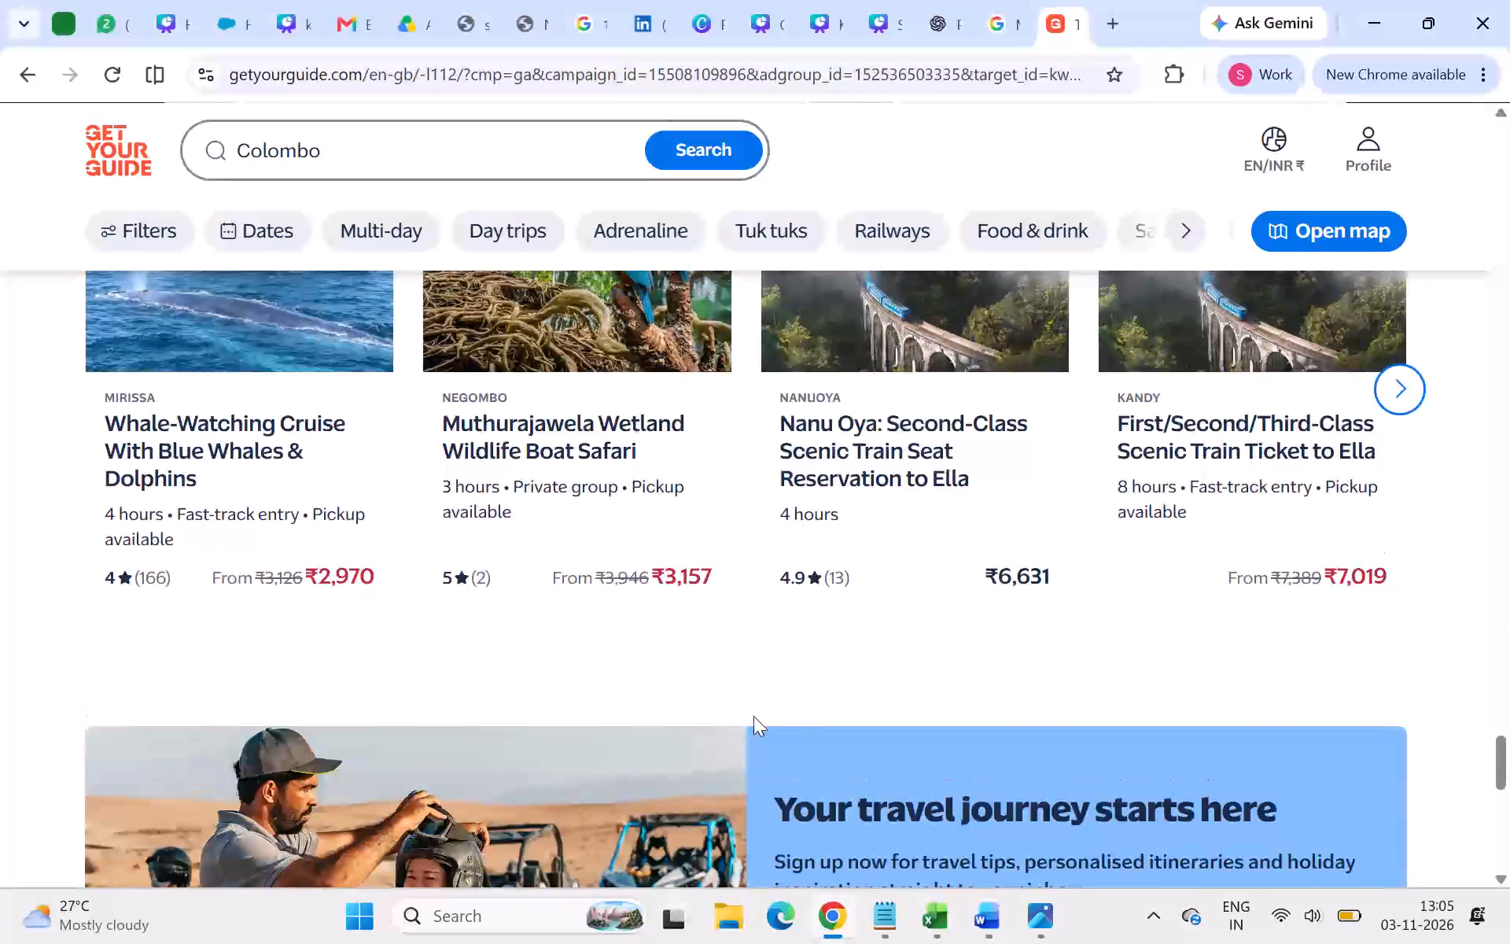
pyautogui.scroll(12, 753, 716)
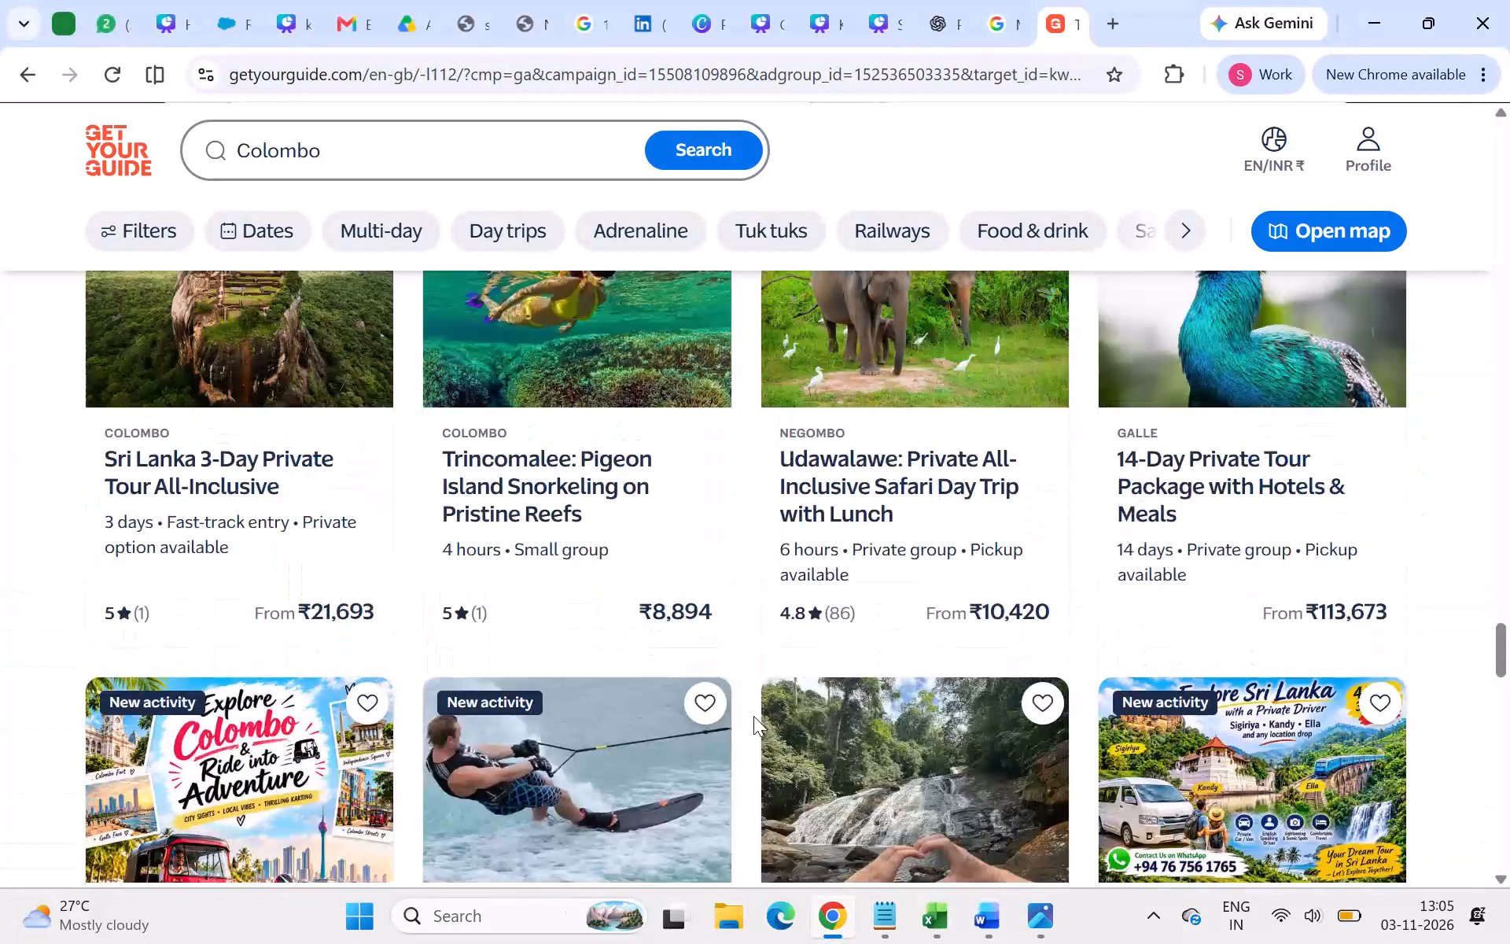
pyautogui.scroll(20, 753, 716)
pyautogui.scroll(17, 753, 716)
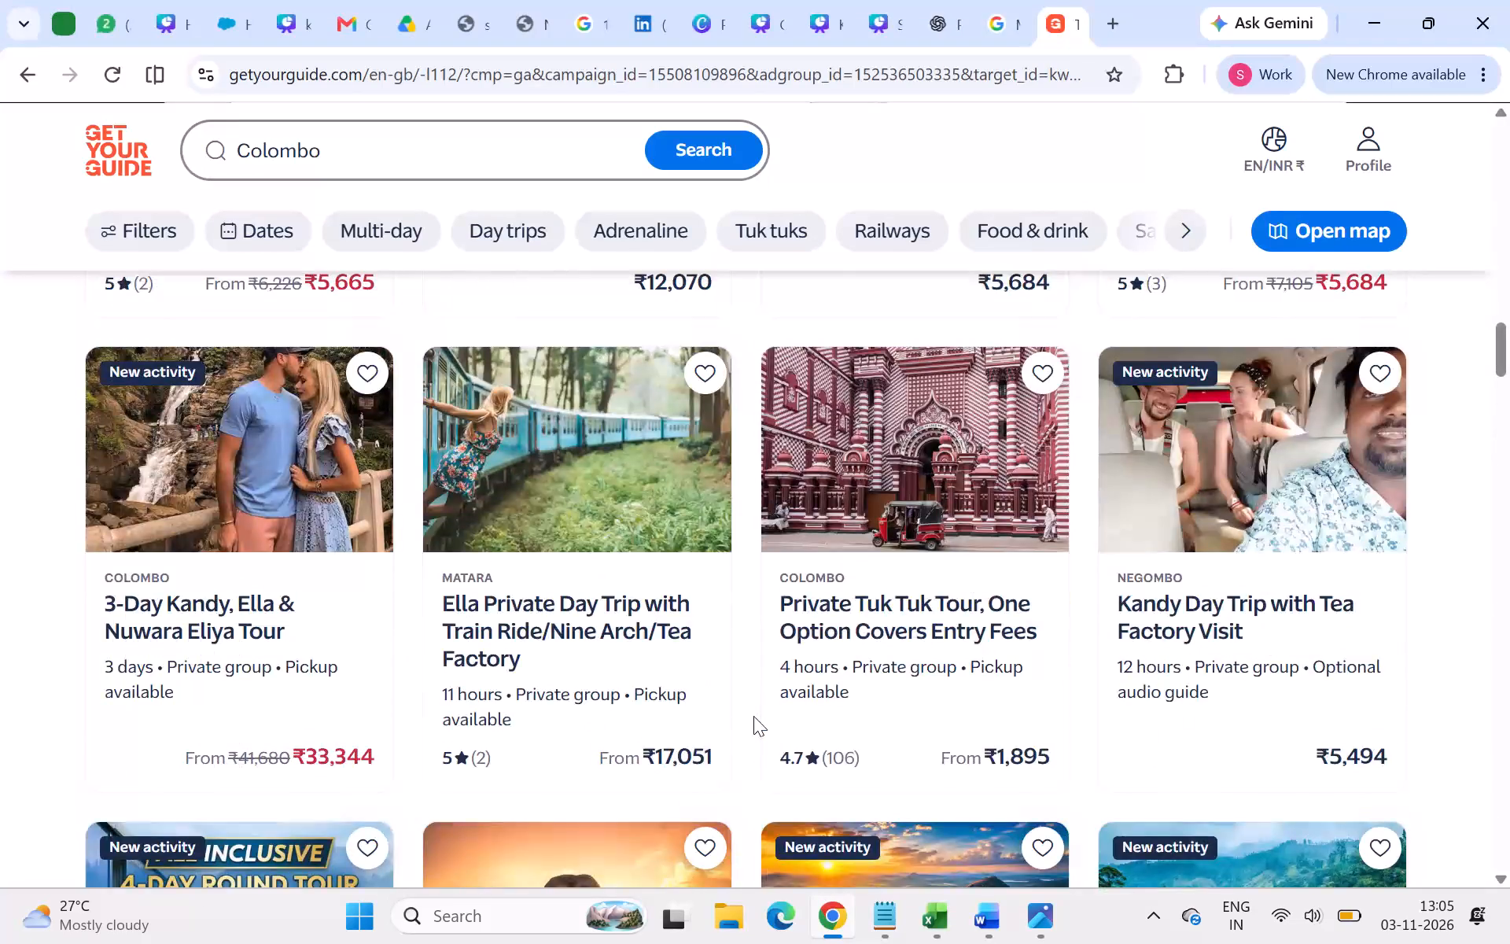
pyautogui.scroll(6, 753, 716)
# Filter the Colombo activities to the dates 15 to 20 February 2027.
pyautogui.click(267, 234)
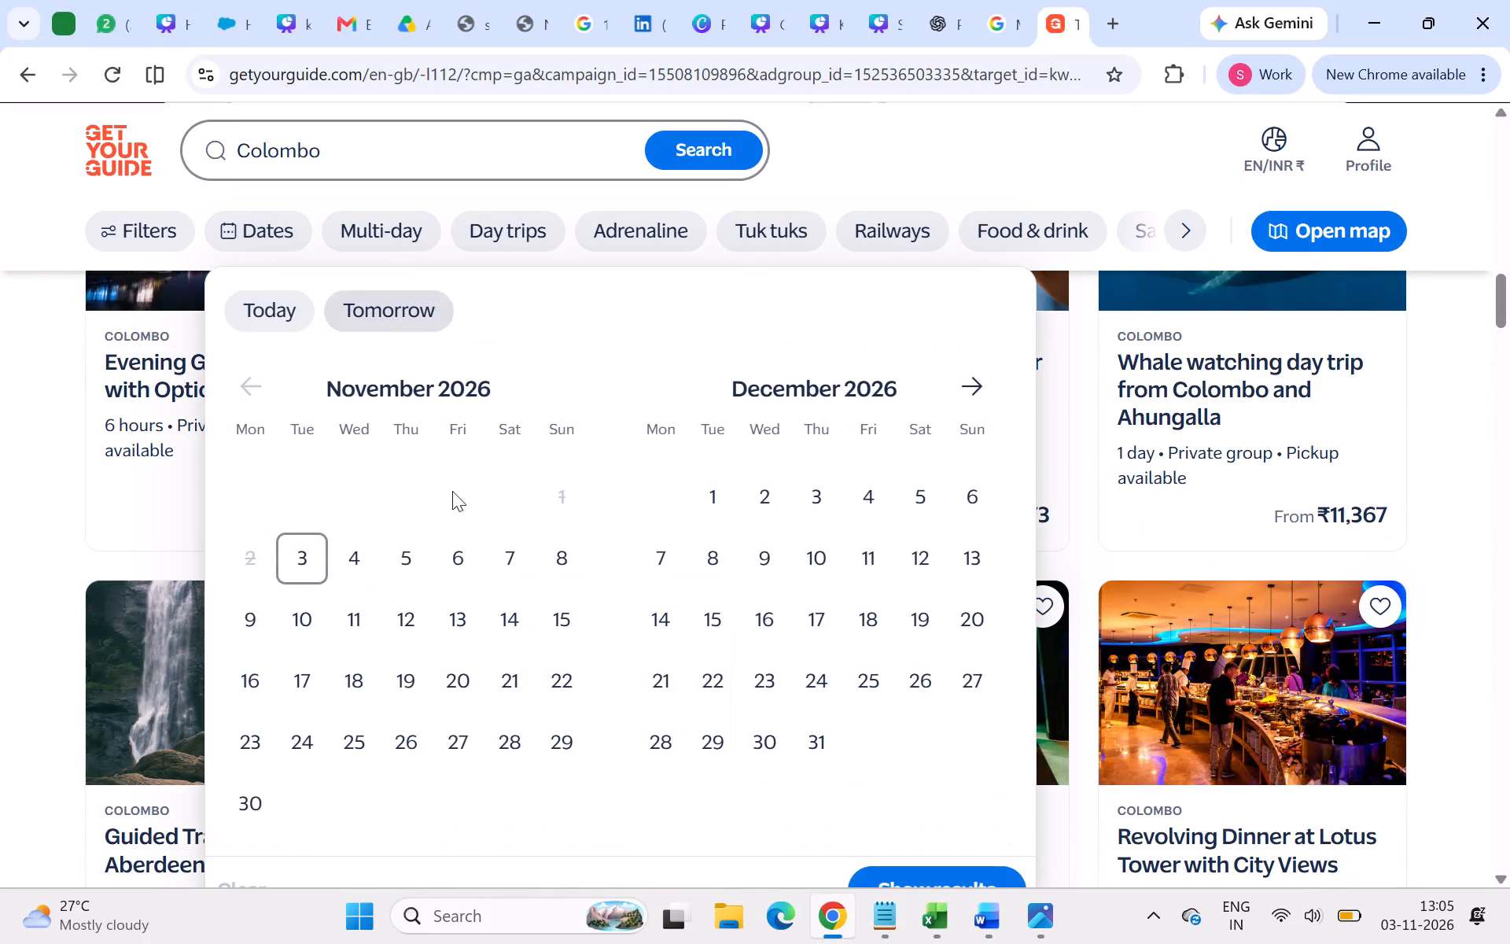
pyautogui.click(963, 388)
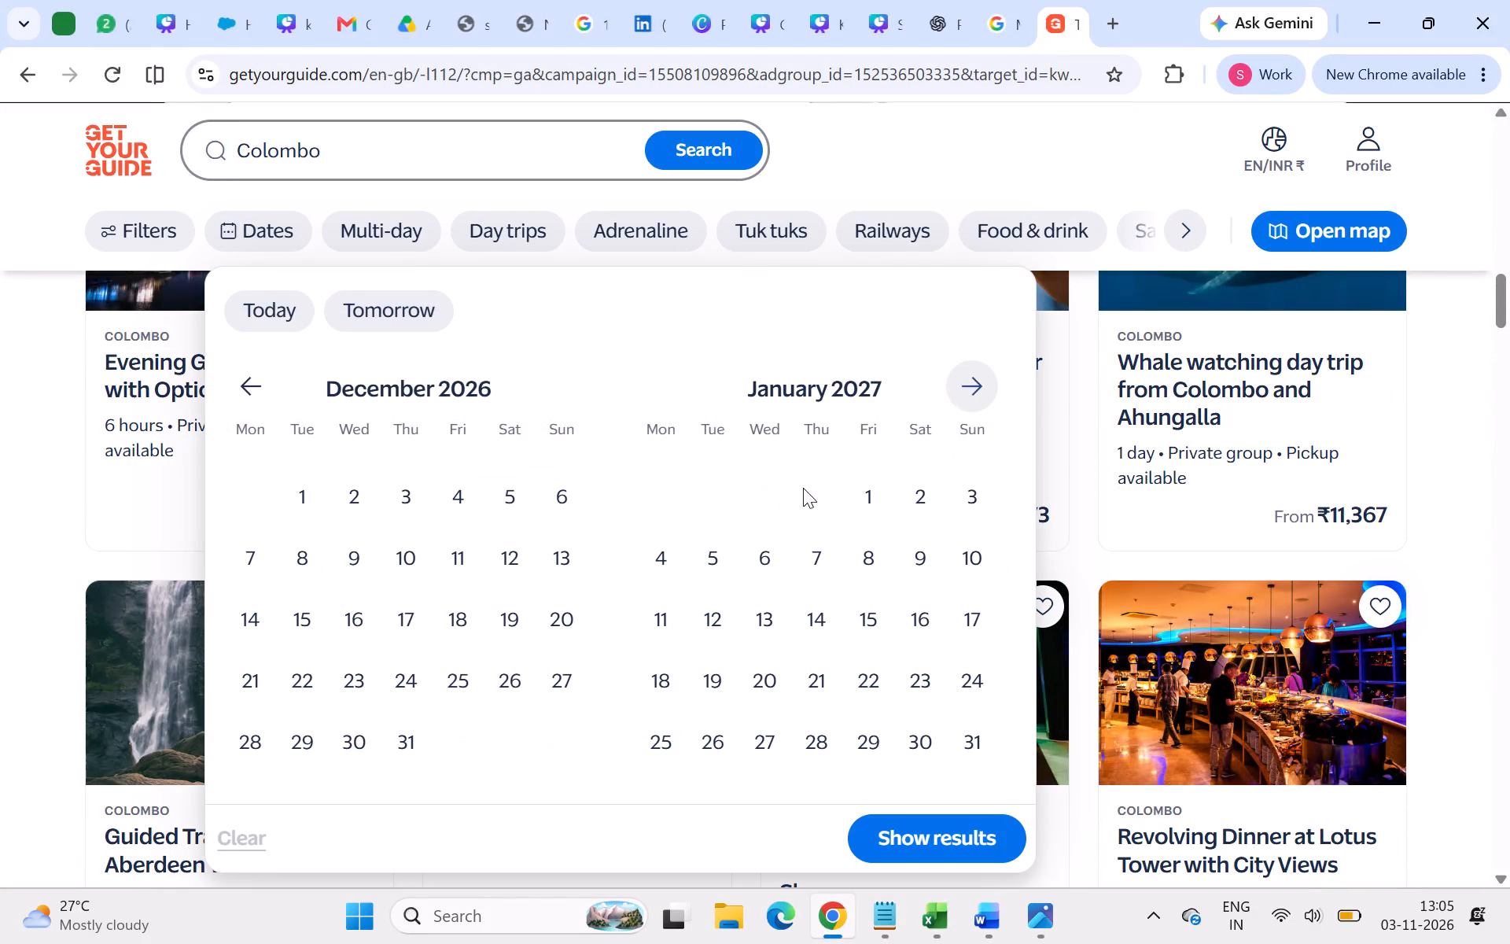
pyautogui.click(963, 395)
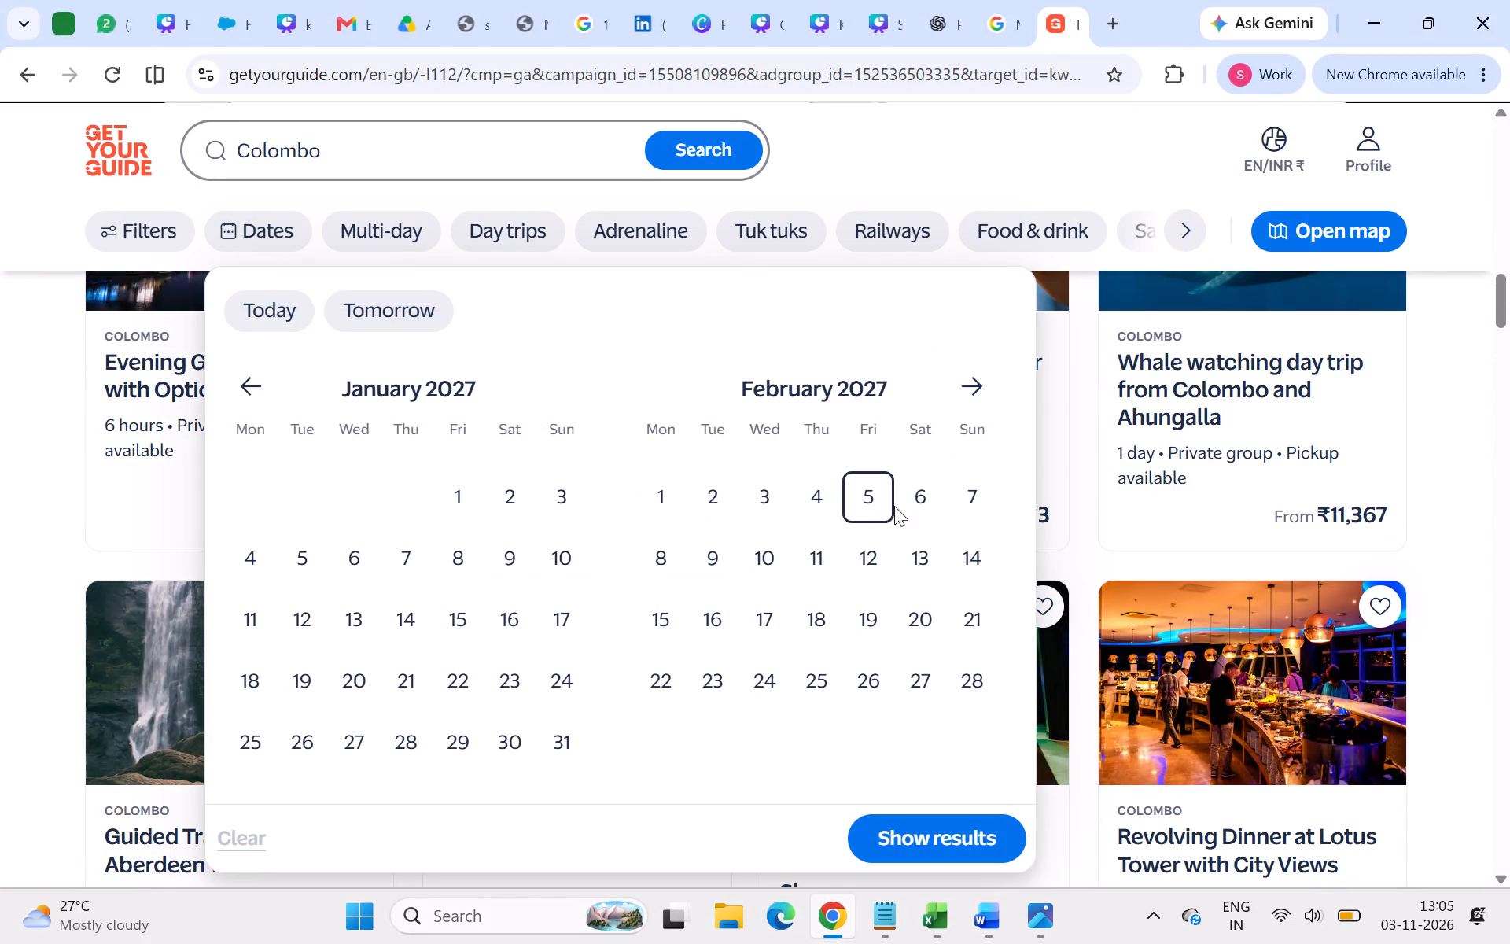
pyautogui.click(672, 616)
pyautogui.click(935, 630)
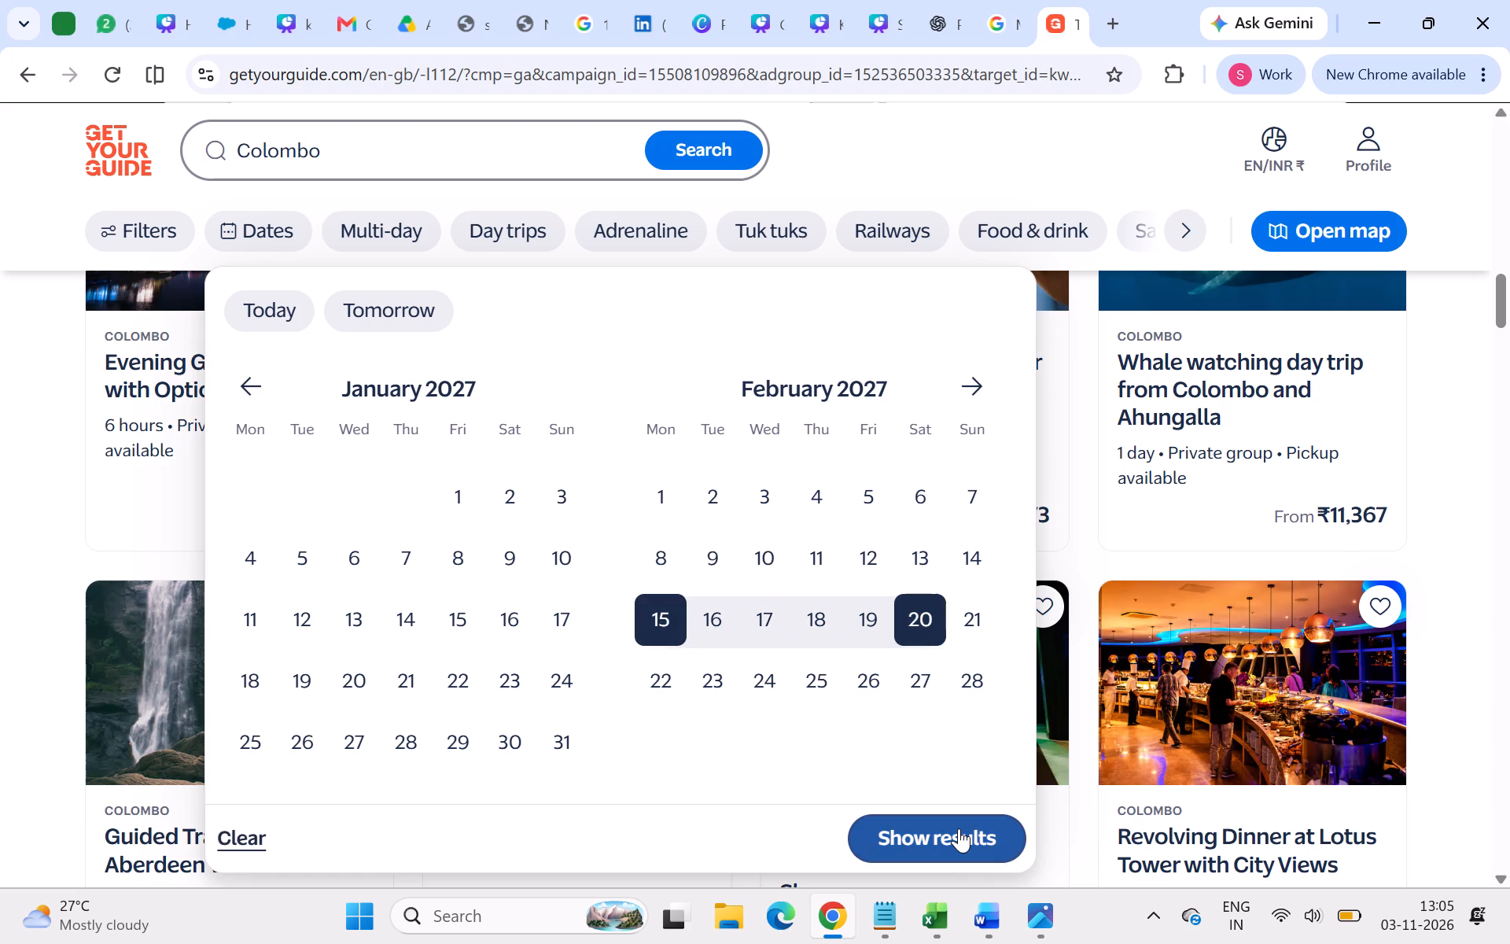
pyautogui.click(959, 828)
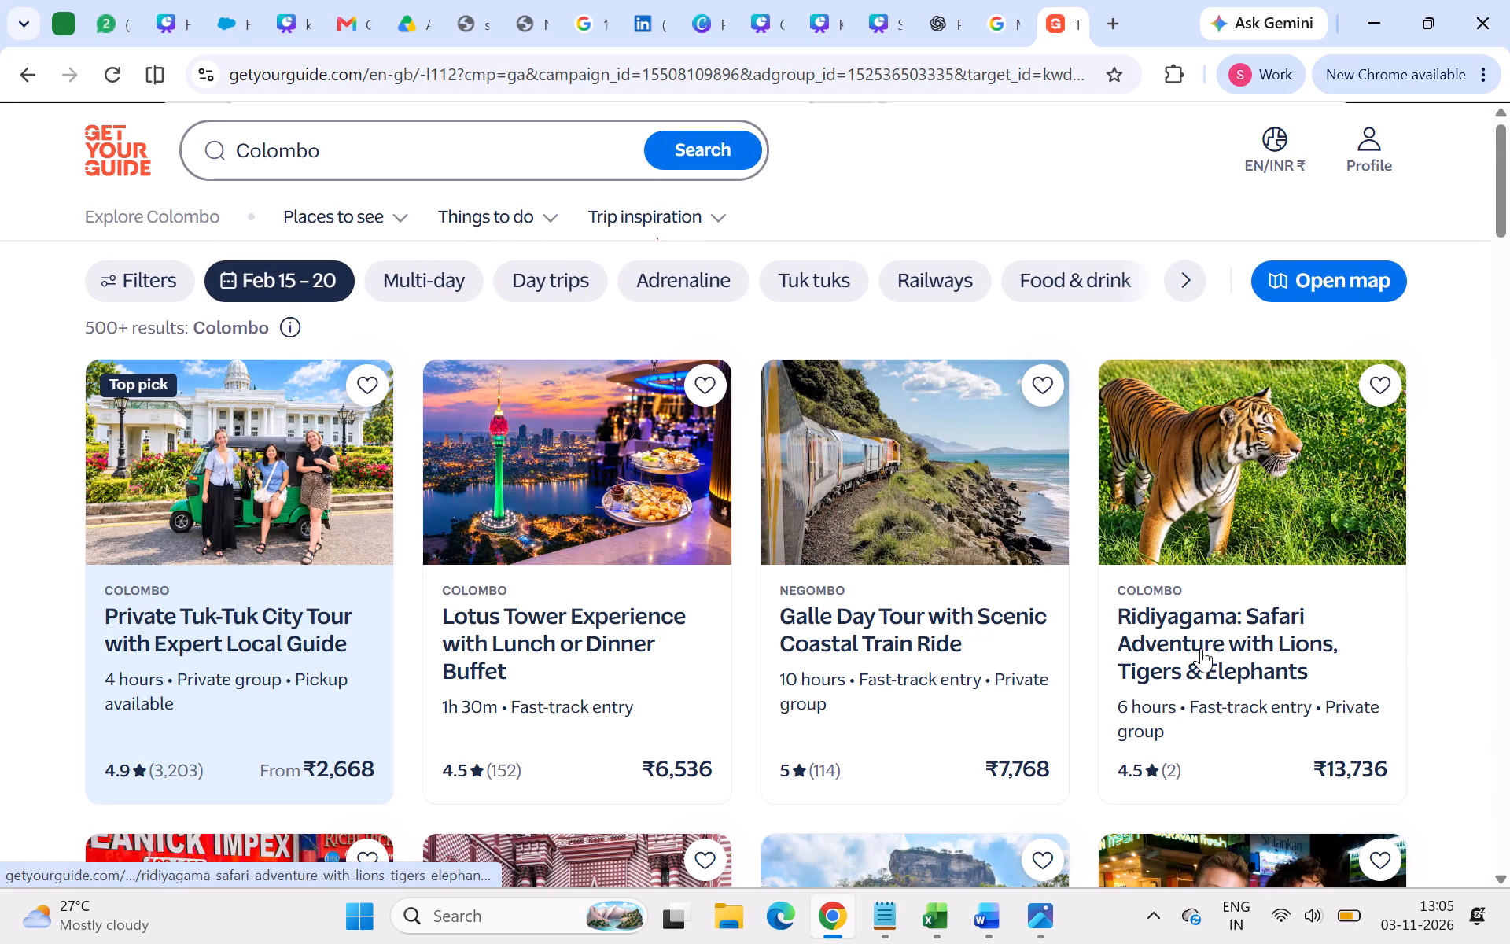
# Examine the Colombo activities for 15 to 20 February, including the trips suggested beyond Colombo, for suitable sightseeing options.
pyautogui.scroll(-1, 1201, 648)
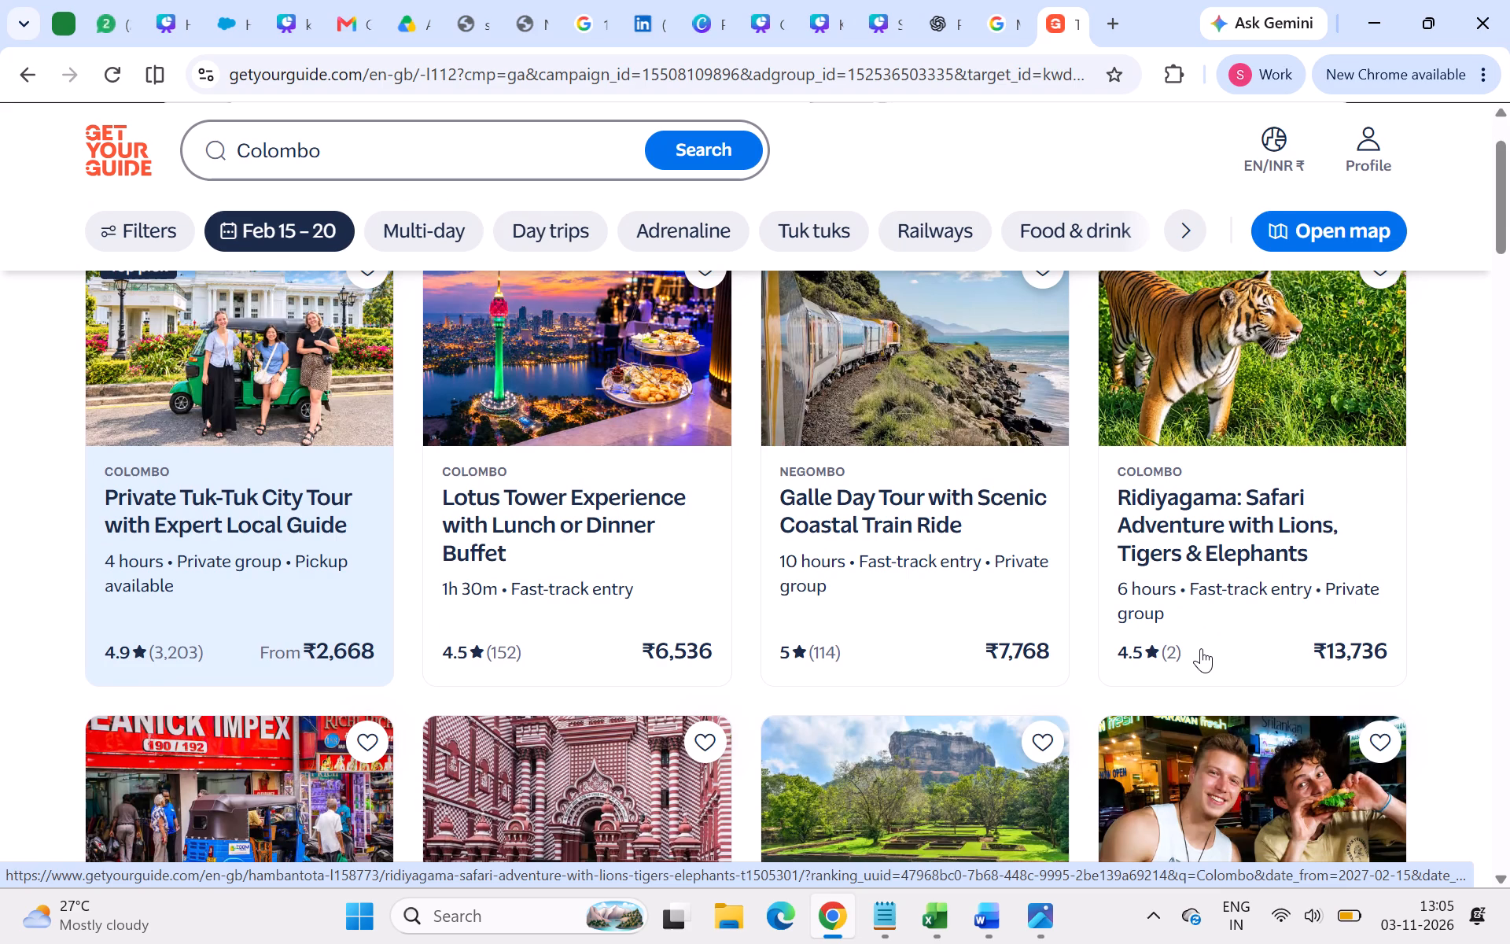
pyautogui.scroll(-8, 1201, 648)
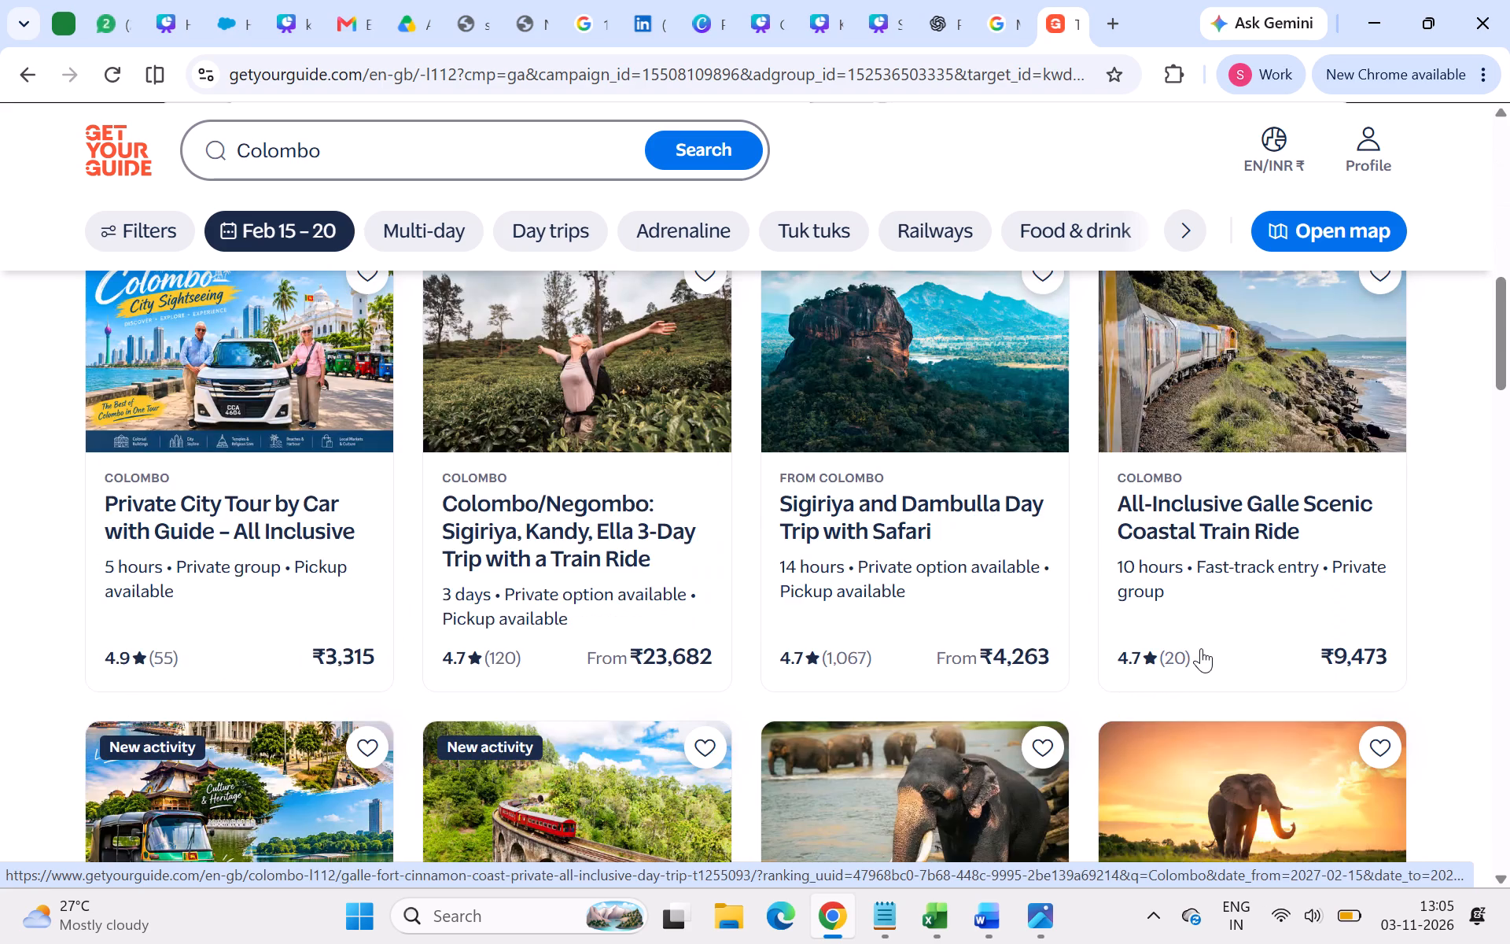
pyautogui.scroll(4, 1201, 648)
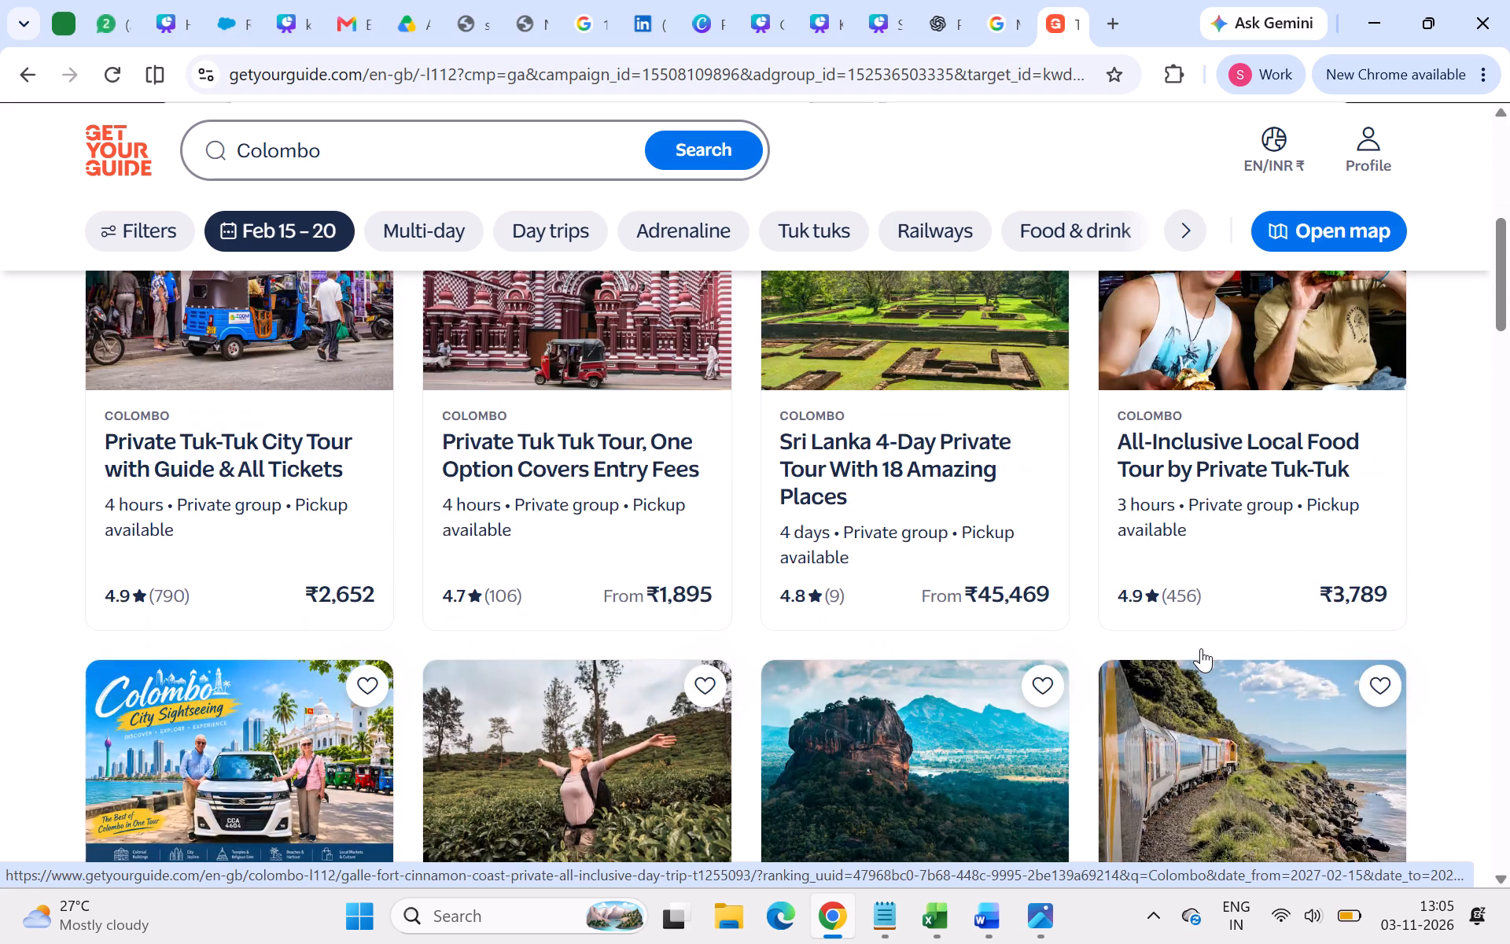
pyautogui.scroll(4, 1201, 648)
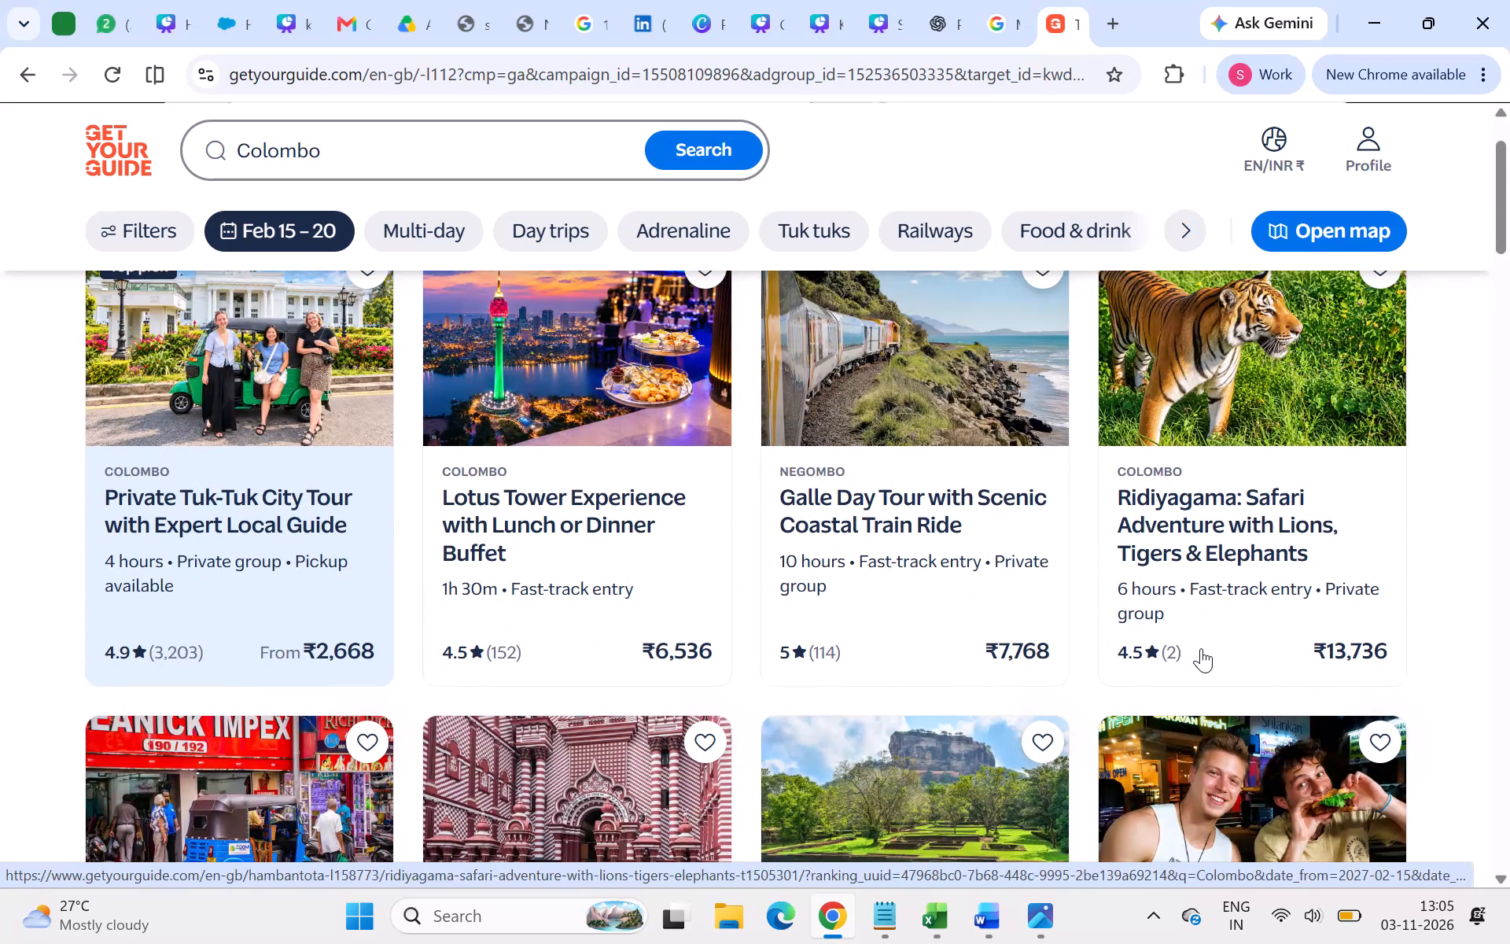
pyautogui.scroll(-14, 1201, 648)
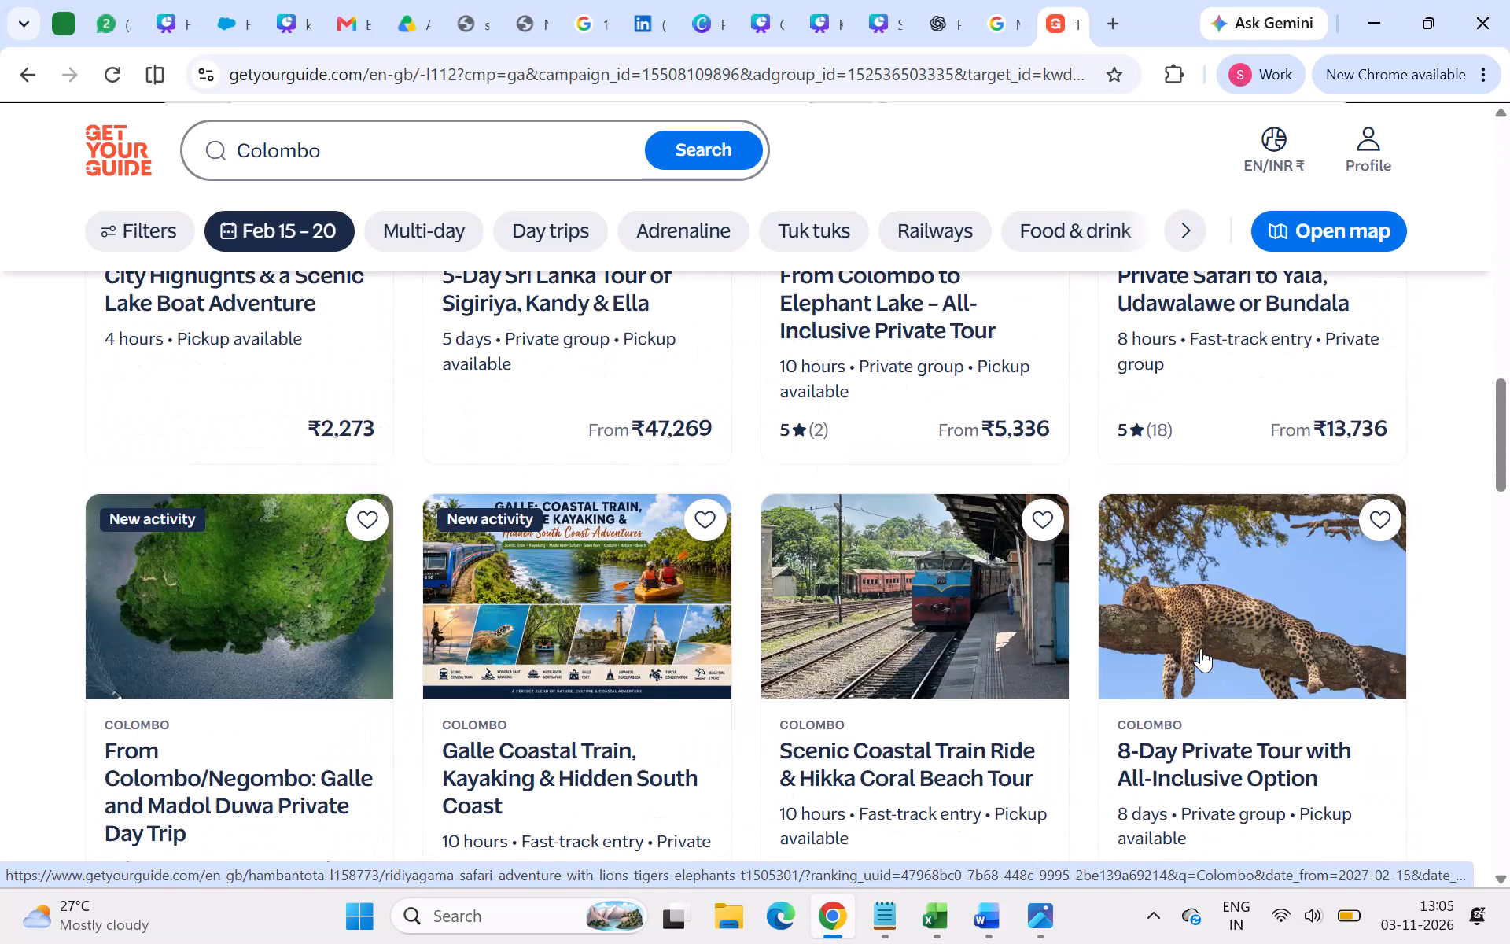
pyautogui.scroll(-1, 1201, 648)
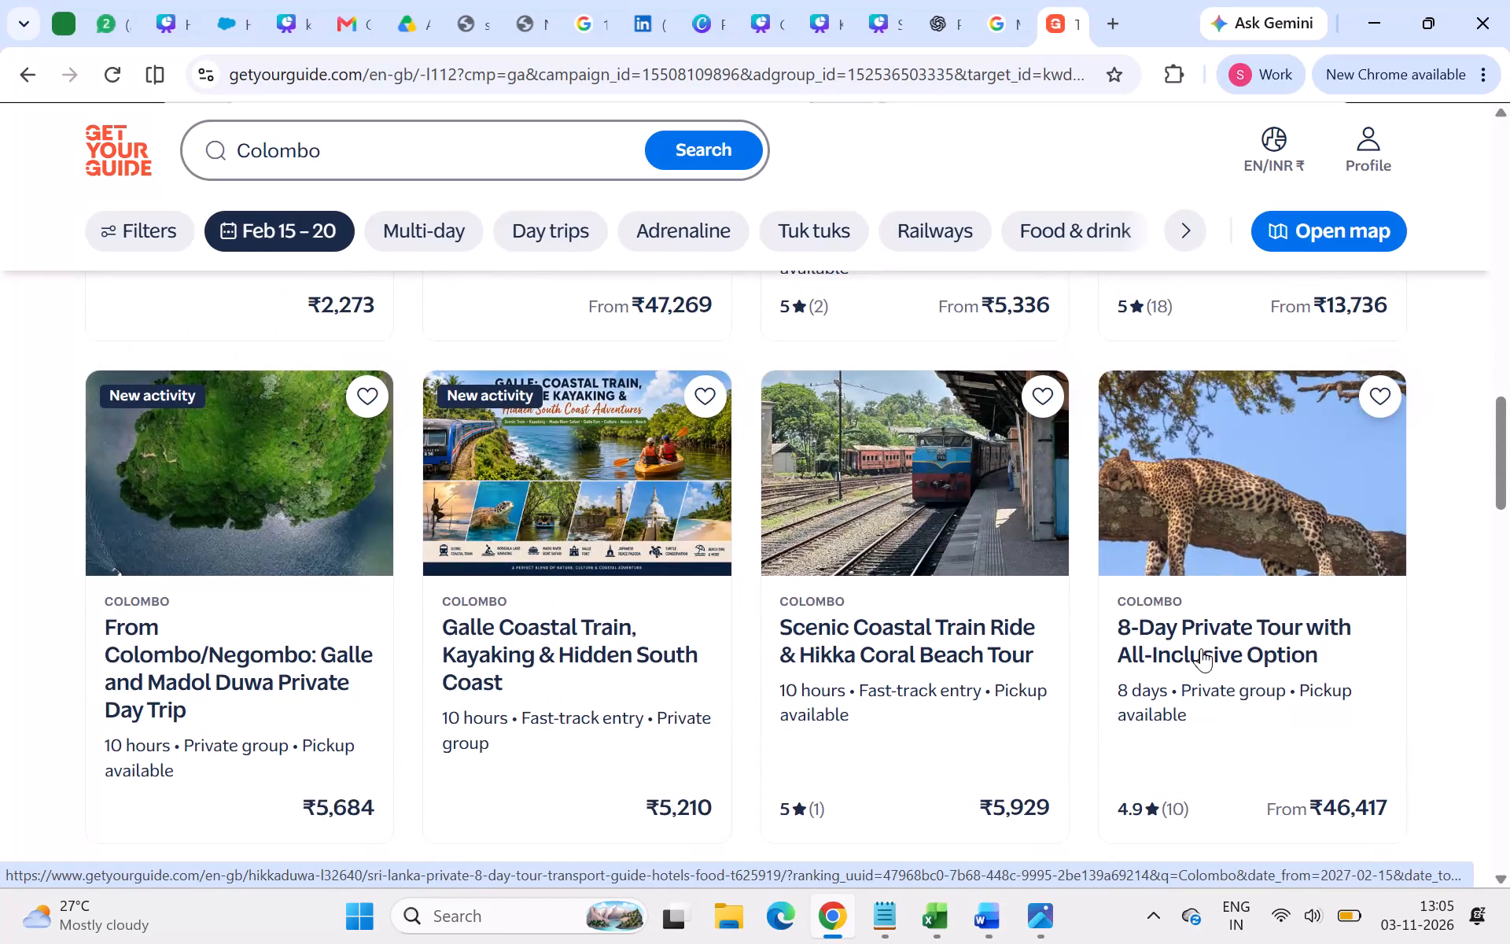
pyautogui.scroll(-10, 1201, 648)
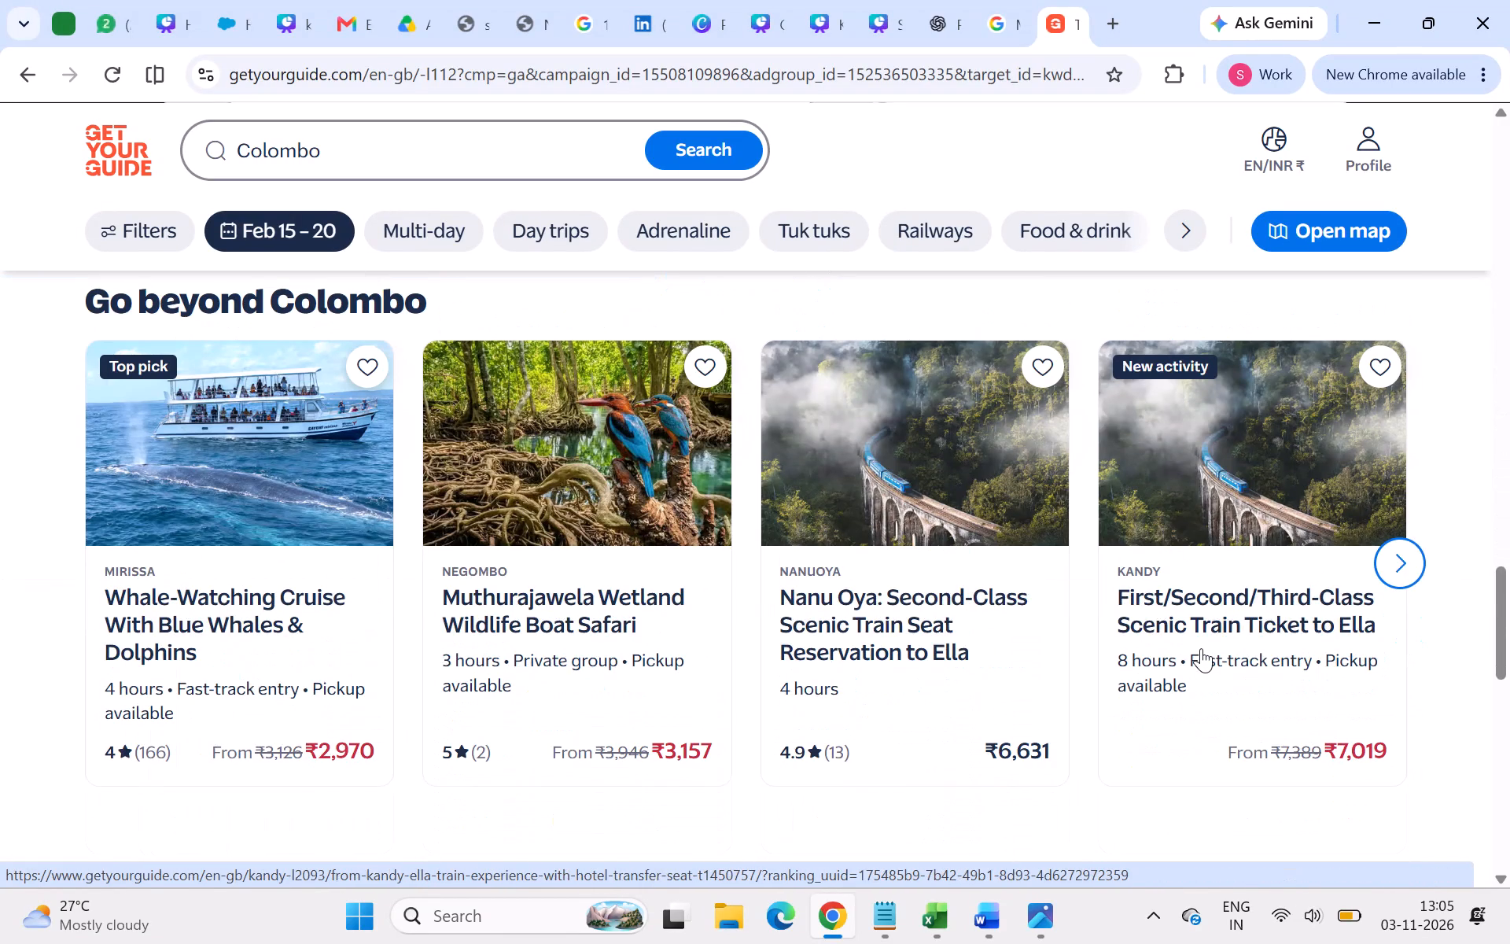
pyautogui.scroll(-4, 1201, 648)
pyautogui.scroll(2, 936, 617)
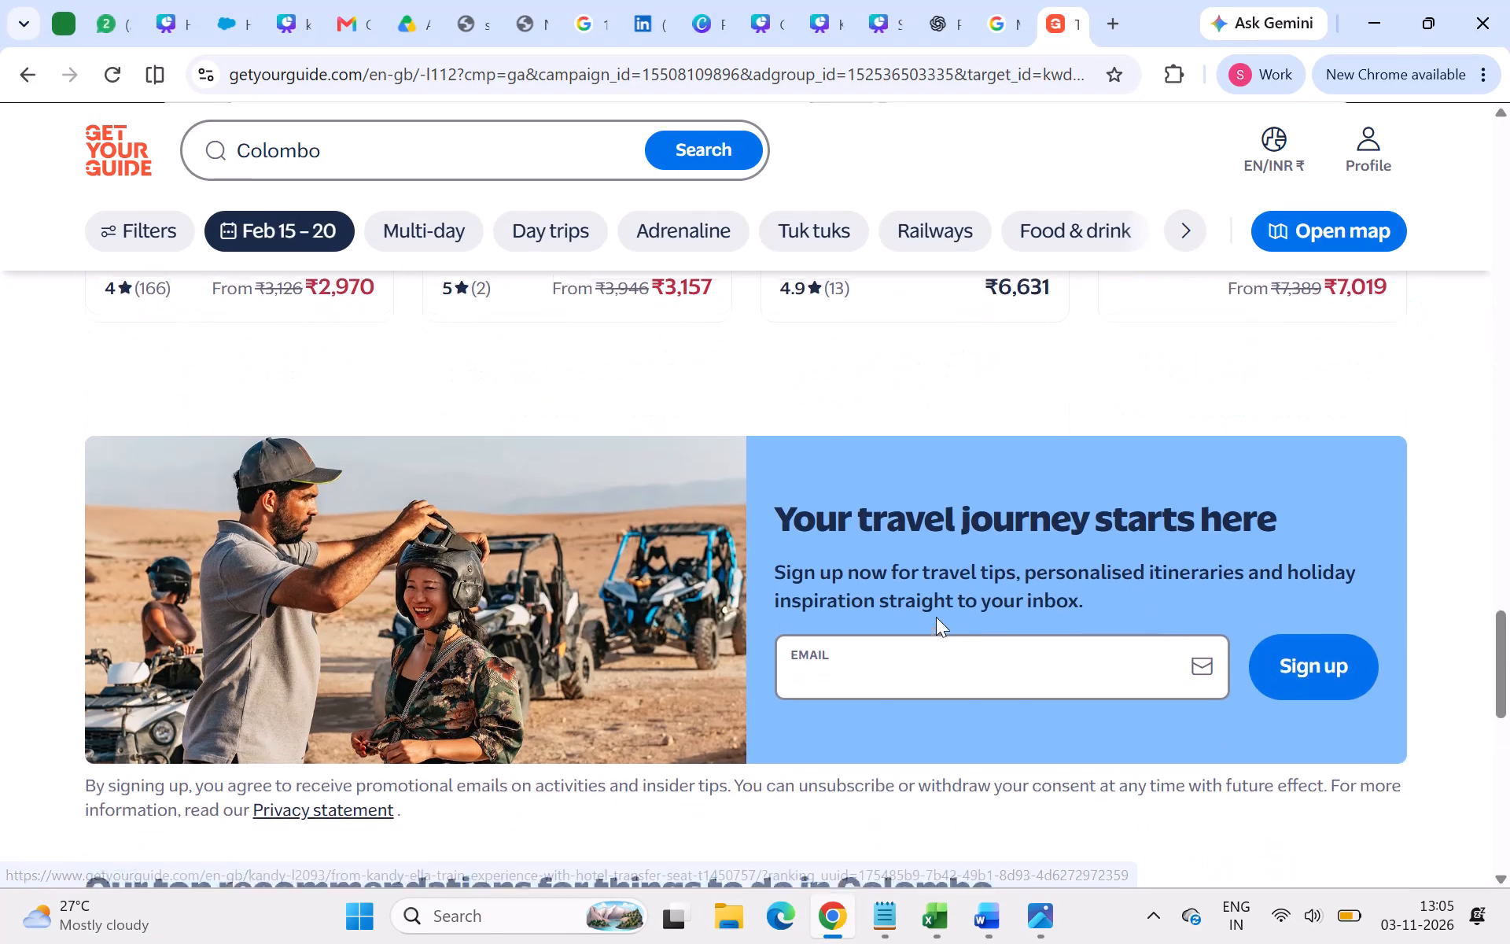
pyautogui.scroll(19, 936, 617)
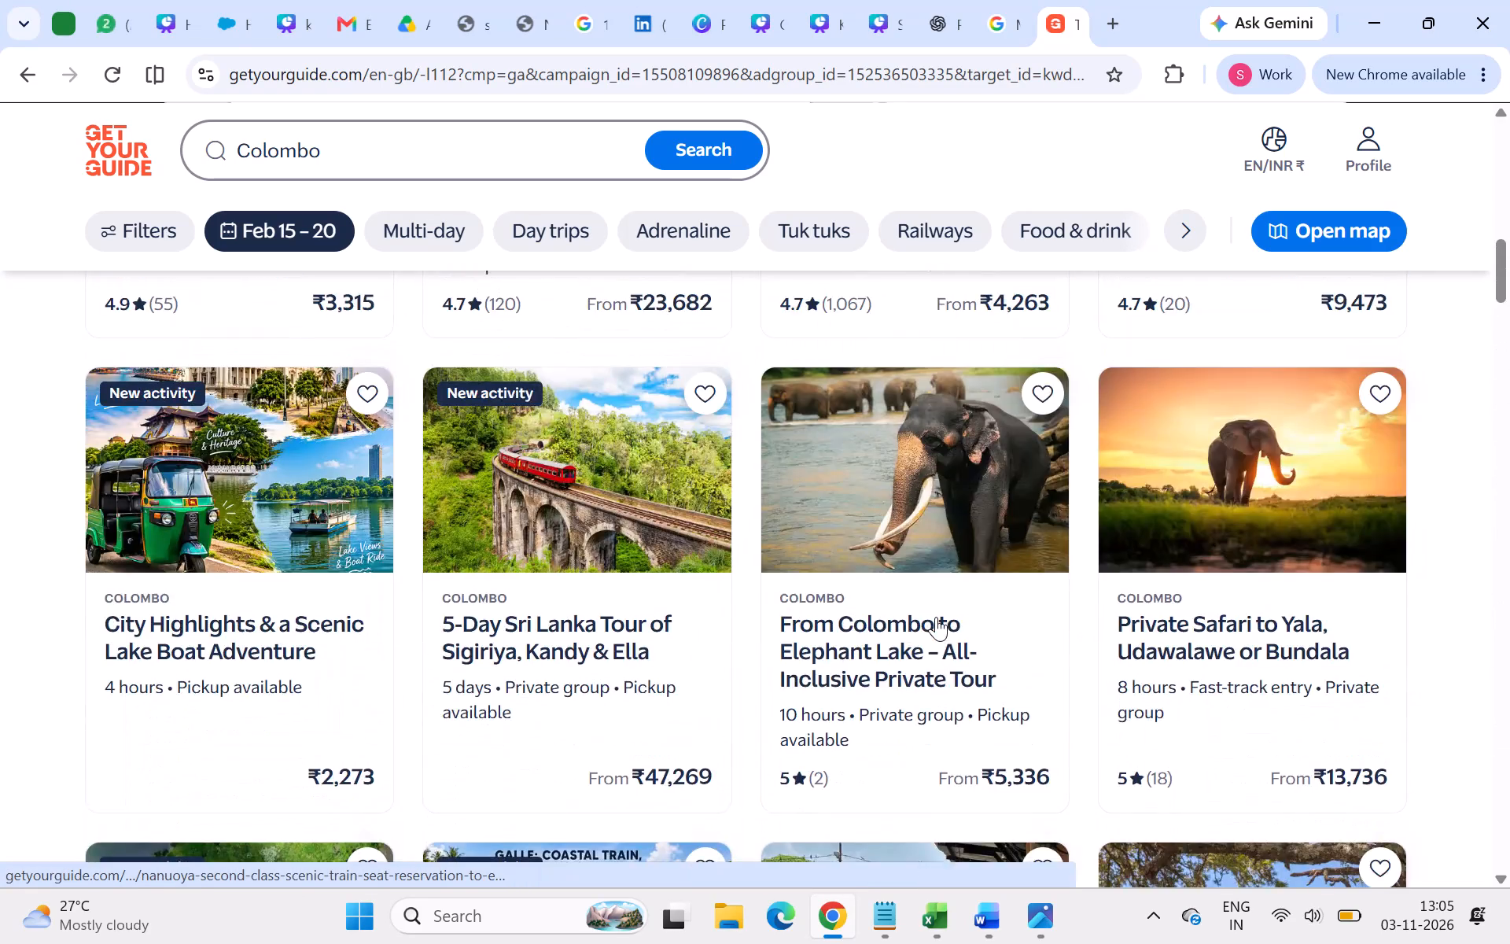
pyautogui.scroll(11, 936, 617)
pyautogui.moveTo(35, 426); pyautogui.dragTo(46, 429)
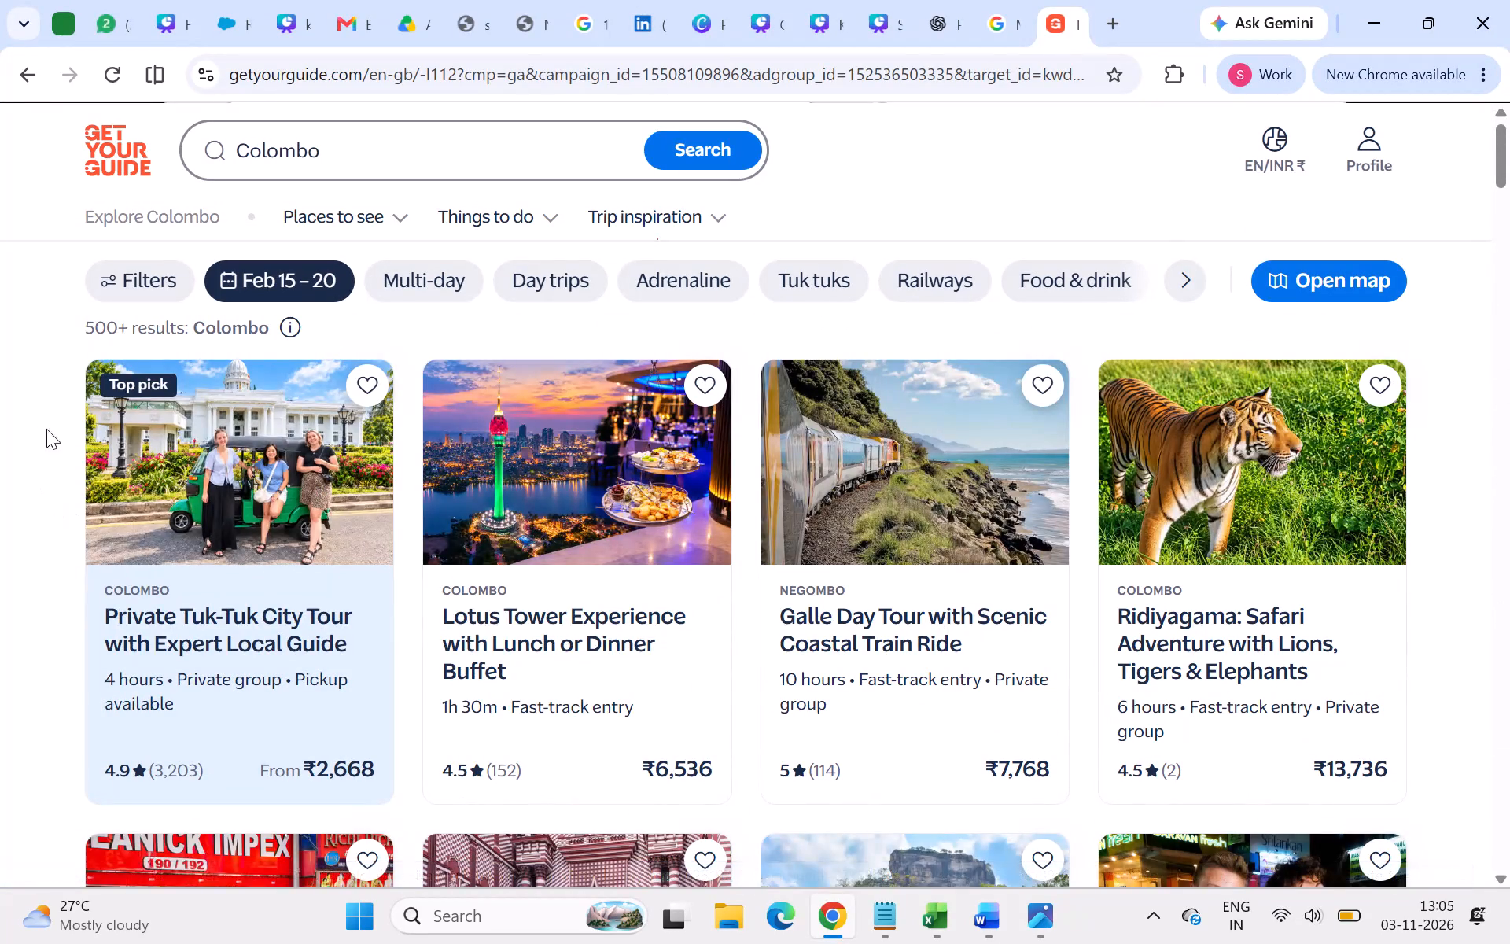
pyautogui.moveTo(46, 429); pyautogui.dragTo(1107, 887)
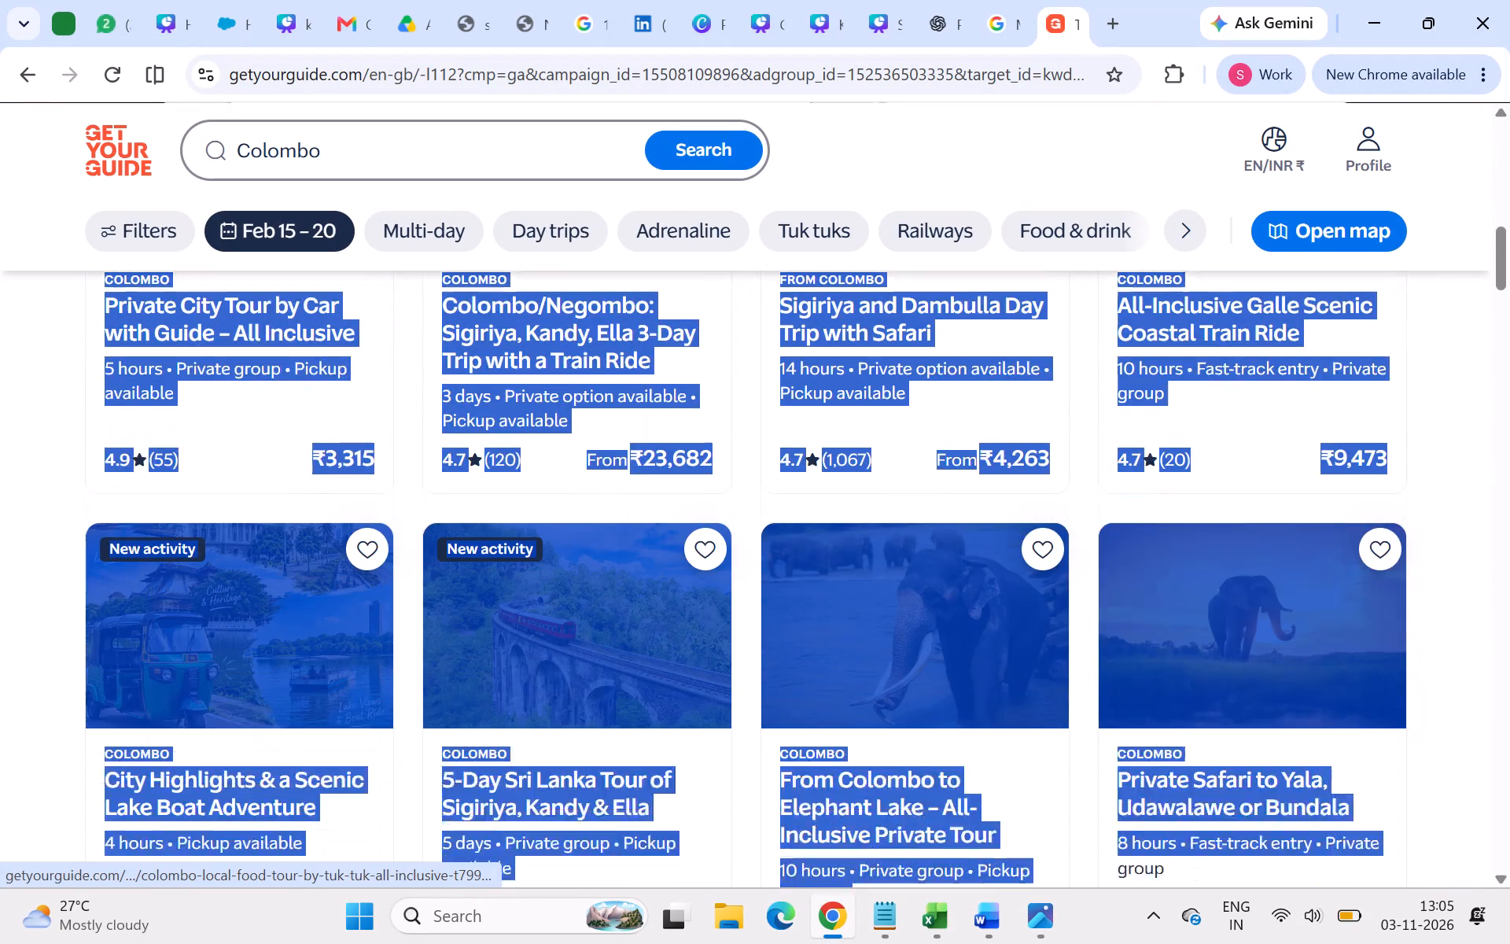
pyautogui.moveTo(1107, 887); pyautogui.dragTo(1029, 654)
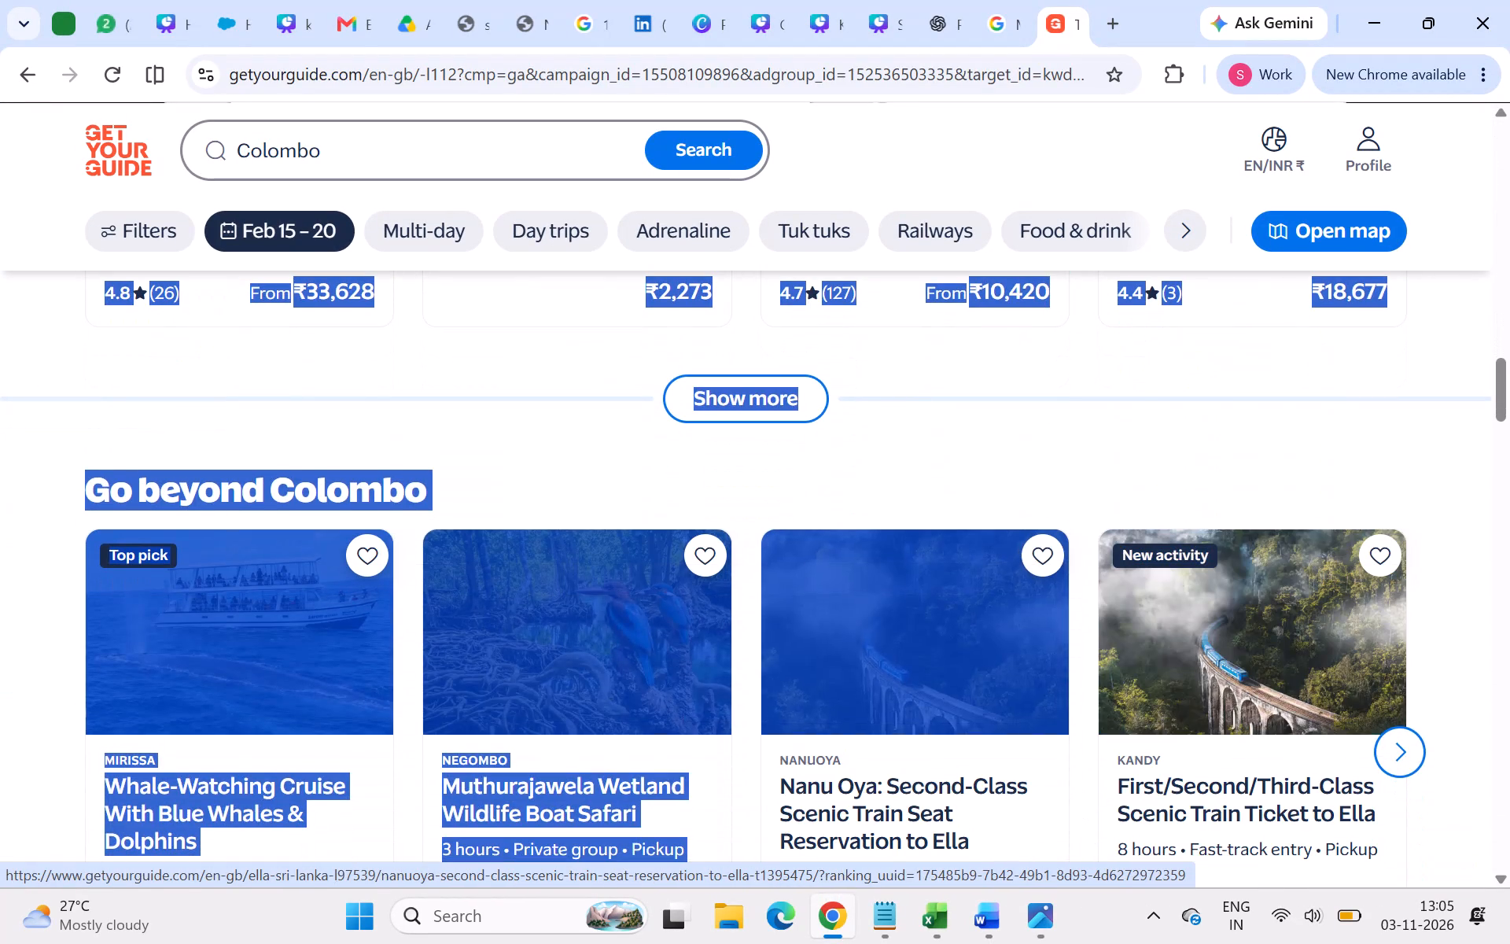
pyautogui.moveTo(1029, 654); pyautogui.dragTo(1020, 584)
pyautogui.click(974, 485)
# Load more Colombo activities for the chosen dates and examine the added tours and day trips.
pyautogui.click(754, 390)
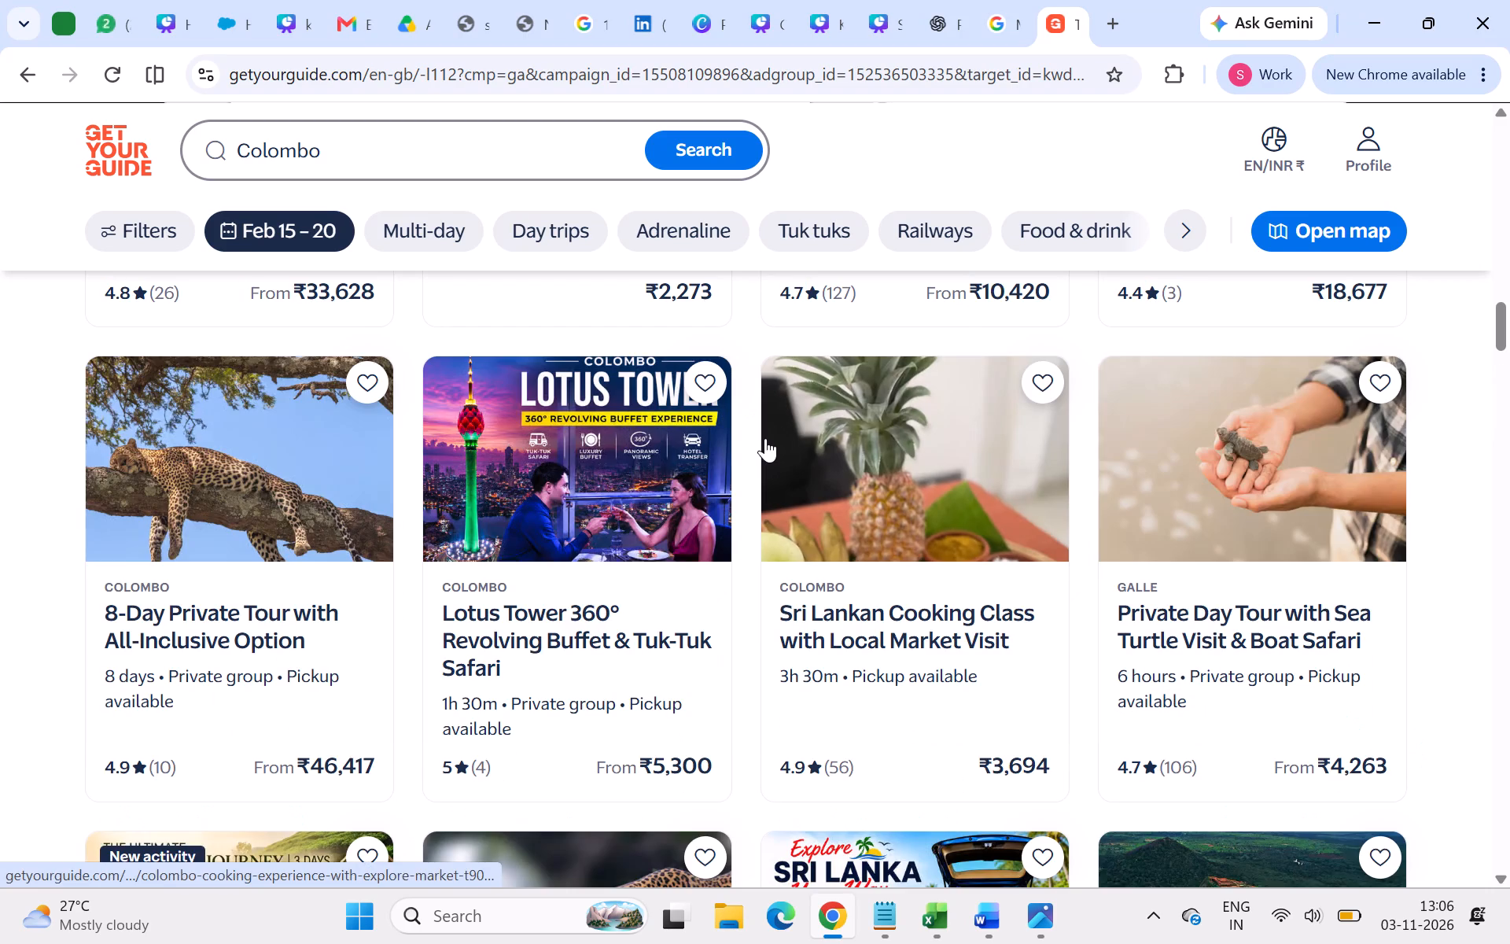
pyautogui.scroll(-4, 765, 438)
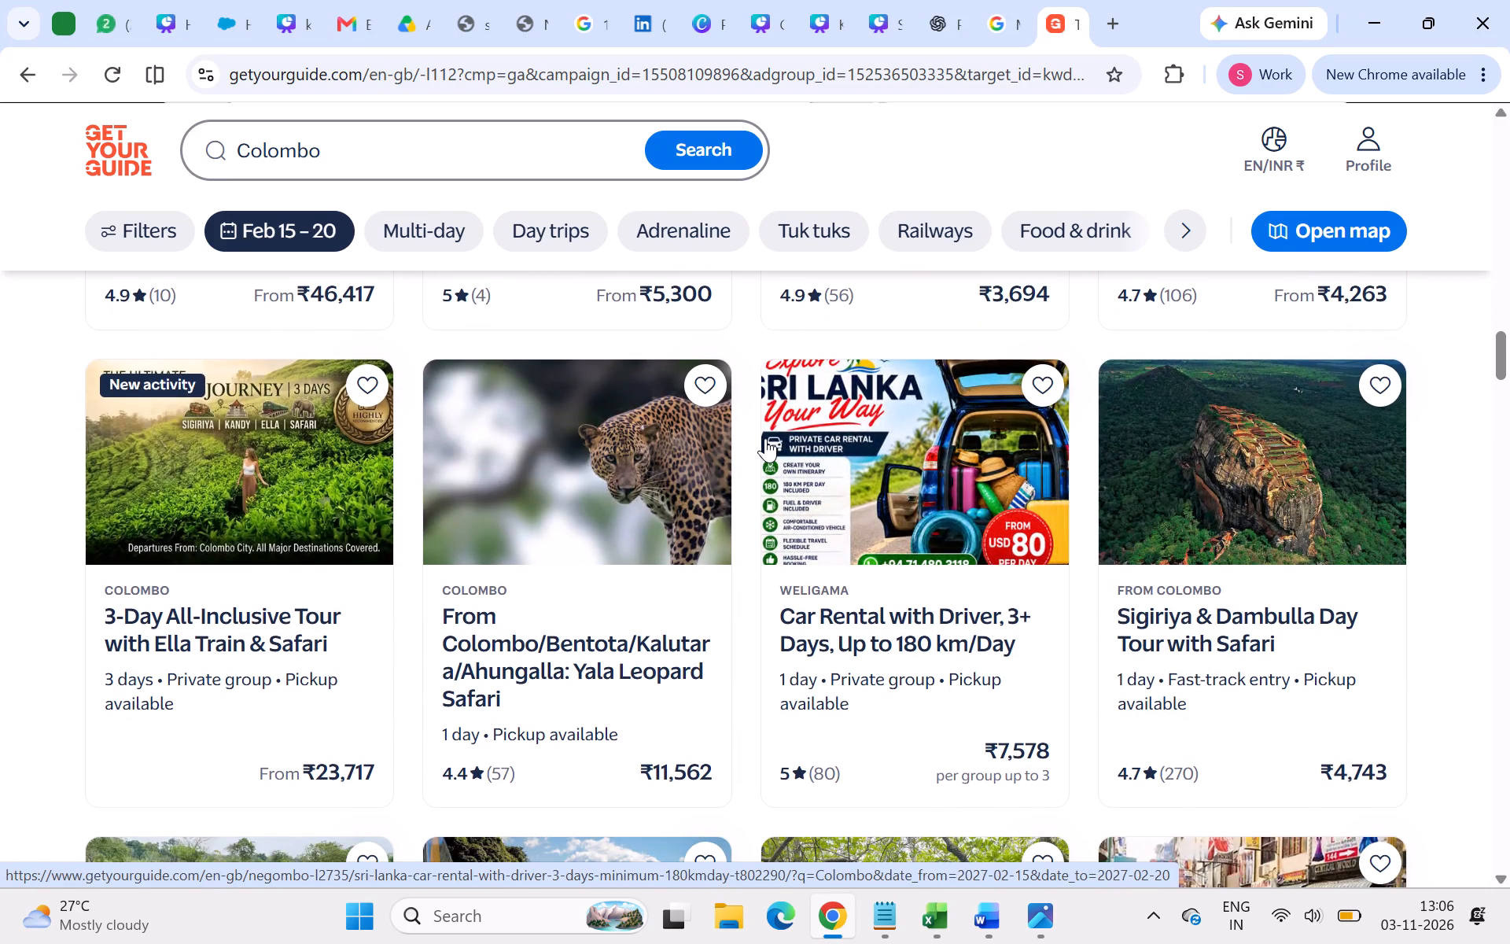
pyautogui.scroll(-6, 765, 438)
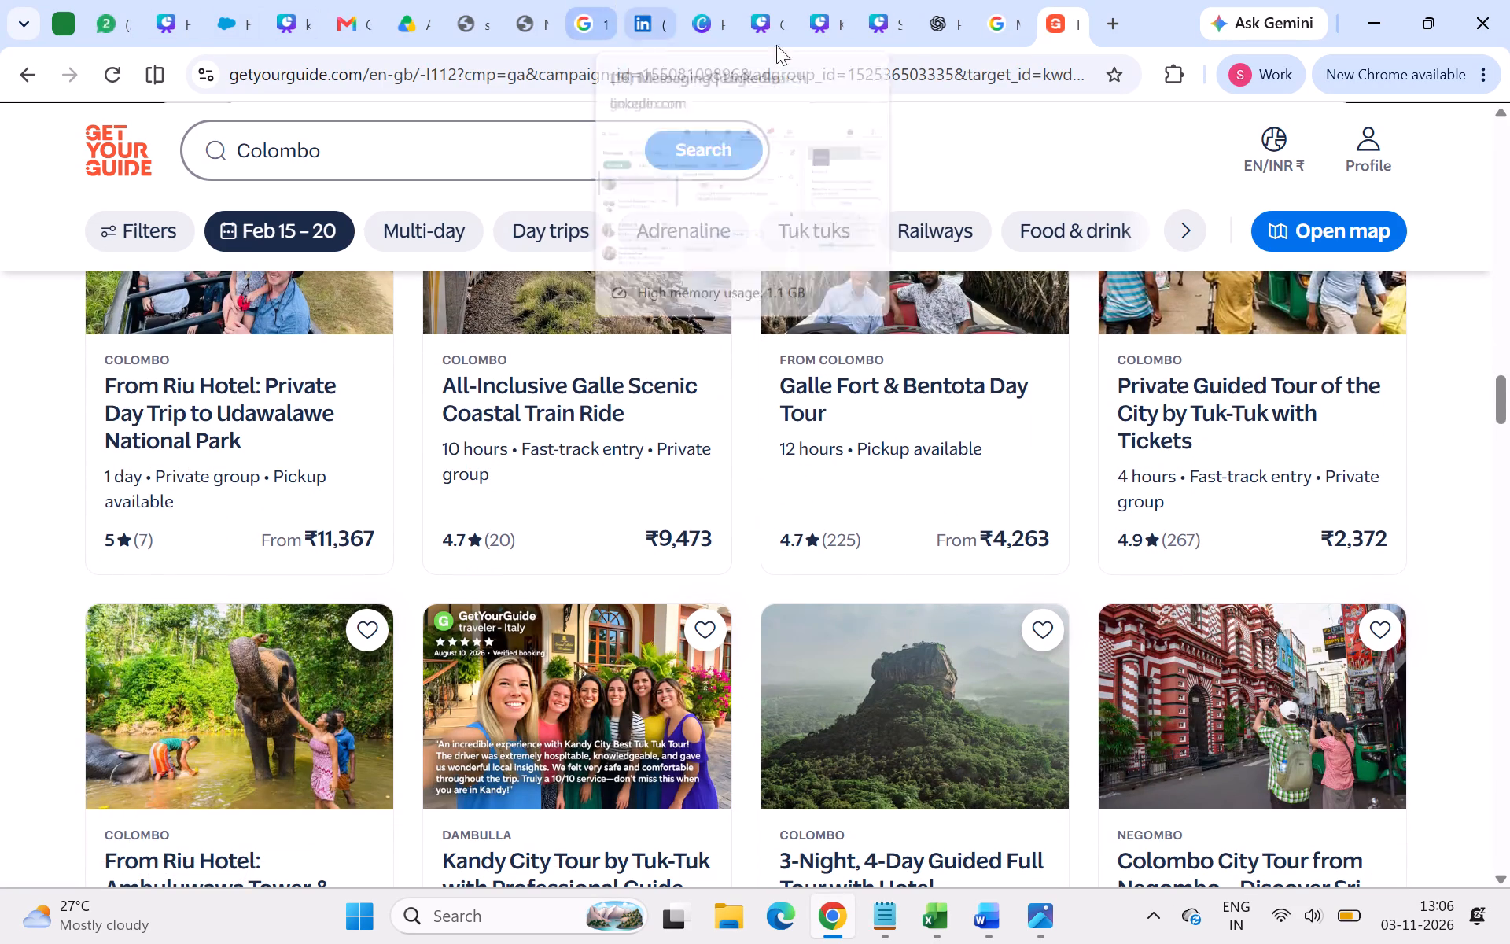
# Switch to the Hitachi Vantara partner summit deck, deselect the tourist attractions text and reload the design.
pyautogui.click(228, 21)
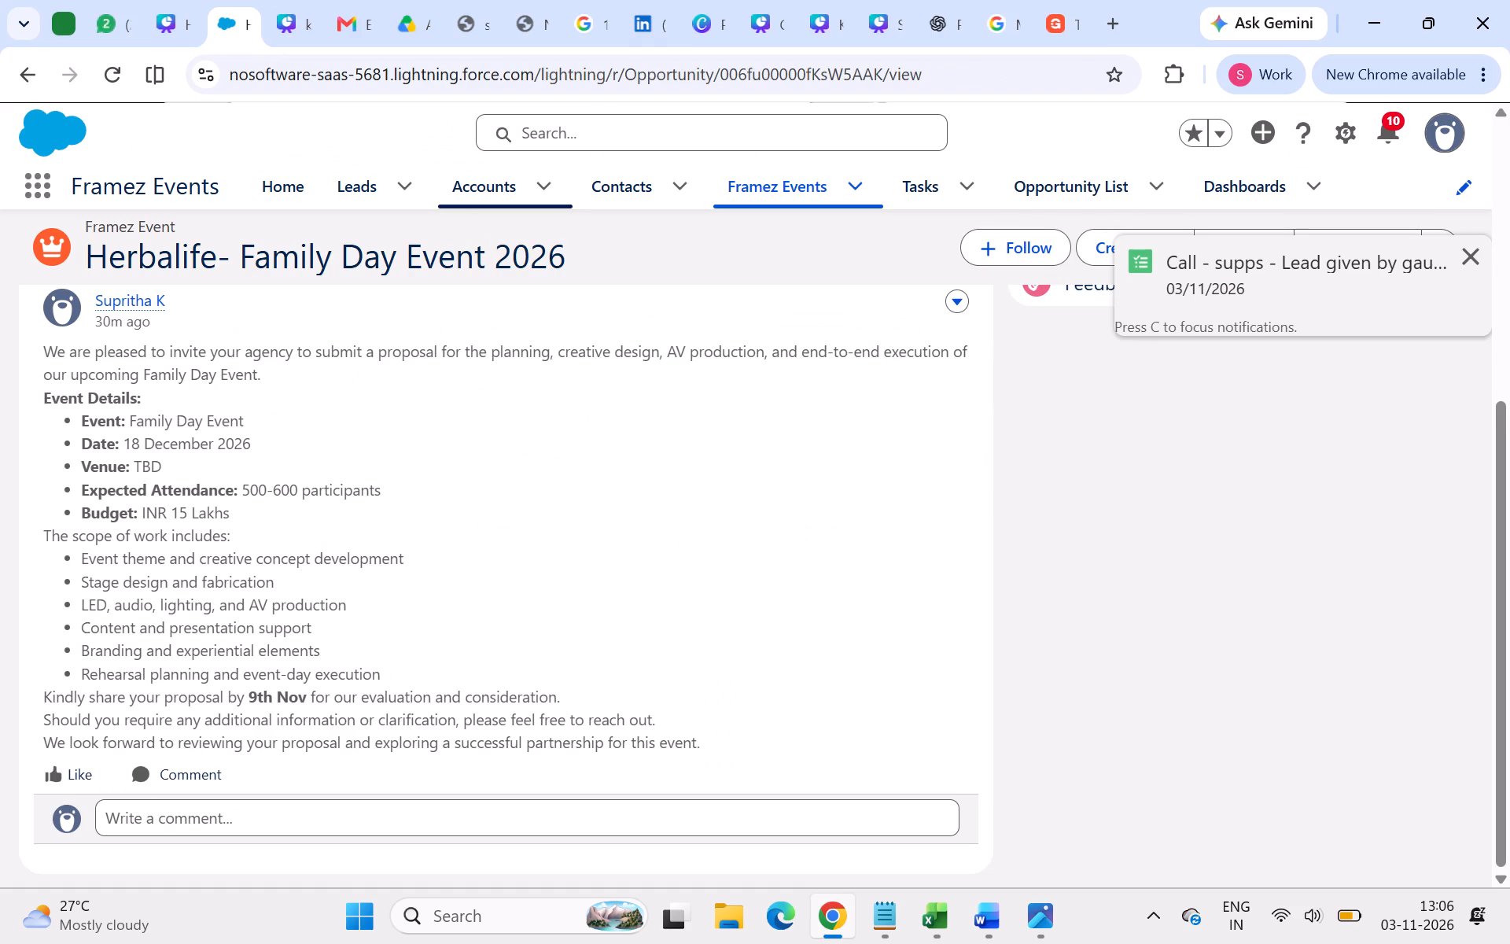
pyautogui.click(172, 12)
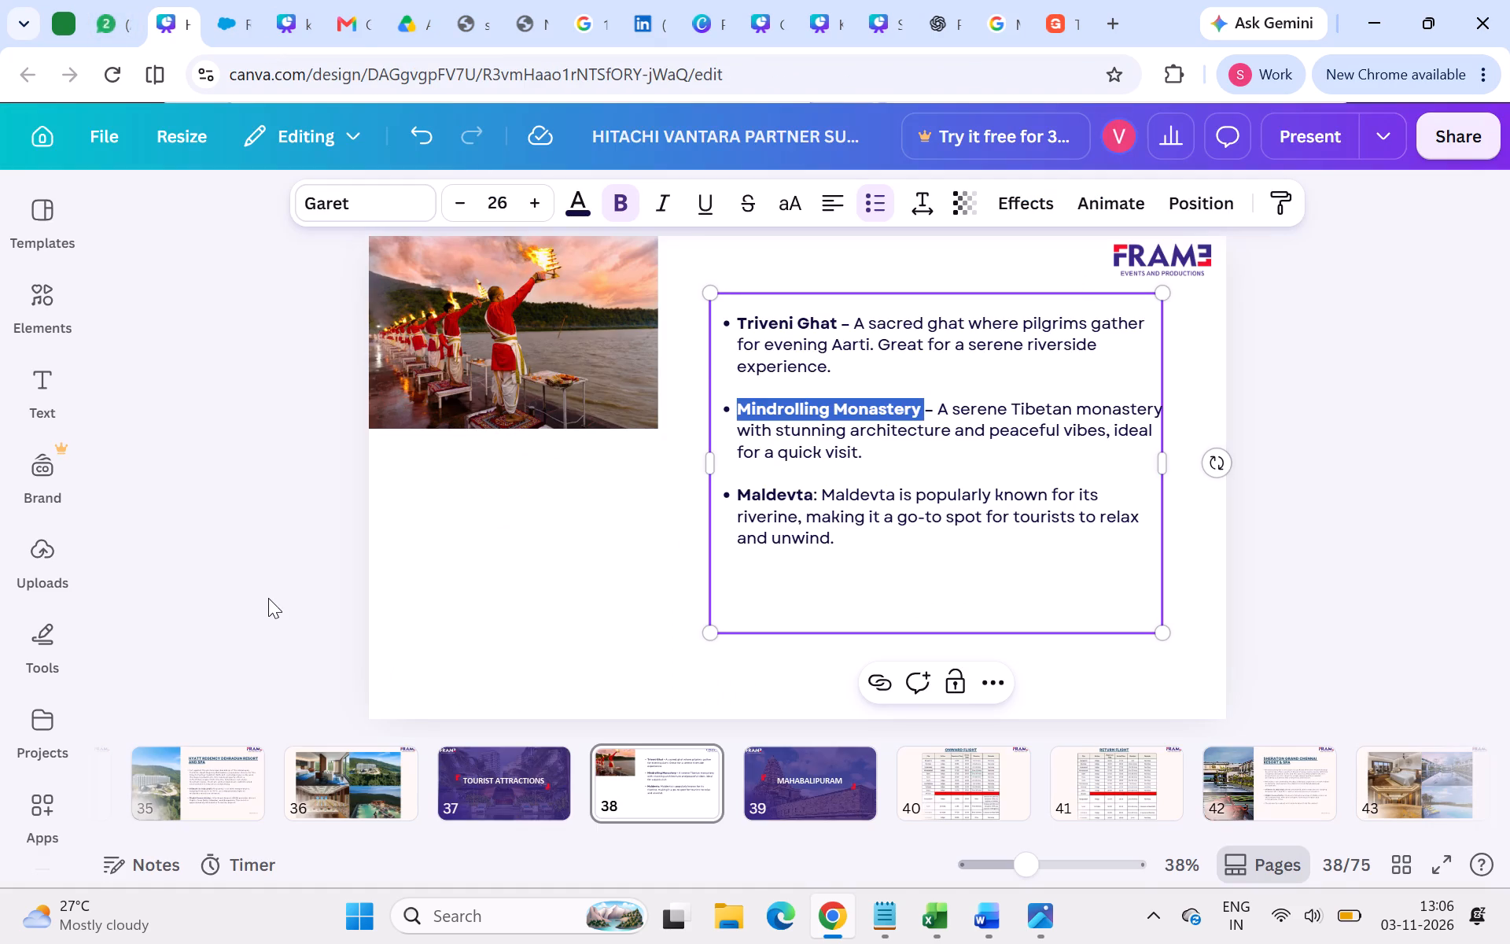
pyautogui.click(268, 598)
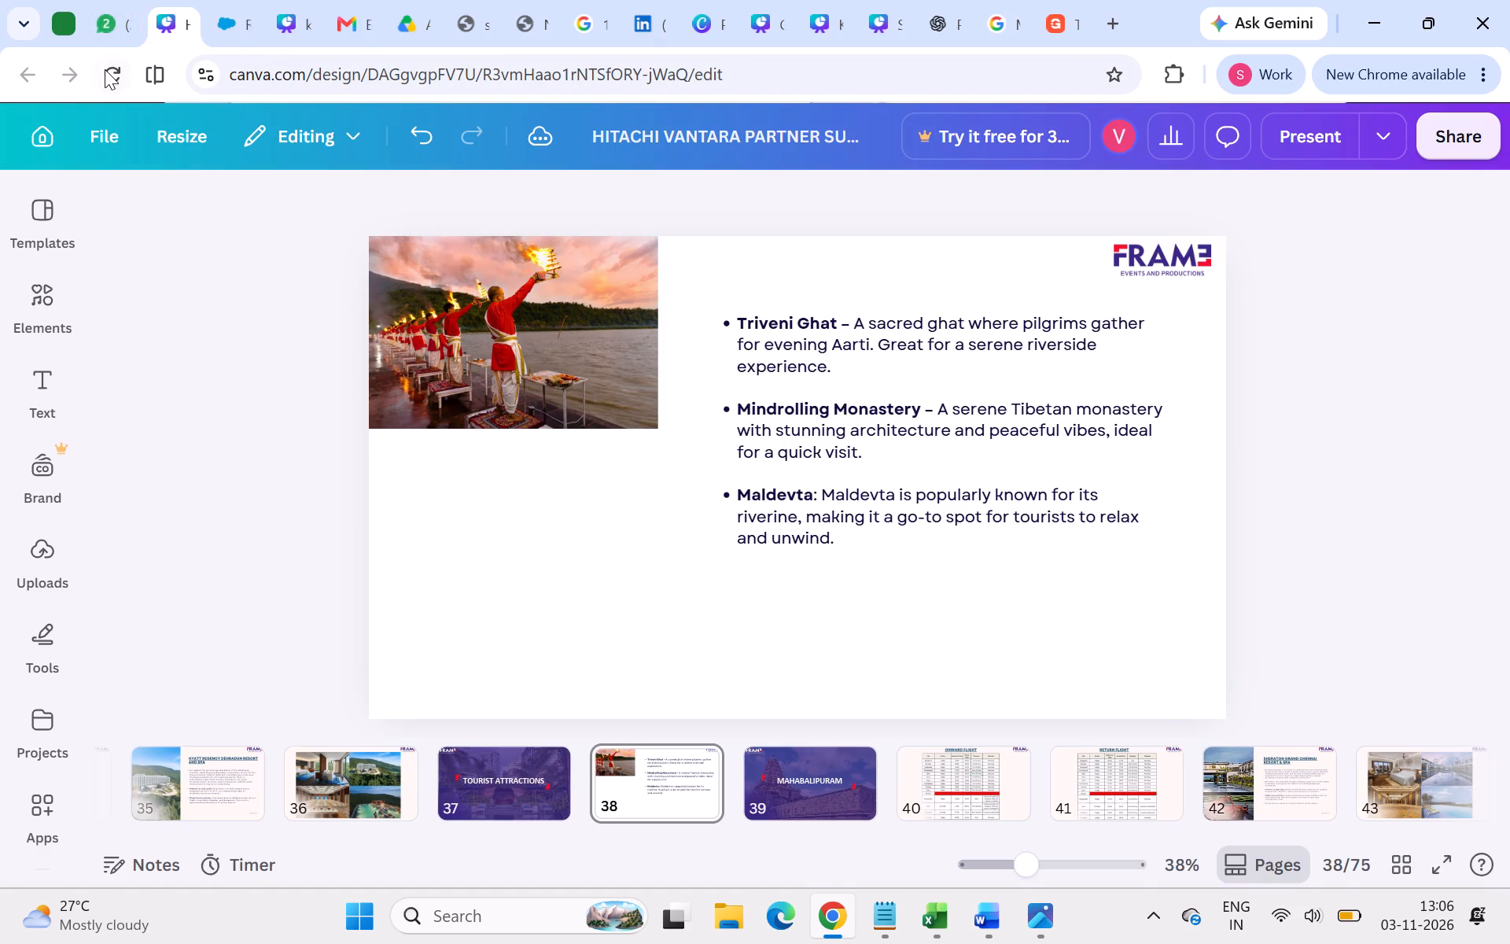
pyautogui.hotkey('ctrl', 'r')
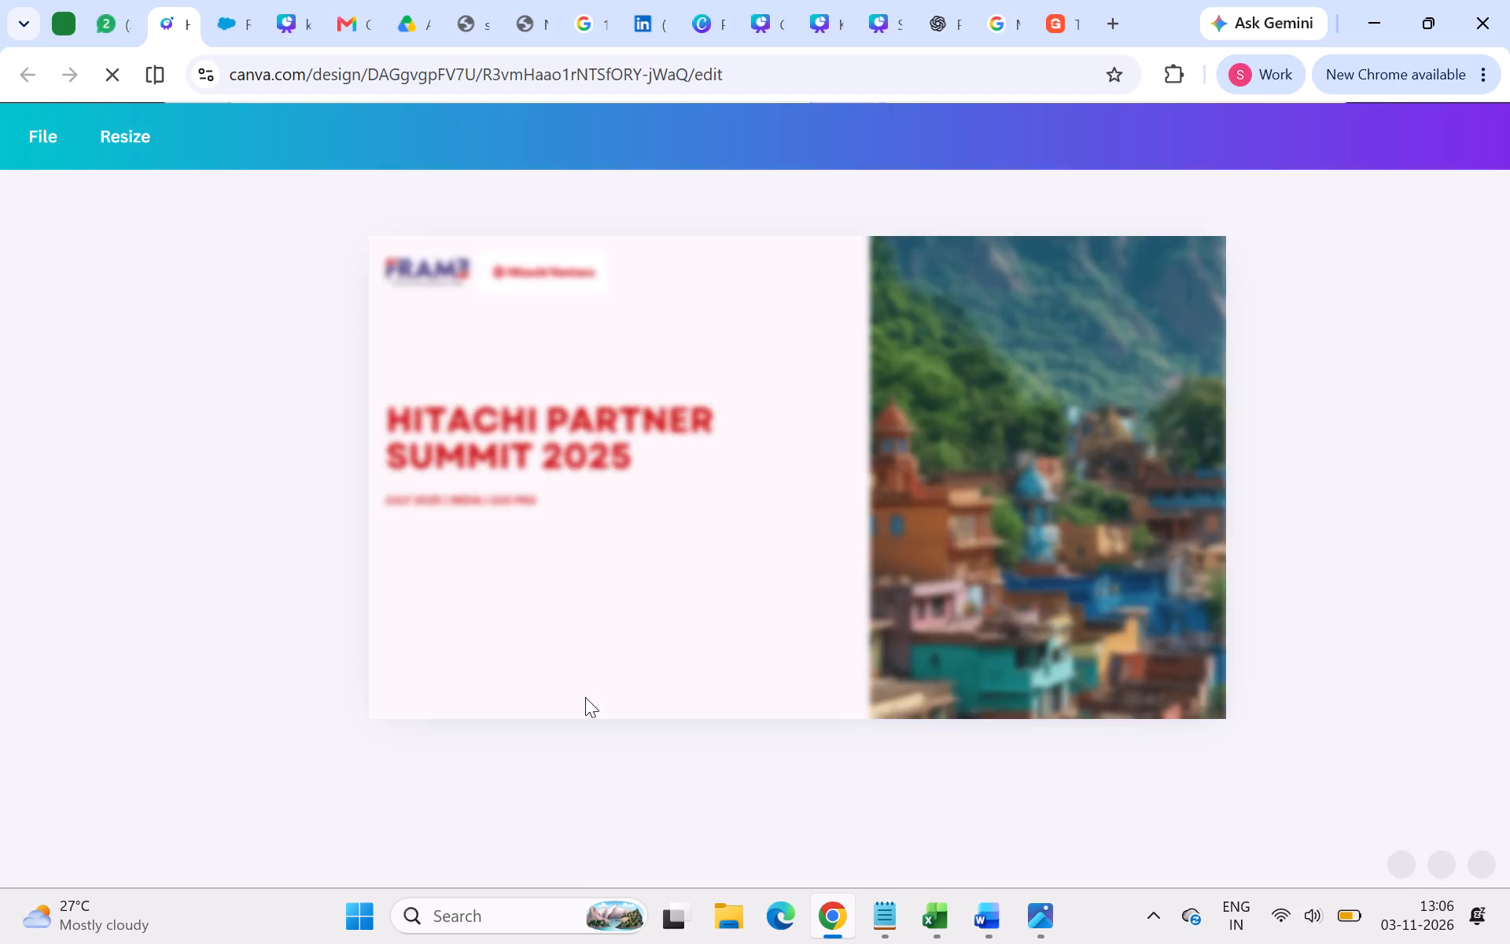
# Switch to the Kluber sales conference deck, go through its destination pages and duplicate the DEHRADUN title page.
pyautogui.click(289, 4)
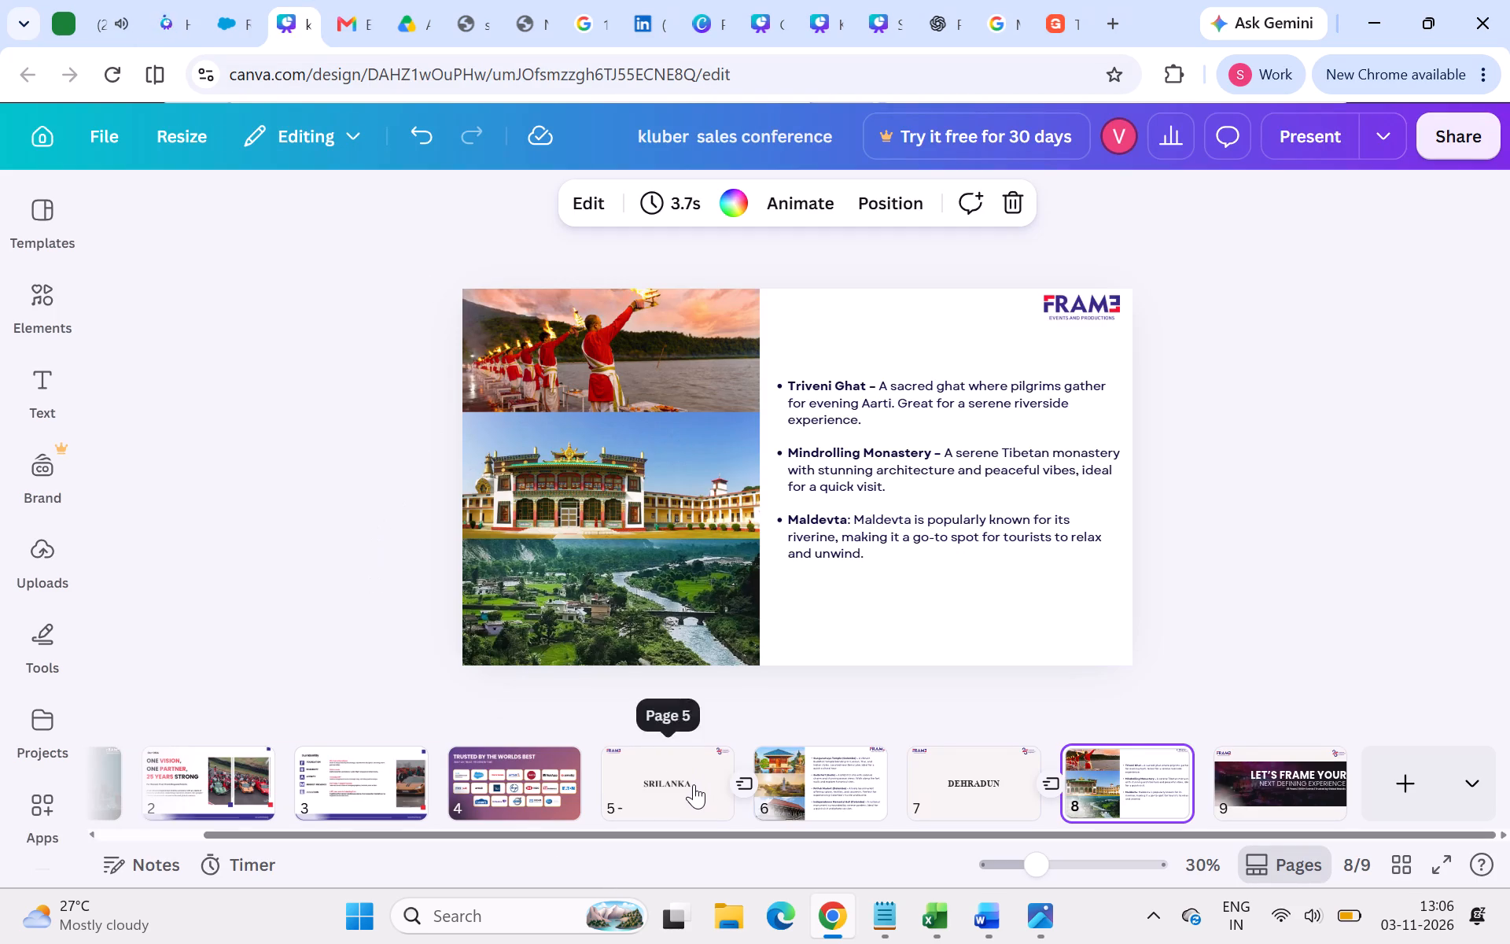
pyautogui.click(694, 784)
pyautogui.click(845, 775)
pyautogui.click(996, 773)
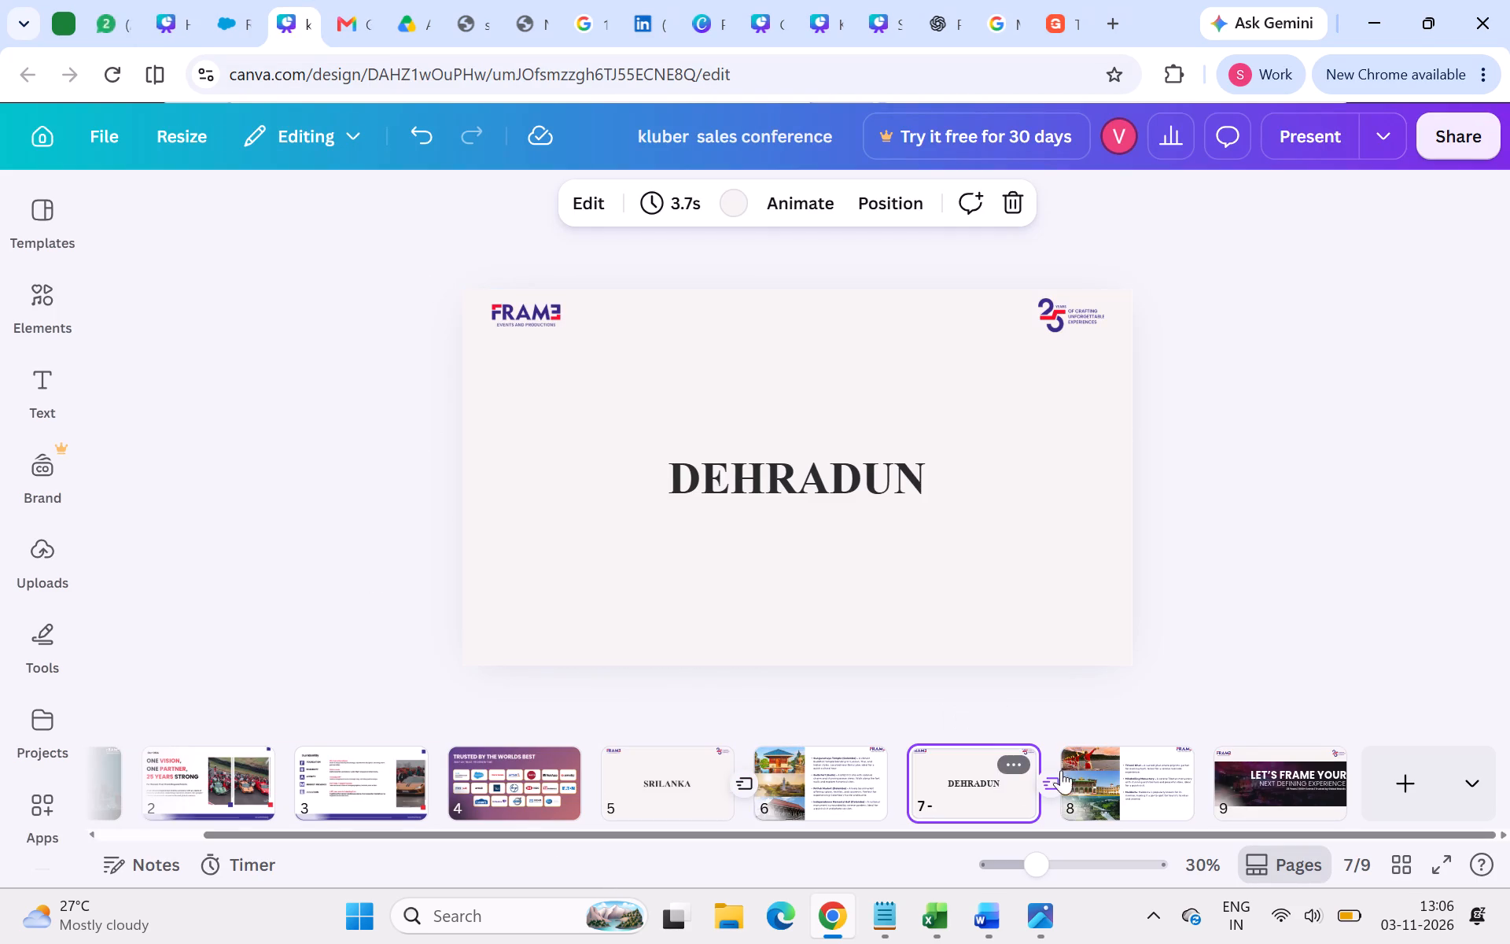
pyautogui.click(1110, 766)
pyautogui.click(993, 788)
pyautogui.rightClick(993, 788)
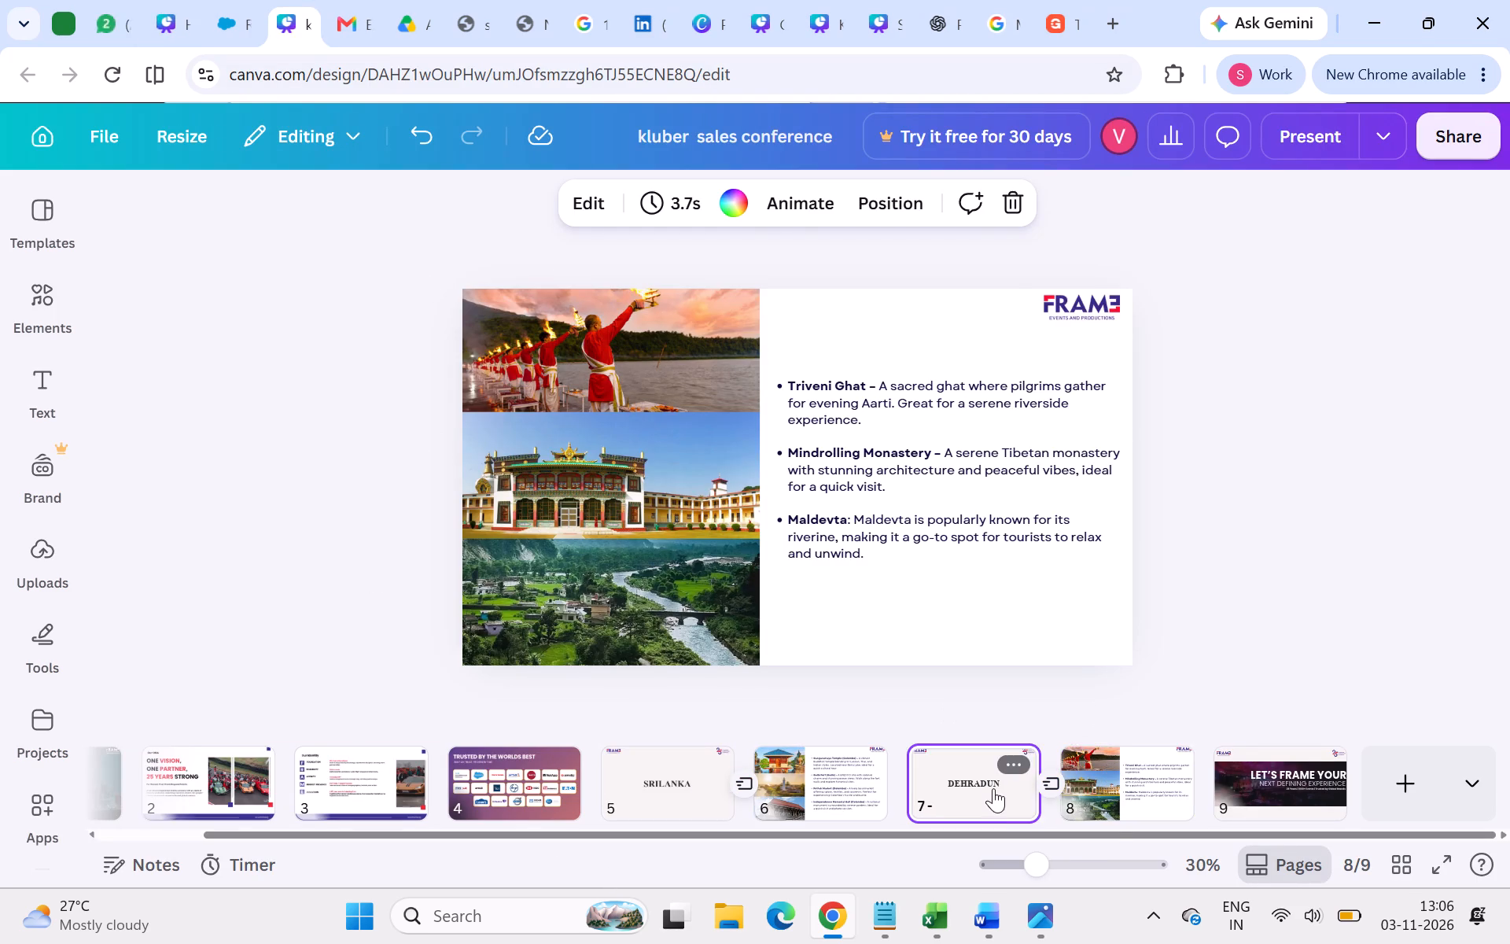
pyautogui.click(1085, 351)
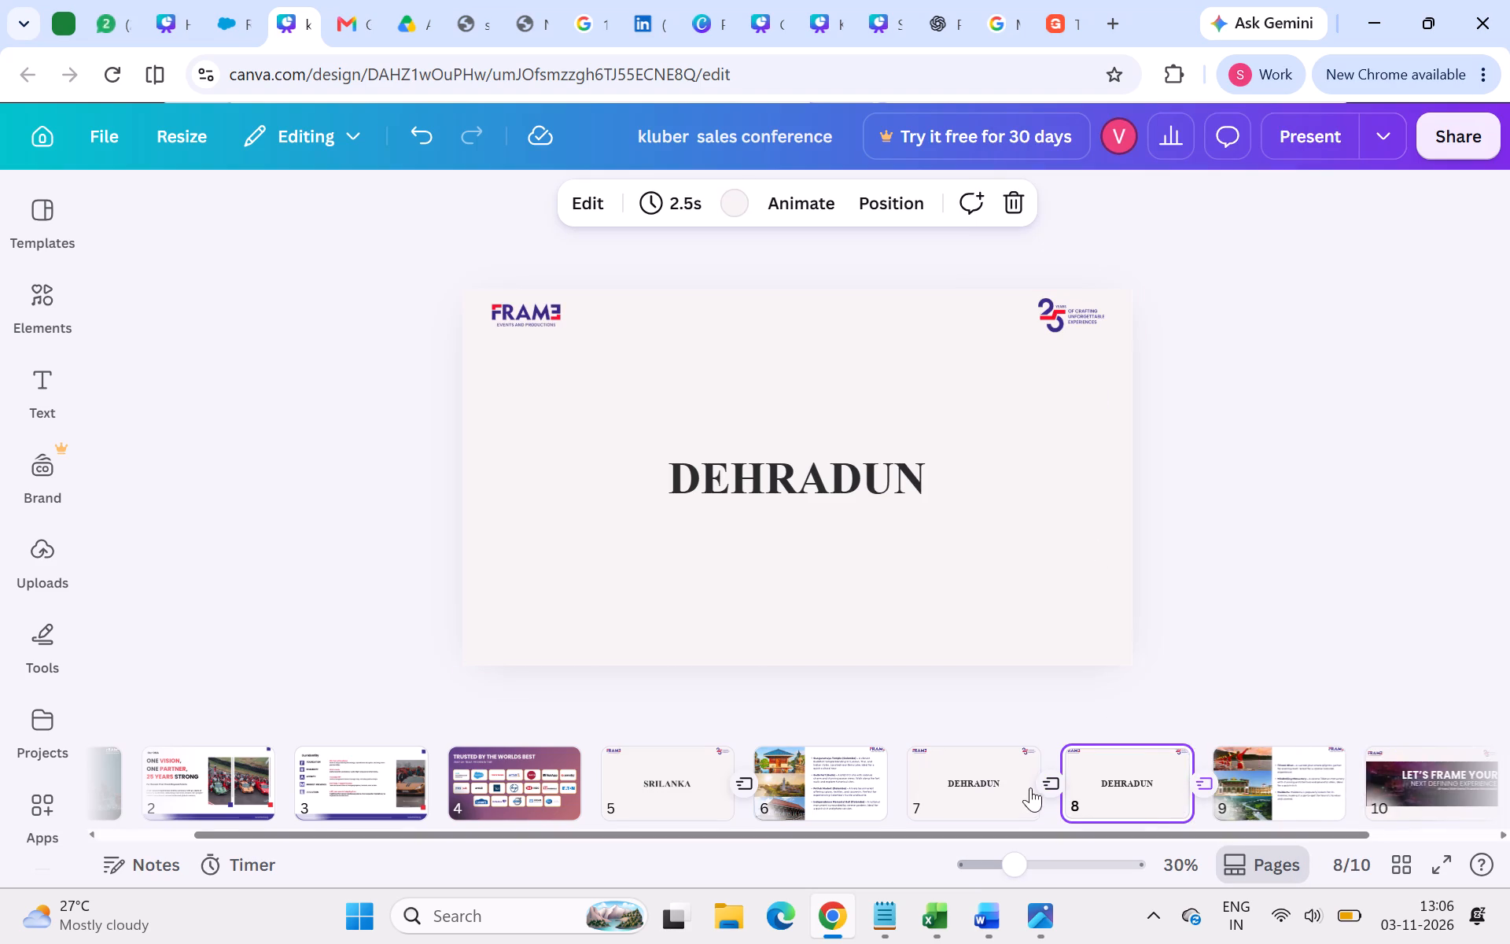
# Reorder the pages so the duplicated DEHRADUN title page comes after the Triveni Ghat attractions page, as page 9.
pyautogui.moveTo(1119, 780); pyautogui.dragTo(1283, 762)
pyautogui.moveTo(1283, 779); pyautogui.dragTo(1142, 798)
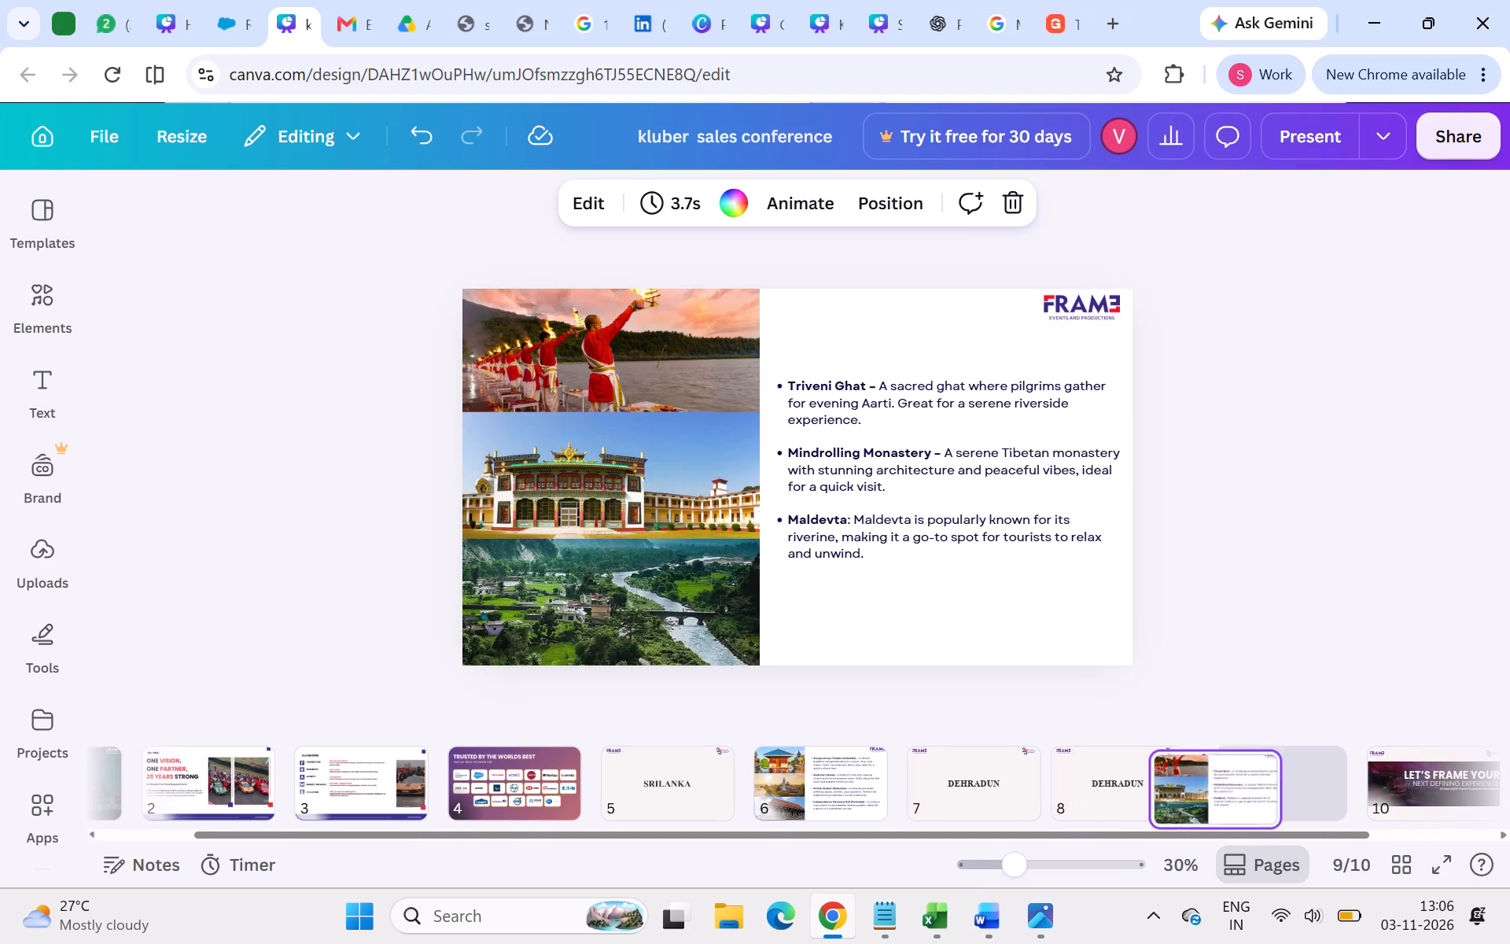
pyautogui.moveTo(1142, 798); pyautogui.dragTo(1091, 798)
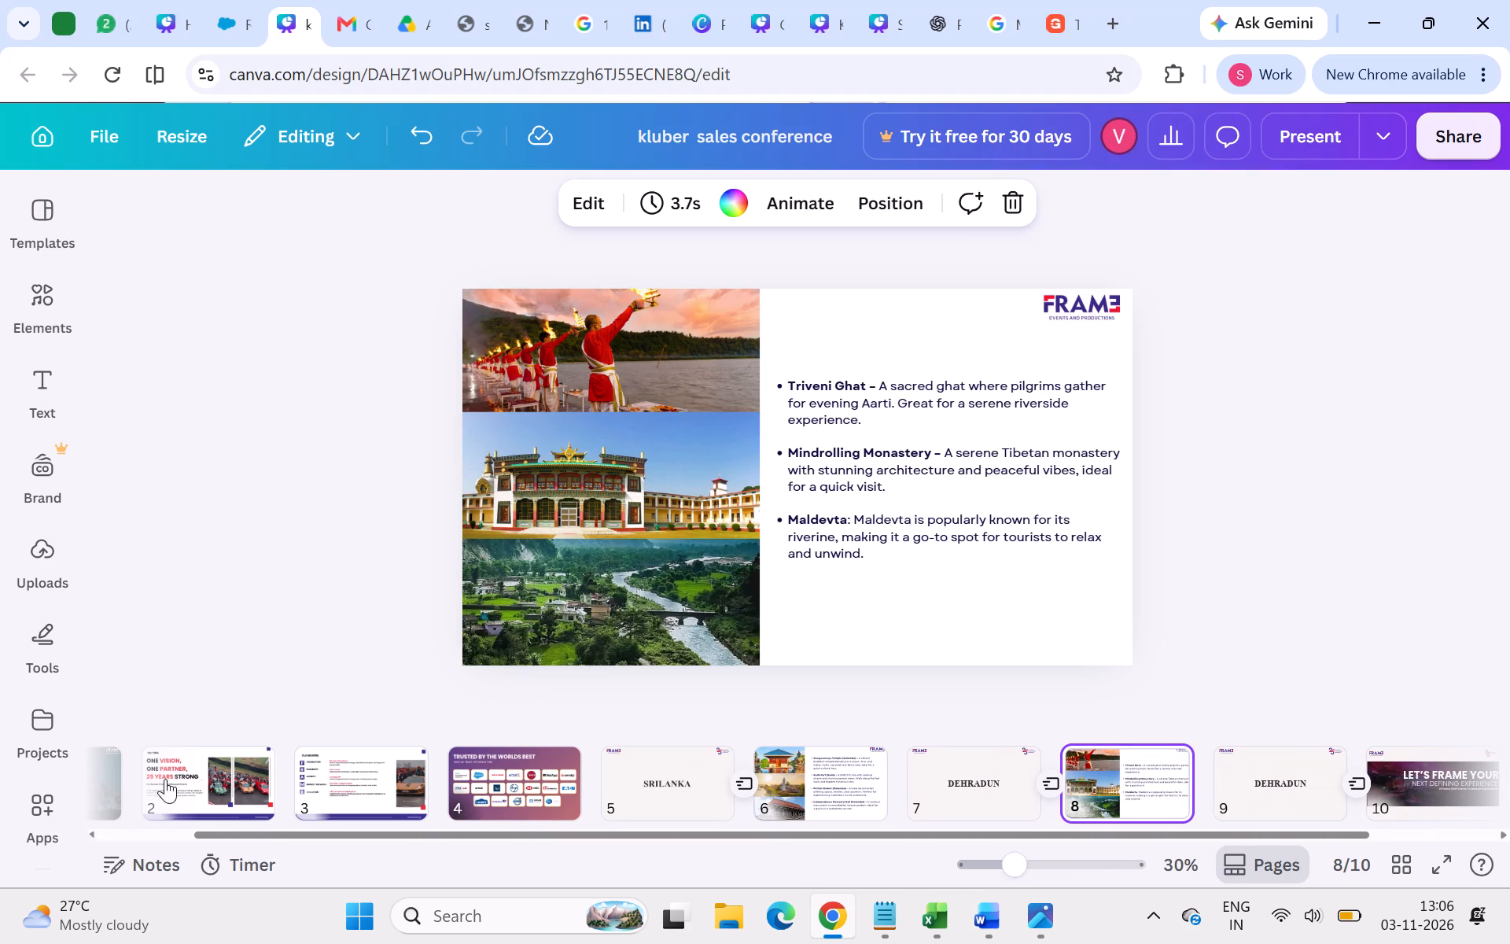
# Check the destination list on the cover page against the existing destination pages.
pyautogui.hscroll(5, 163, 773)
pyautogui.click(163, 773)
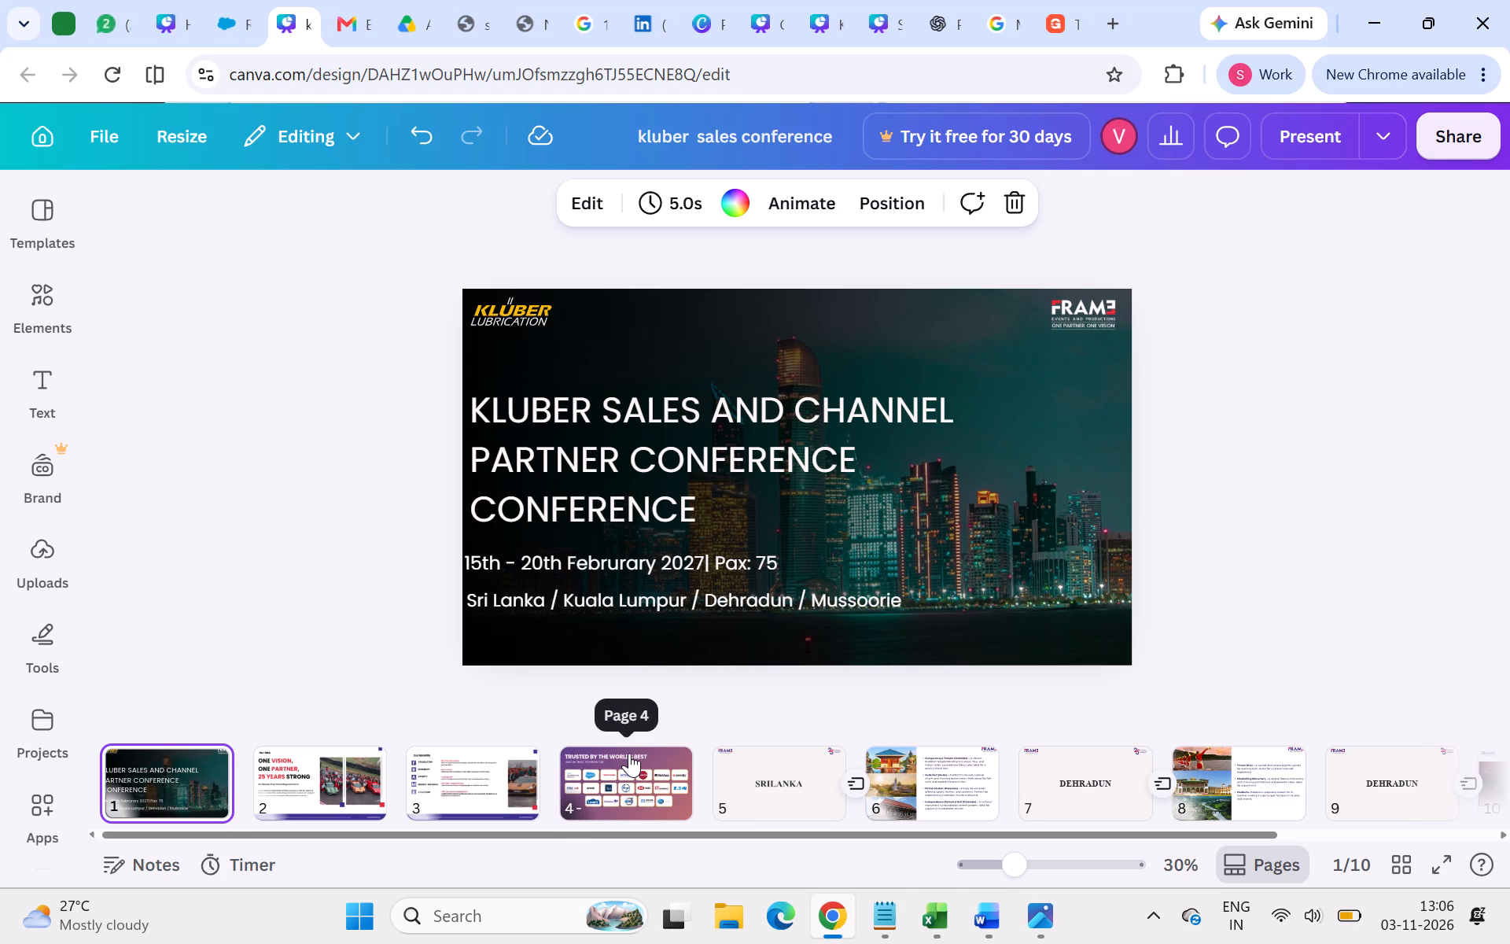
pyautogui.hscroll(-1, 629, 753)
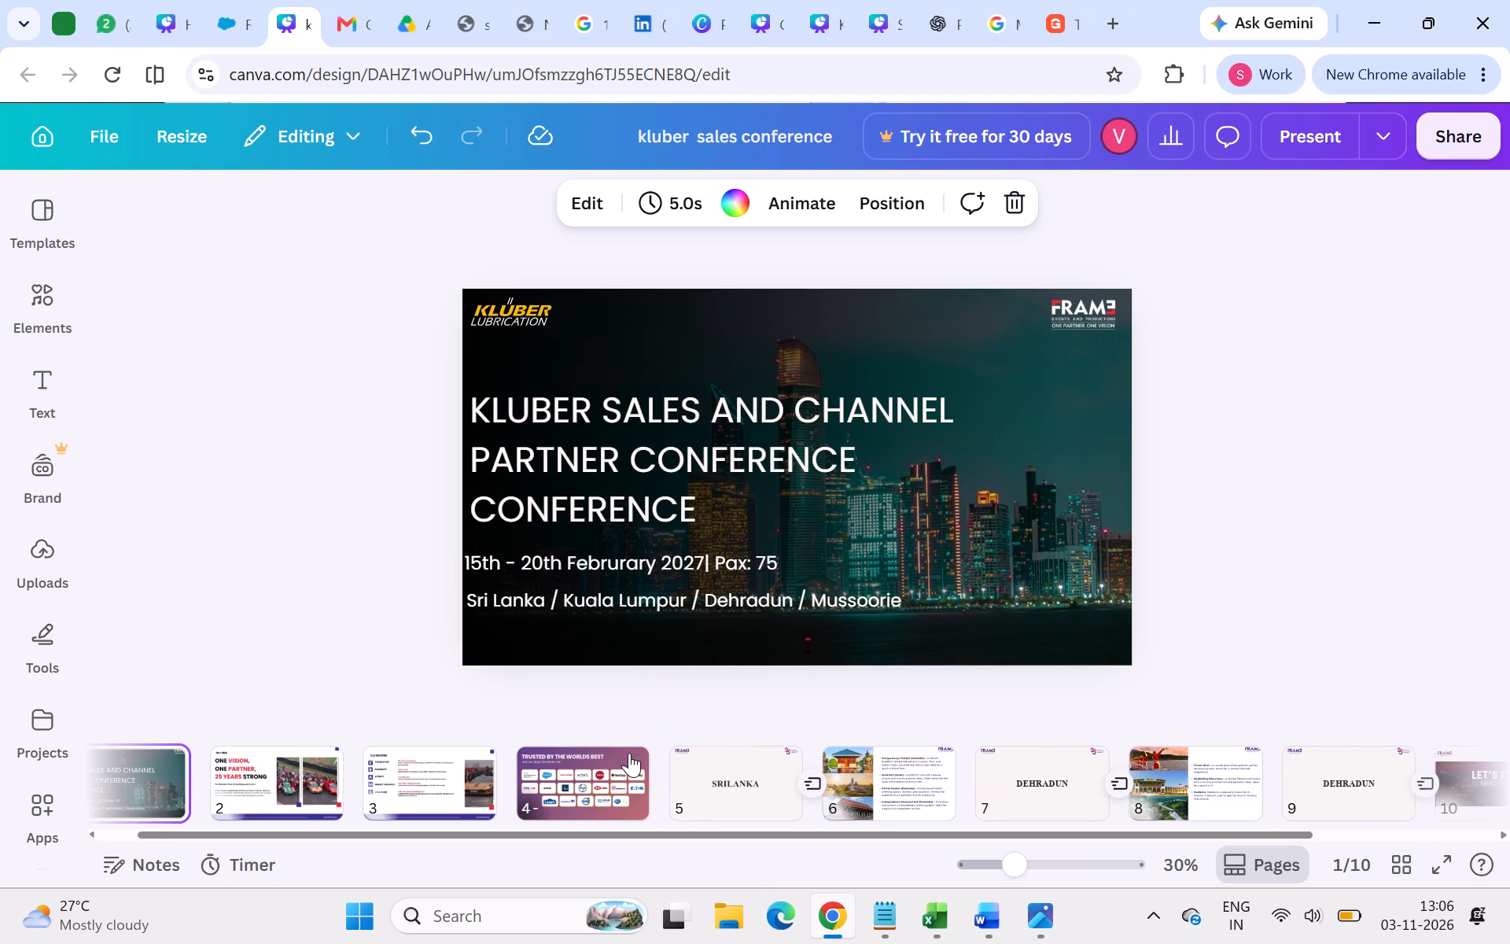
pyautogui.hscroll(-3, 629, 753)
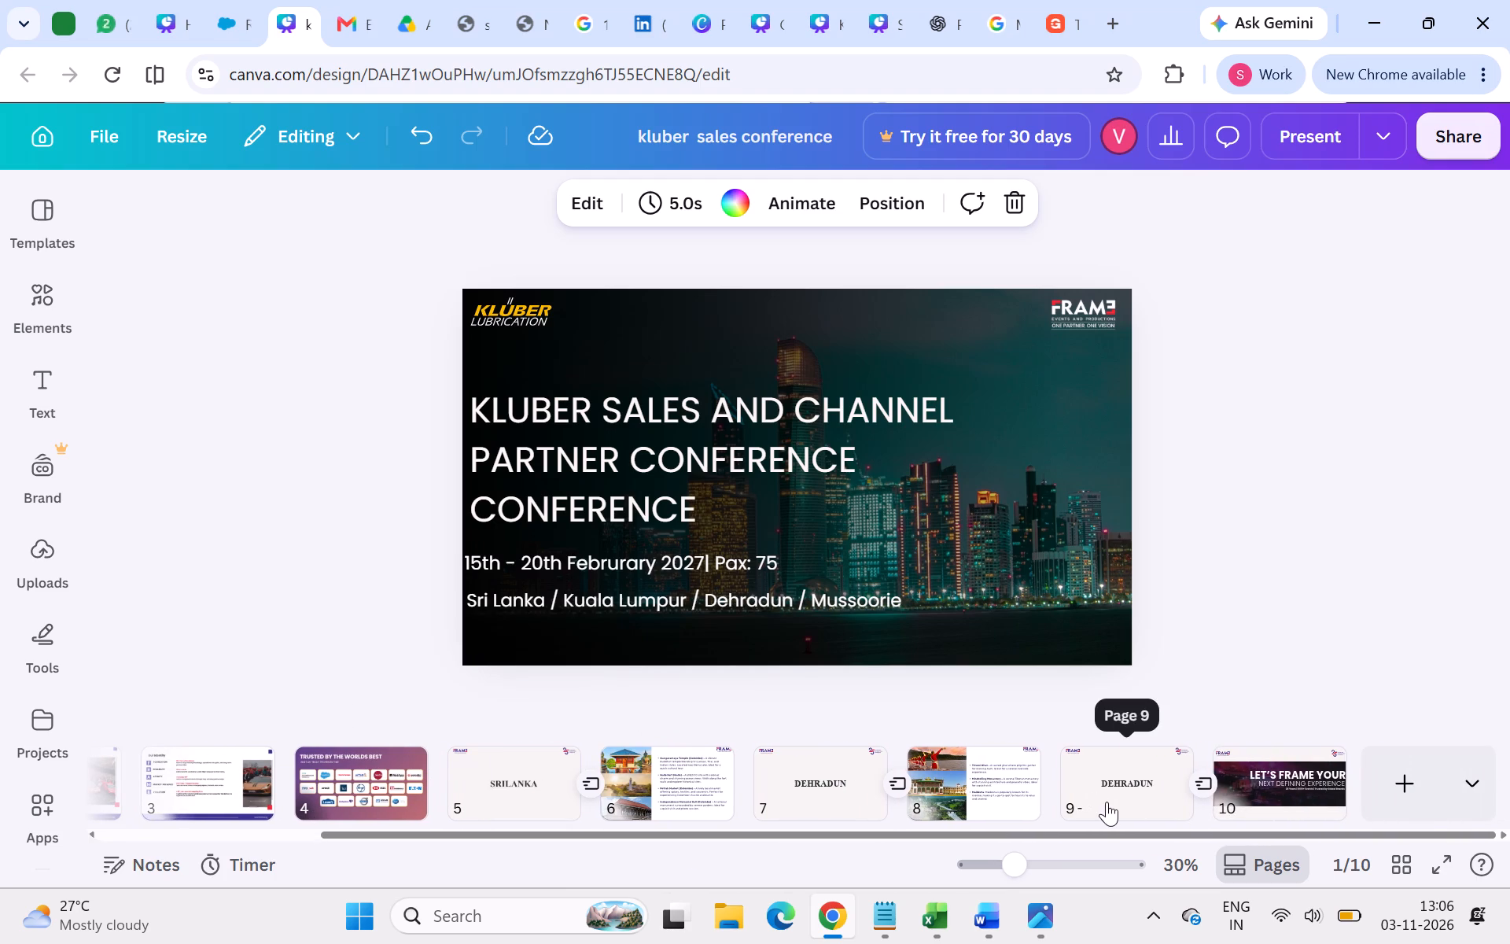
pyautogui.click(1116, 796)
# Replace the DEHRADUN heading on page 9 with KUALA LUMPUR, copied from the cover page's destination line.
pyautogui.hscroll(8, 466, 778)
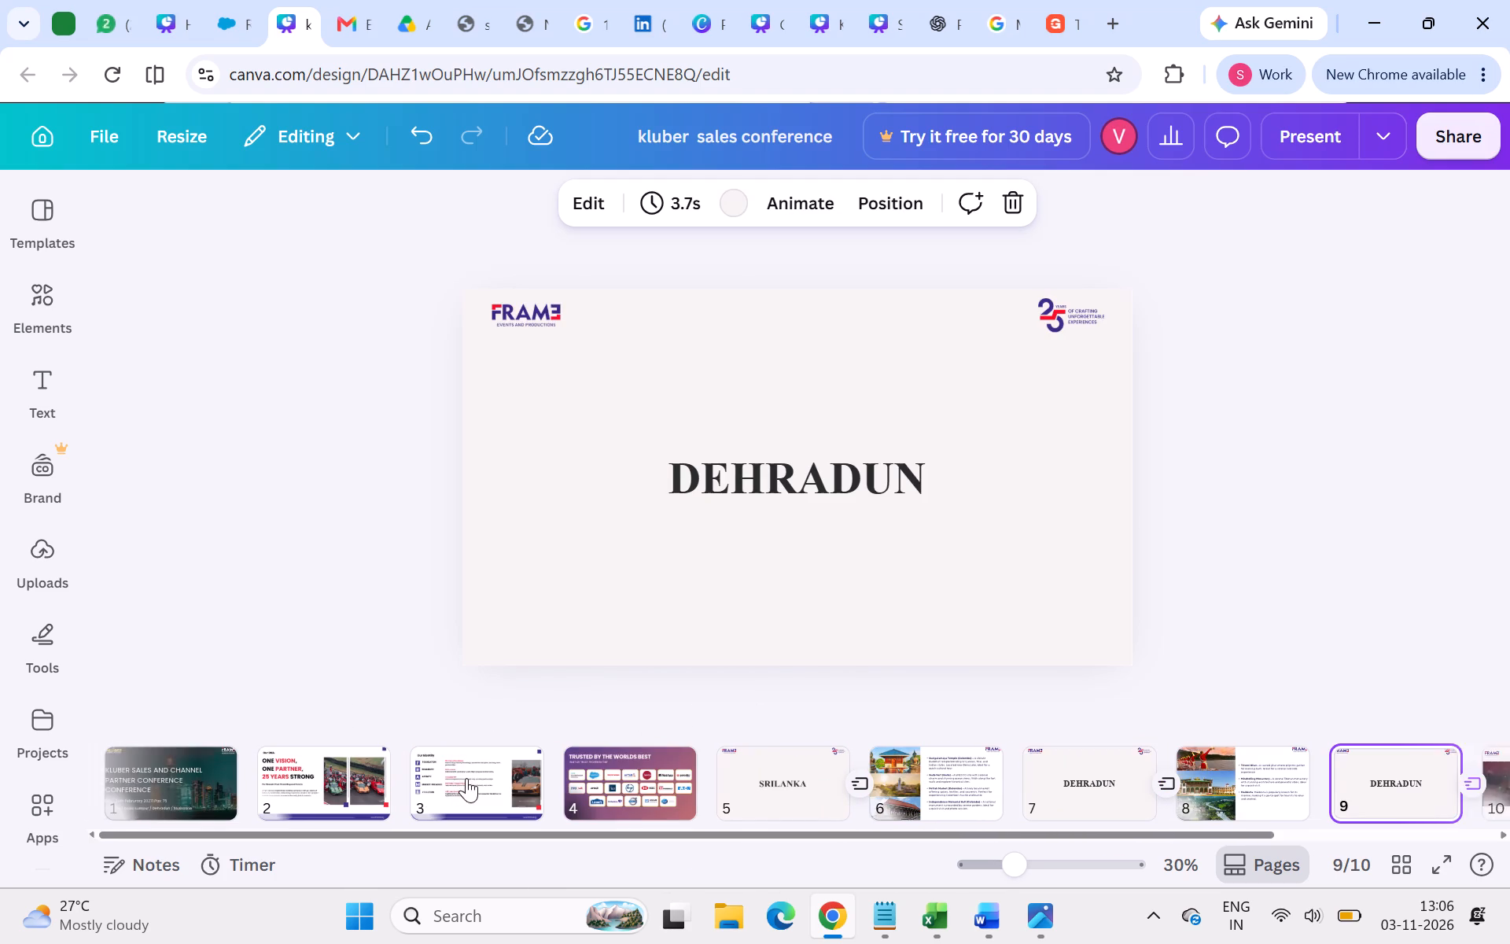
pyautogui.click(143, 784)
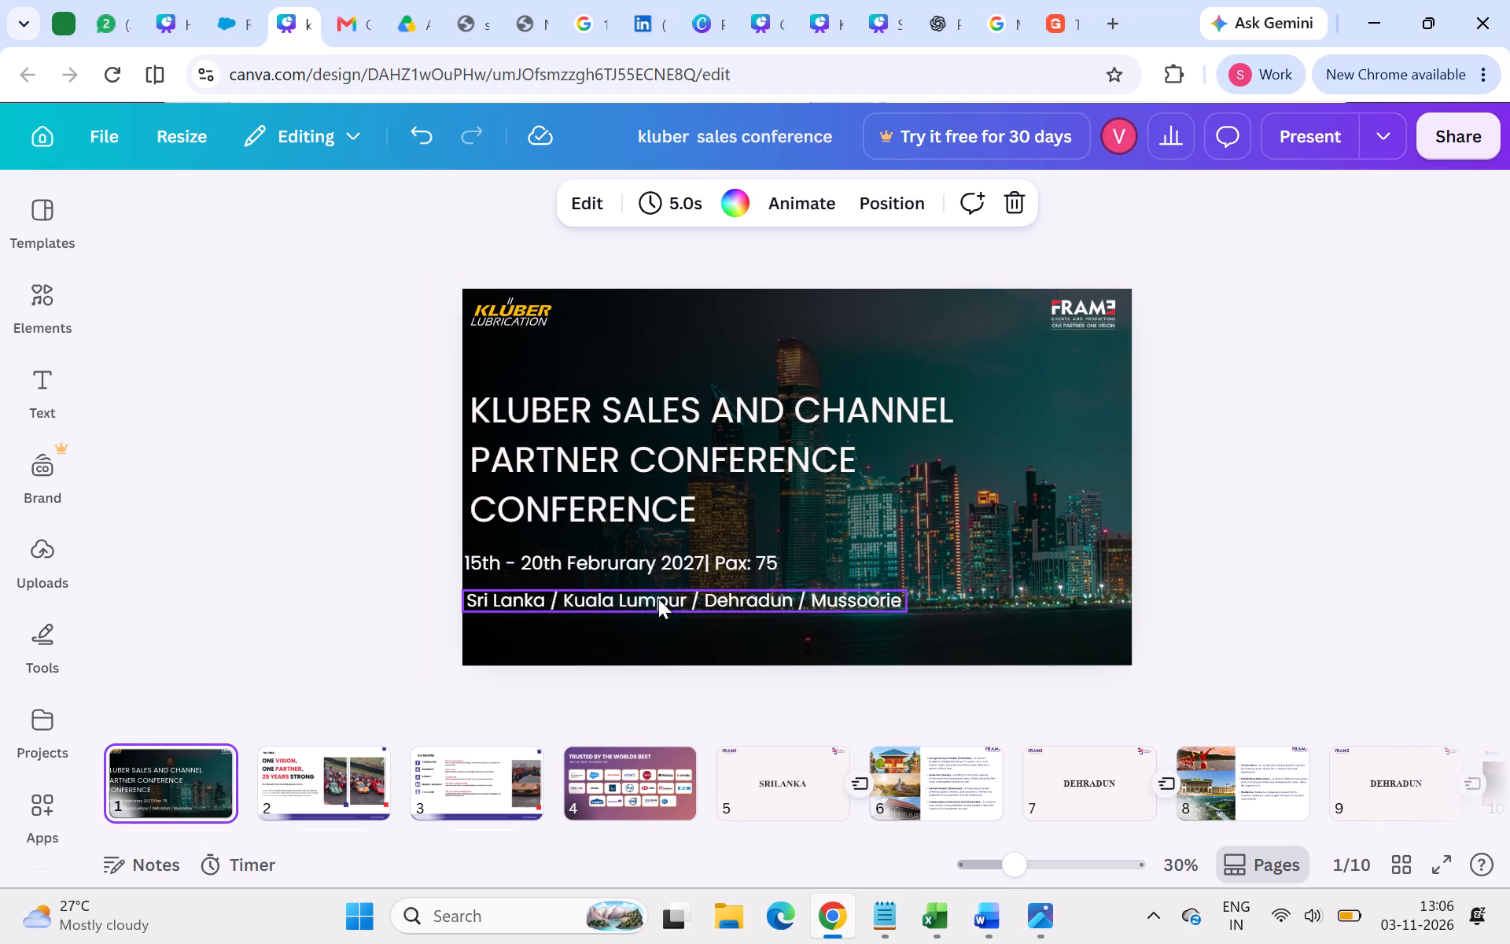
pyautogui.tripleClick(645, 597)
pyautogui.click(645, 597)
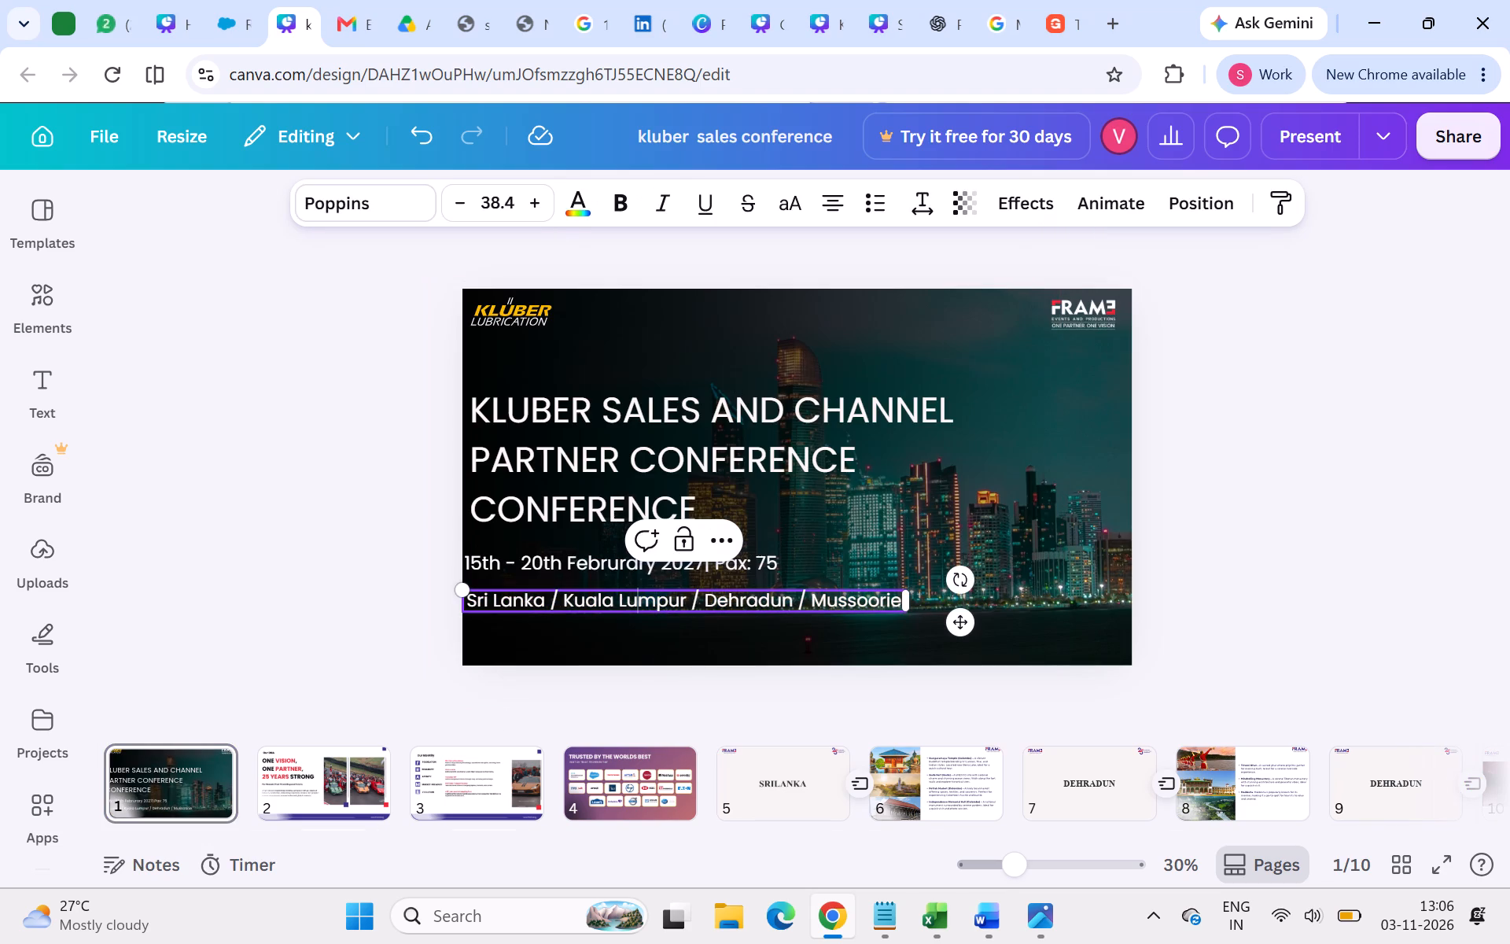
pyautogui.moveTo(686, 599); pyautogui.dragTo(569, 606)
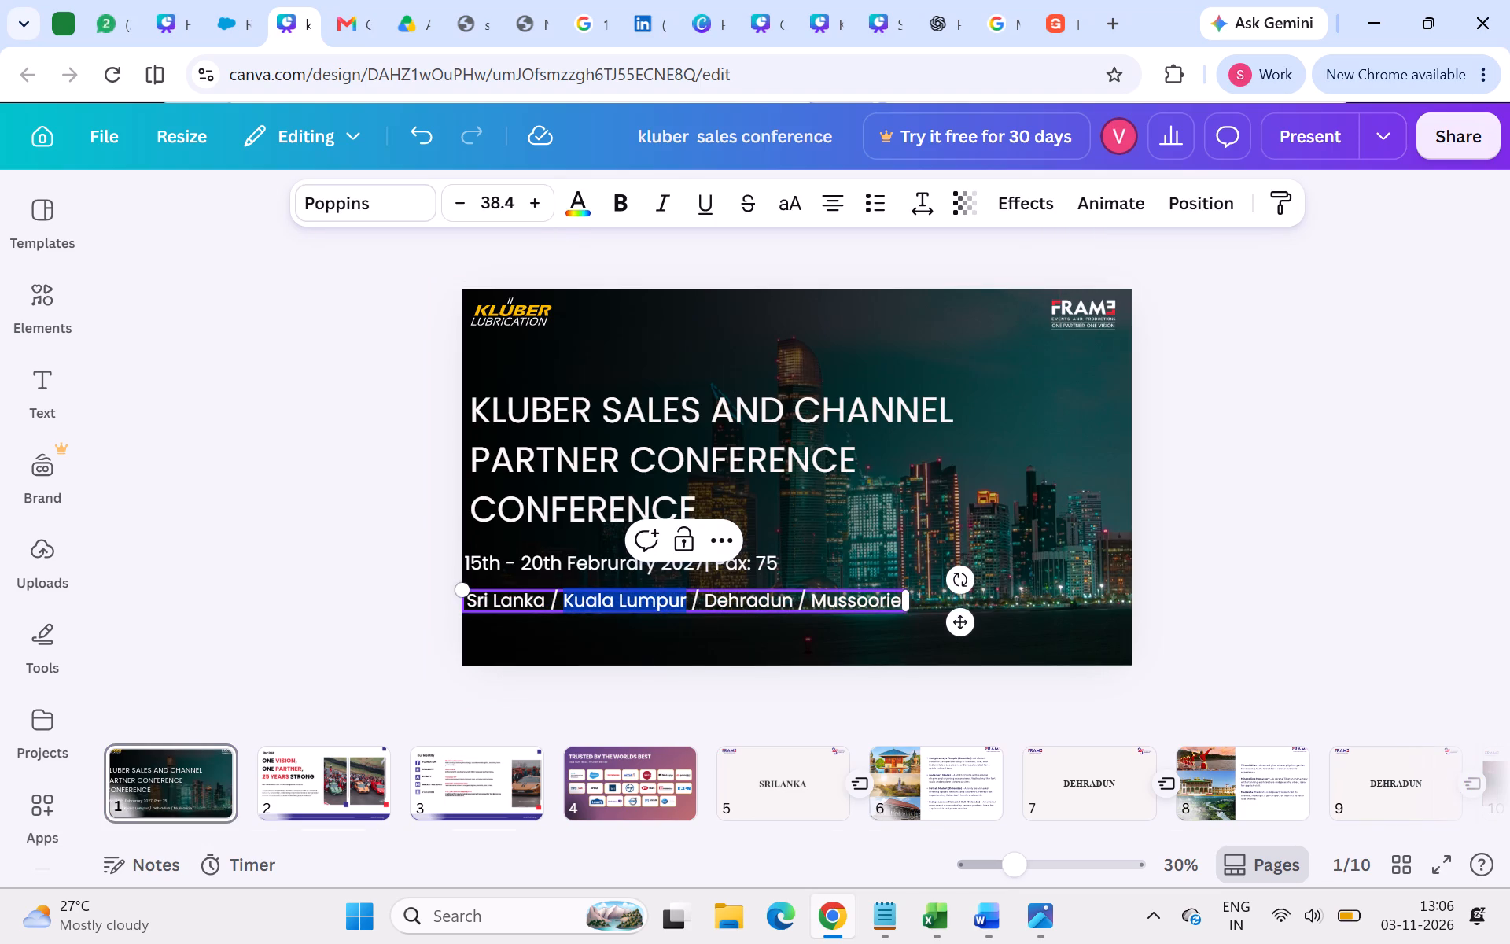
pyautogui.moveTo(569, 606); pyautogui.dragTo(566, 605)
pyautogui.hotkey('ctrl', 'c')
pyautogui.hscroll(-3, 992, 763)
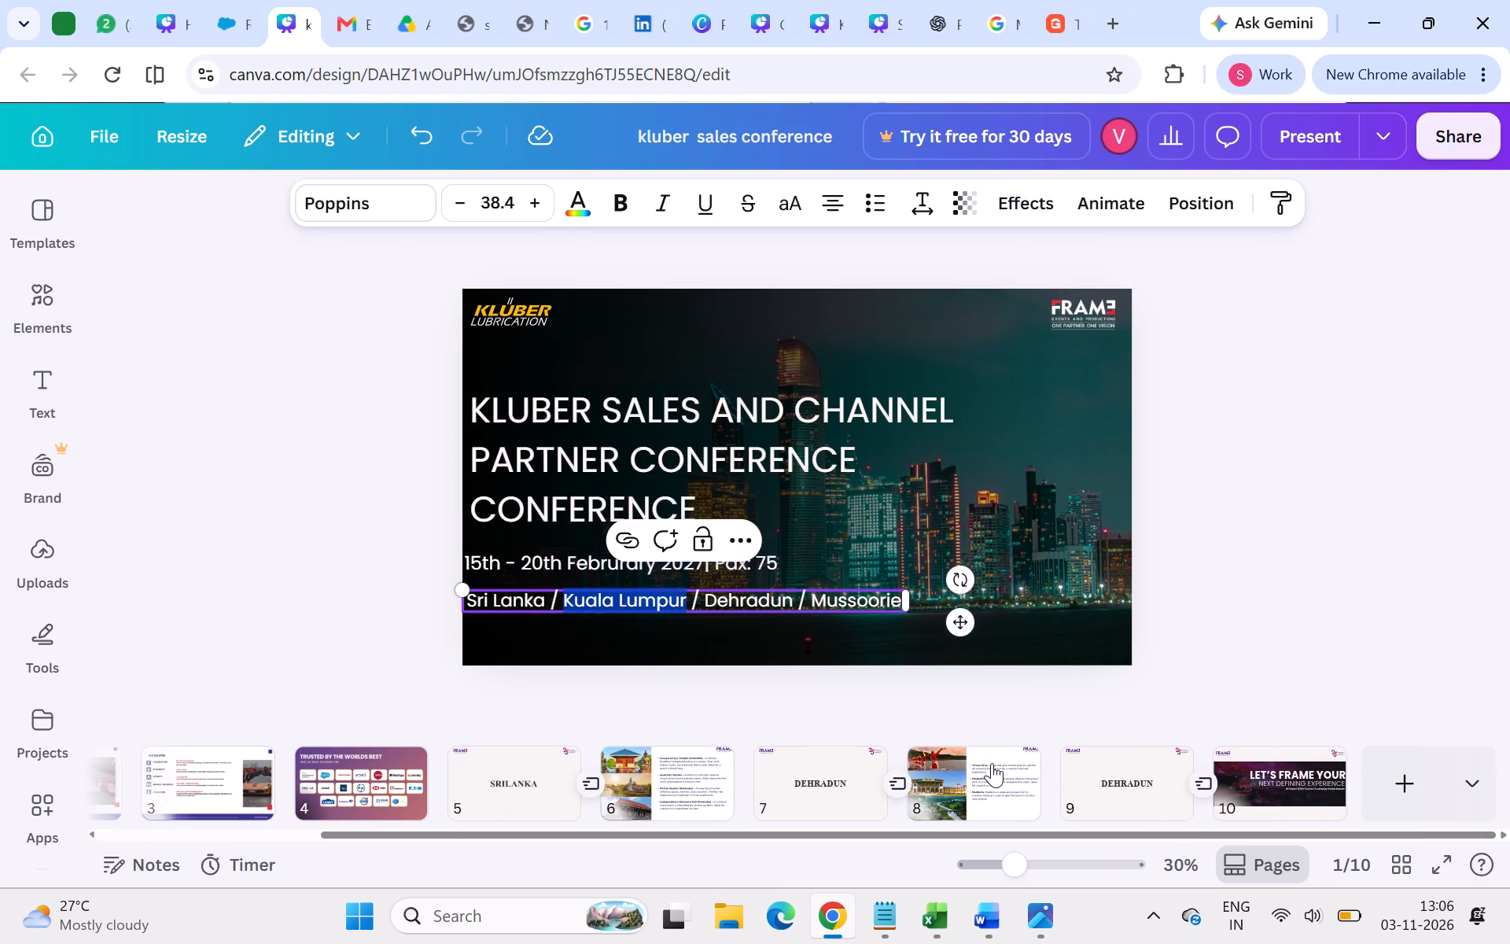
pyautogui.click(1164, 796)
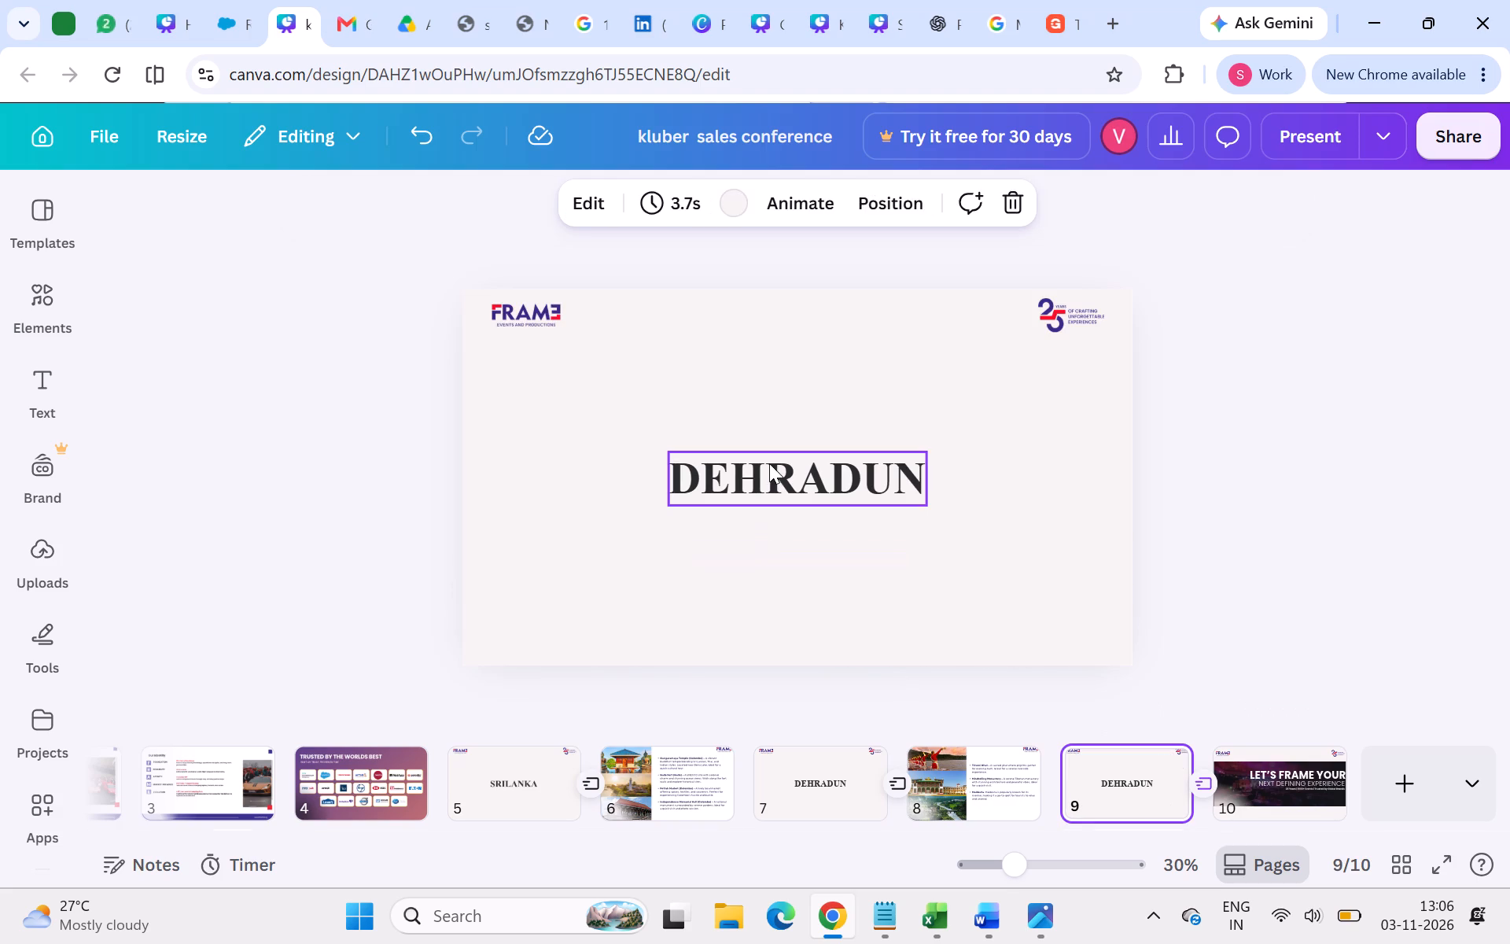
pyautogui.tripleClick(769, 463)
pyautogui.hotkey('ctrl', 'v')
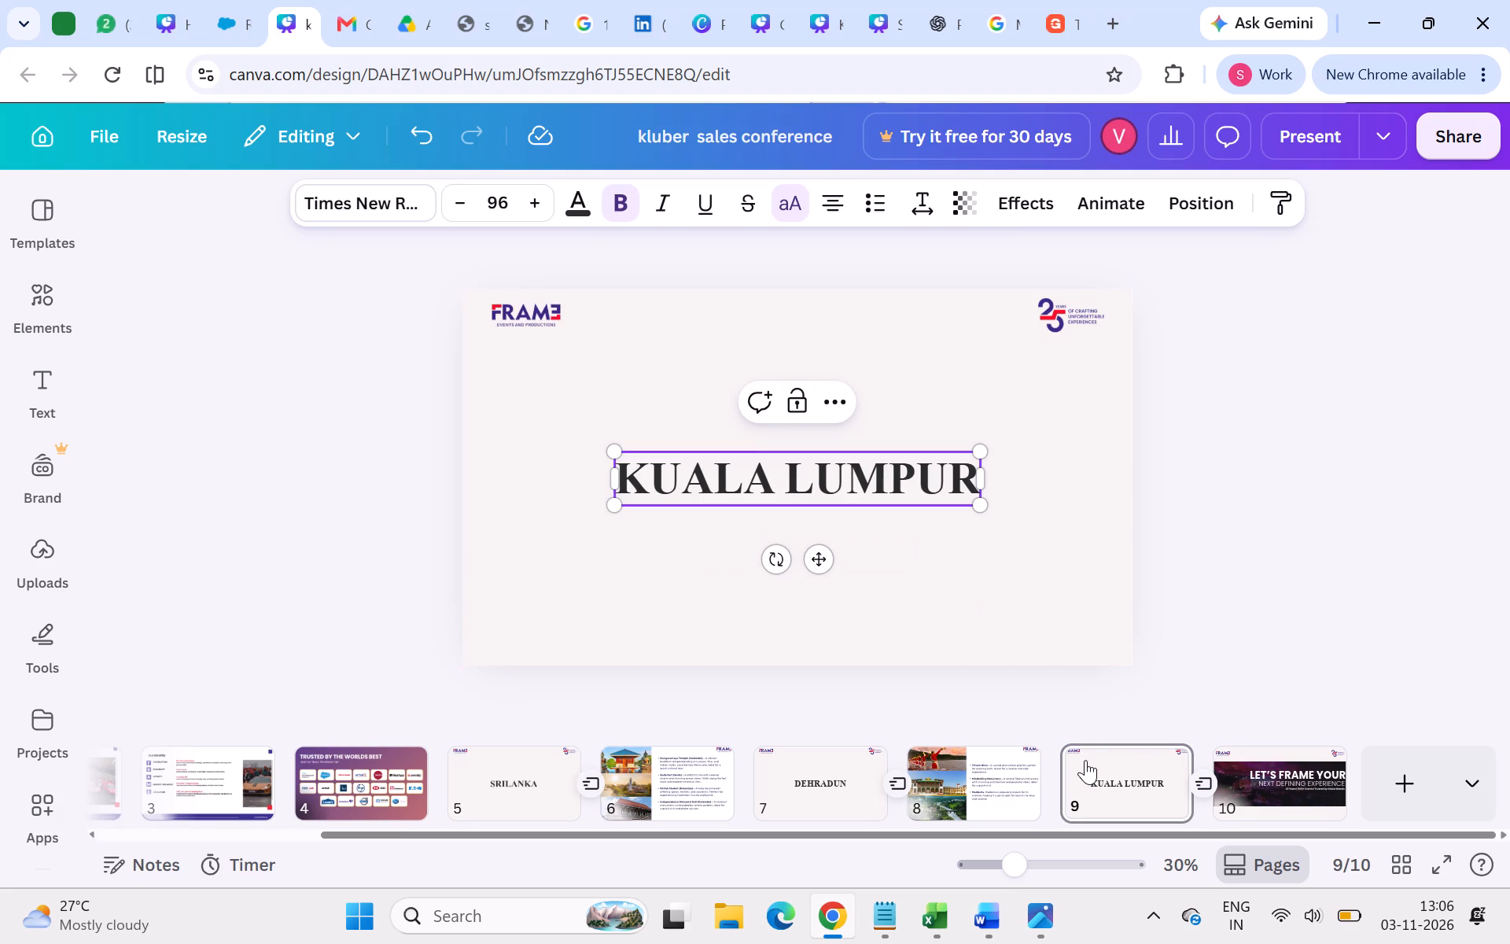
# Duplicate the KUALA LUMPUR title page.
pyautogui.rightClick(1084, 761)
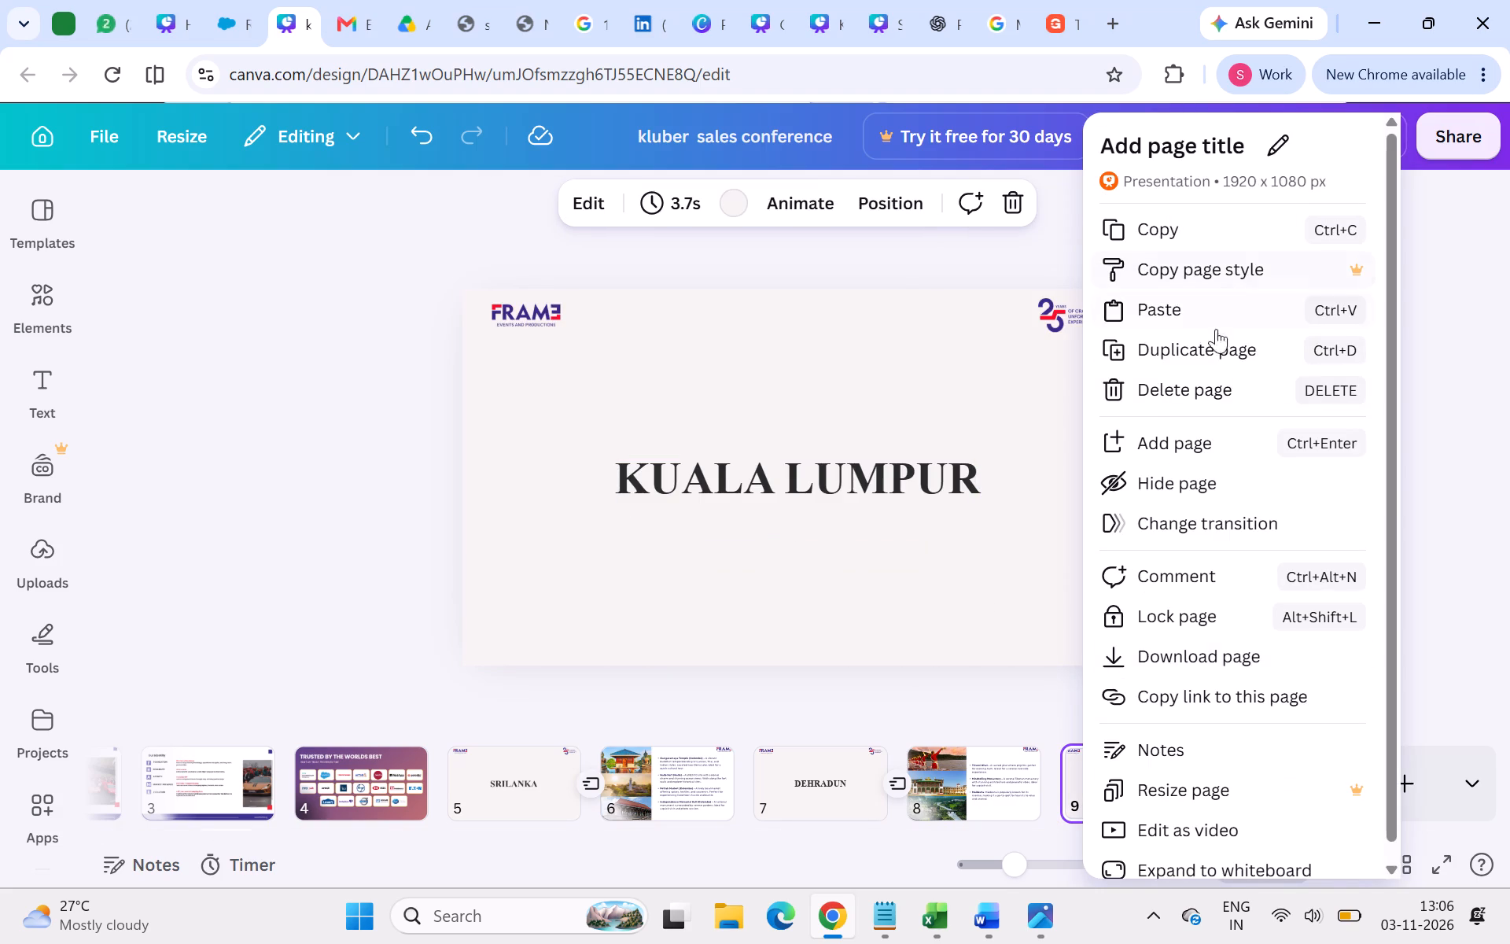
pyautogui.click(1214, 346)
# Replace the heading on the duplicated page 10 with MUSSOORIE, copied from the cover page's destination line.
pyautogui.hscroll(8, 1016, 761)
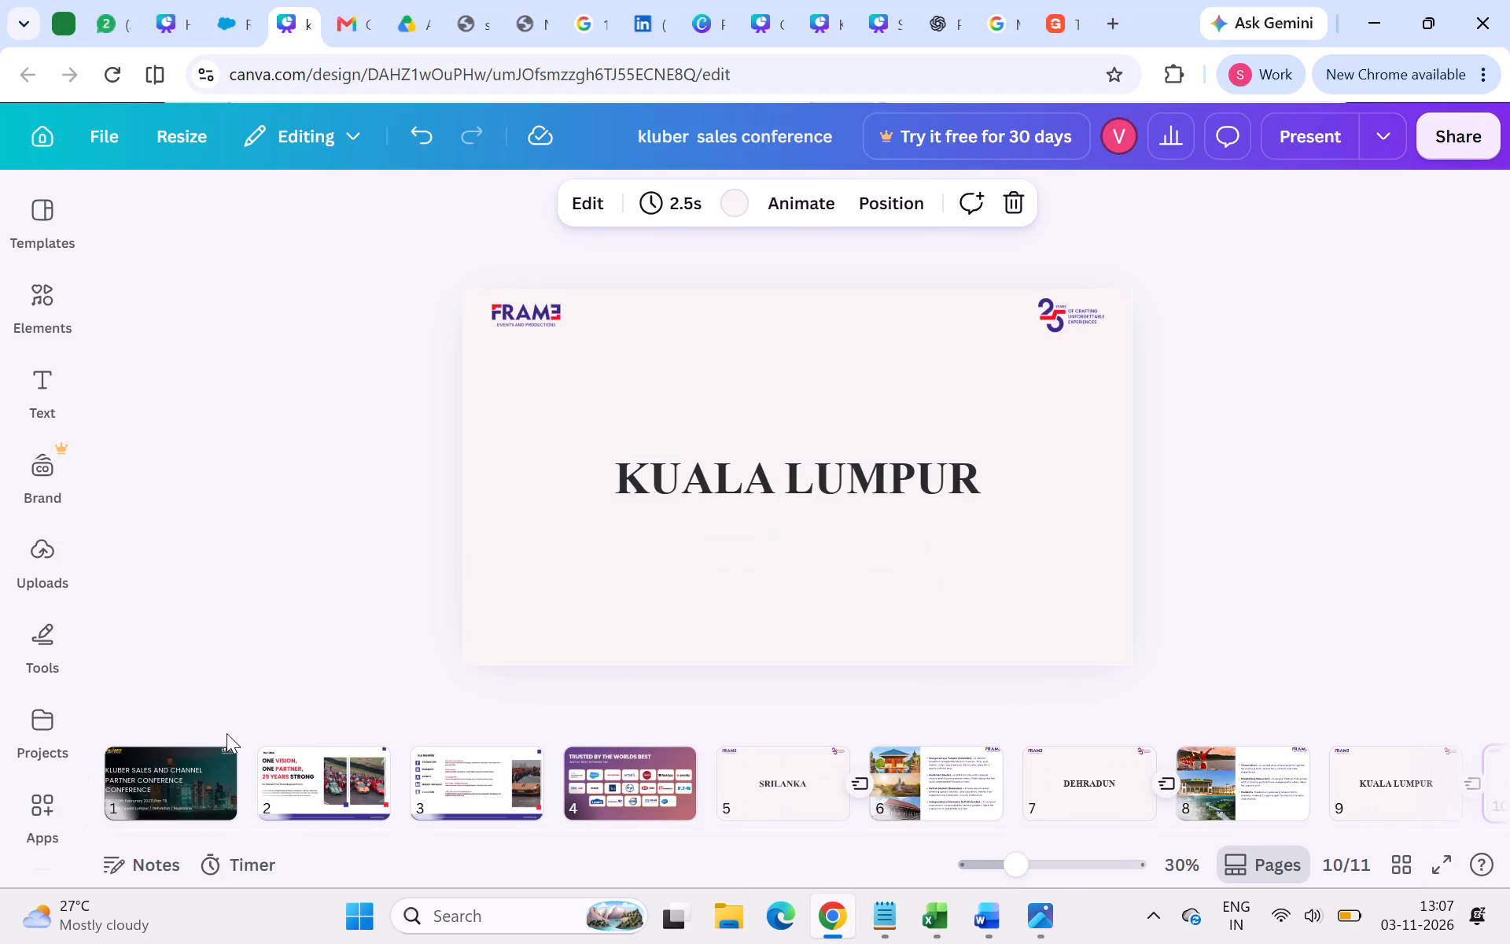
pyautogui.click(208, 757)
pyautogui.doubleClick(852, 596)
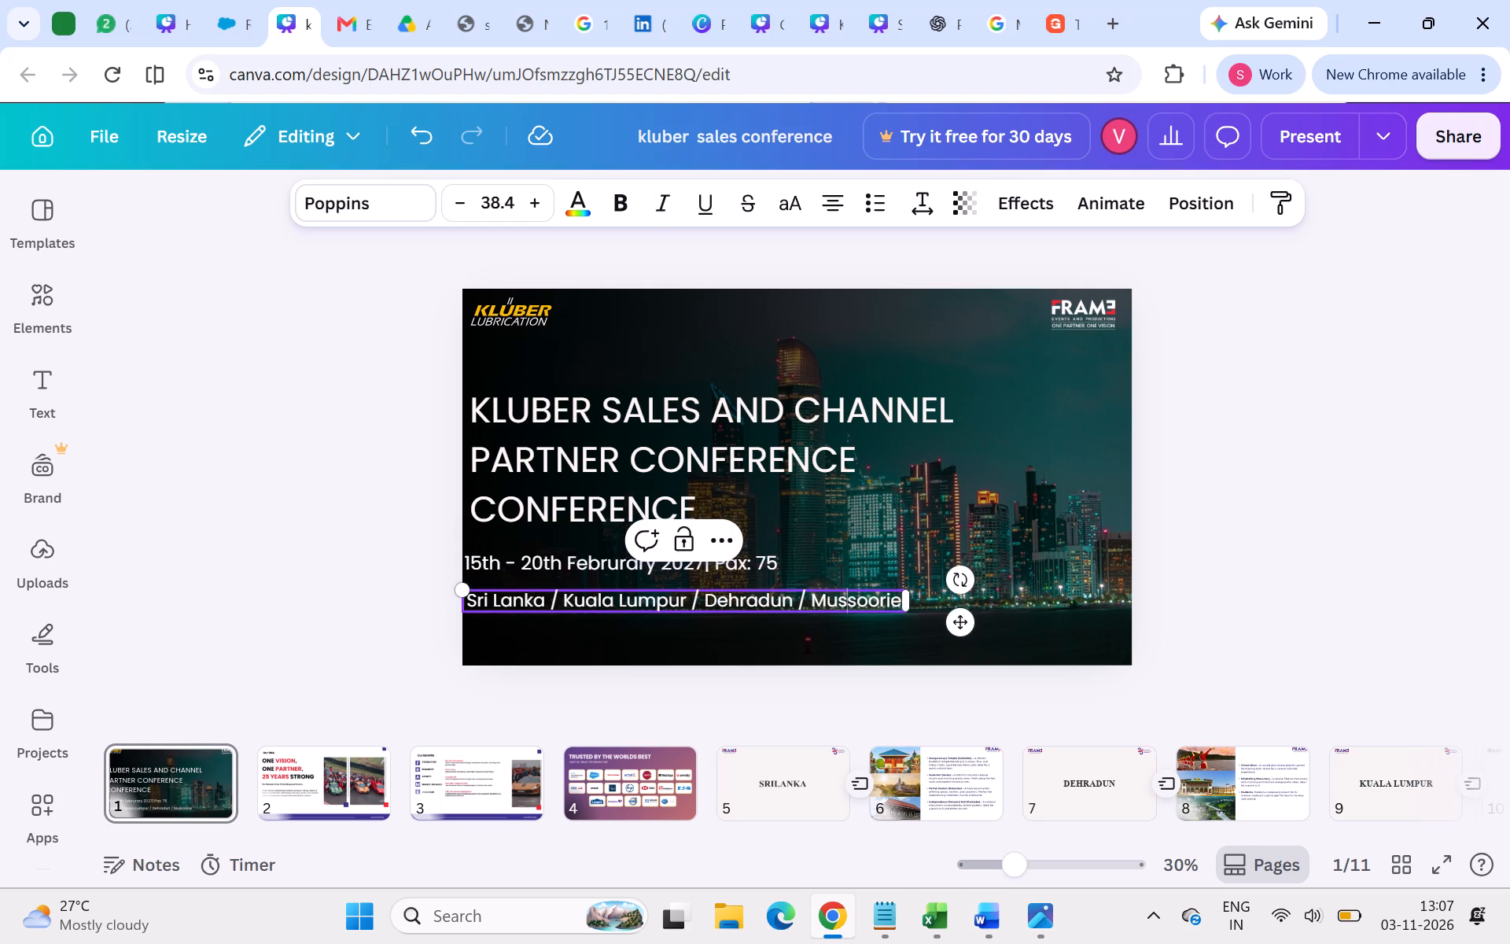
pyautogui.doubleClick(852, 596)
pyautogui.click(852, 596)
pyautogui.moveTo(815, 603); pyautogui.dragTo(948, 614)
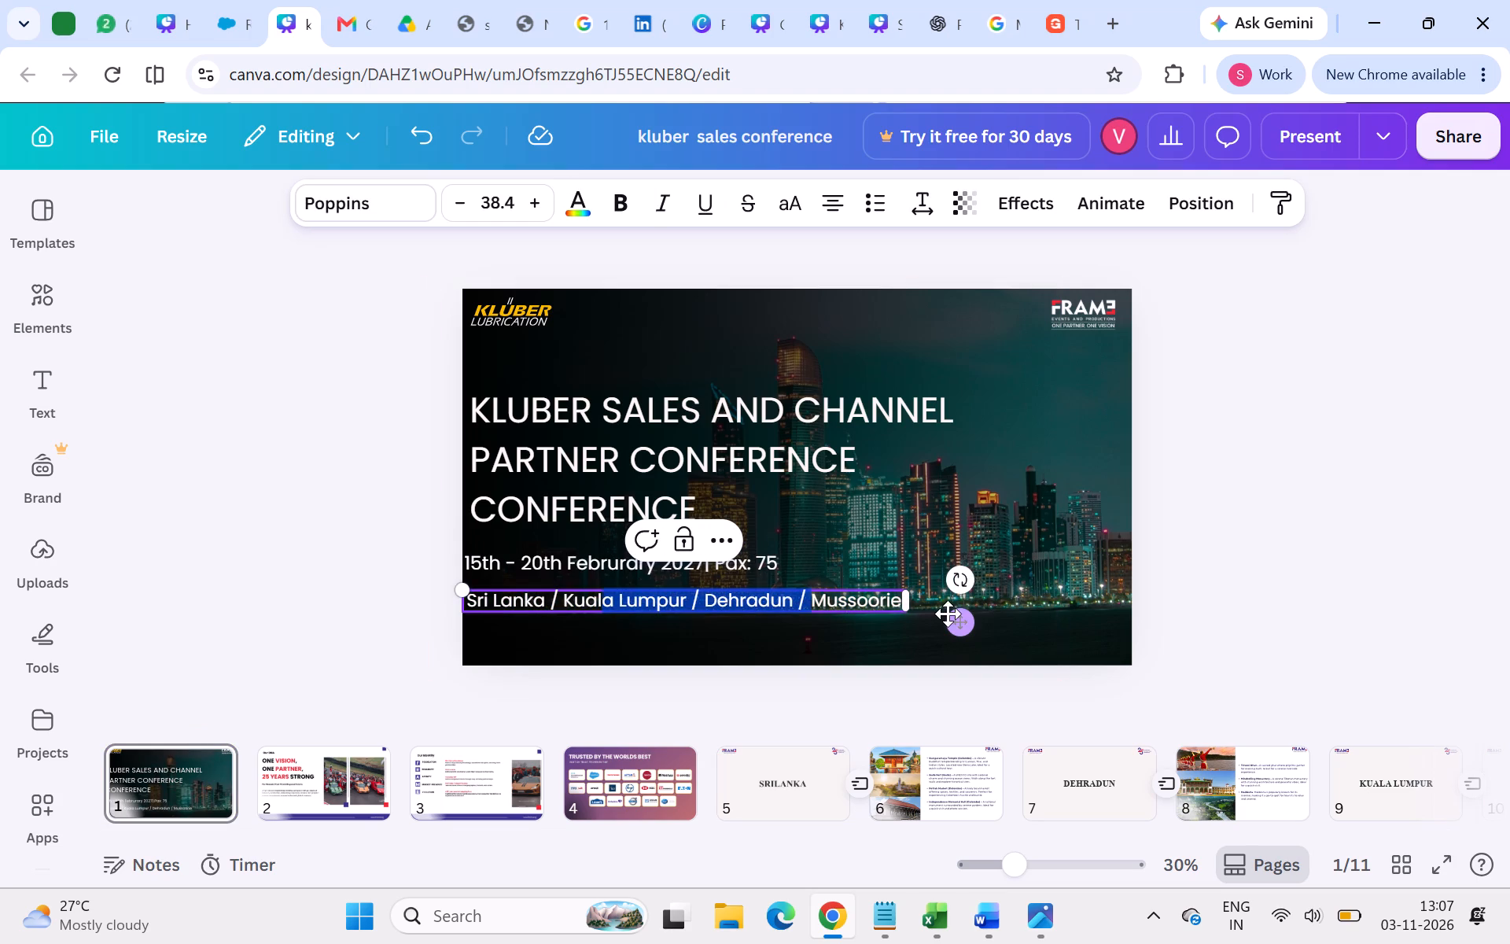
pyautogui.moveTo(948, 614); pyautogui.dragTo(928, 614)
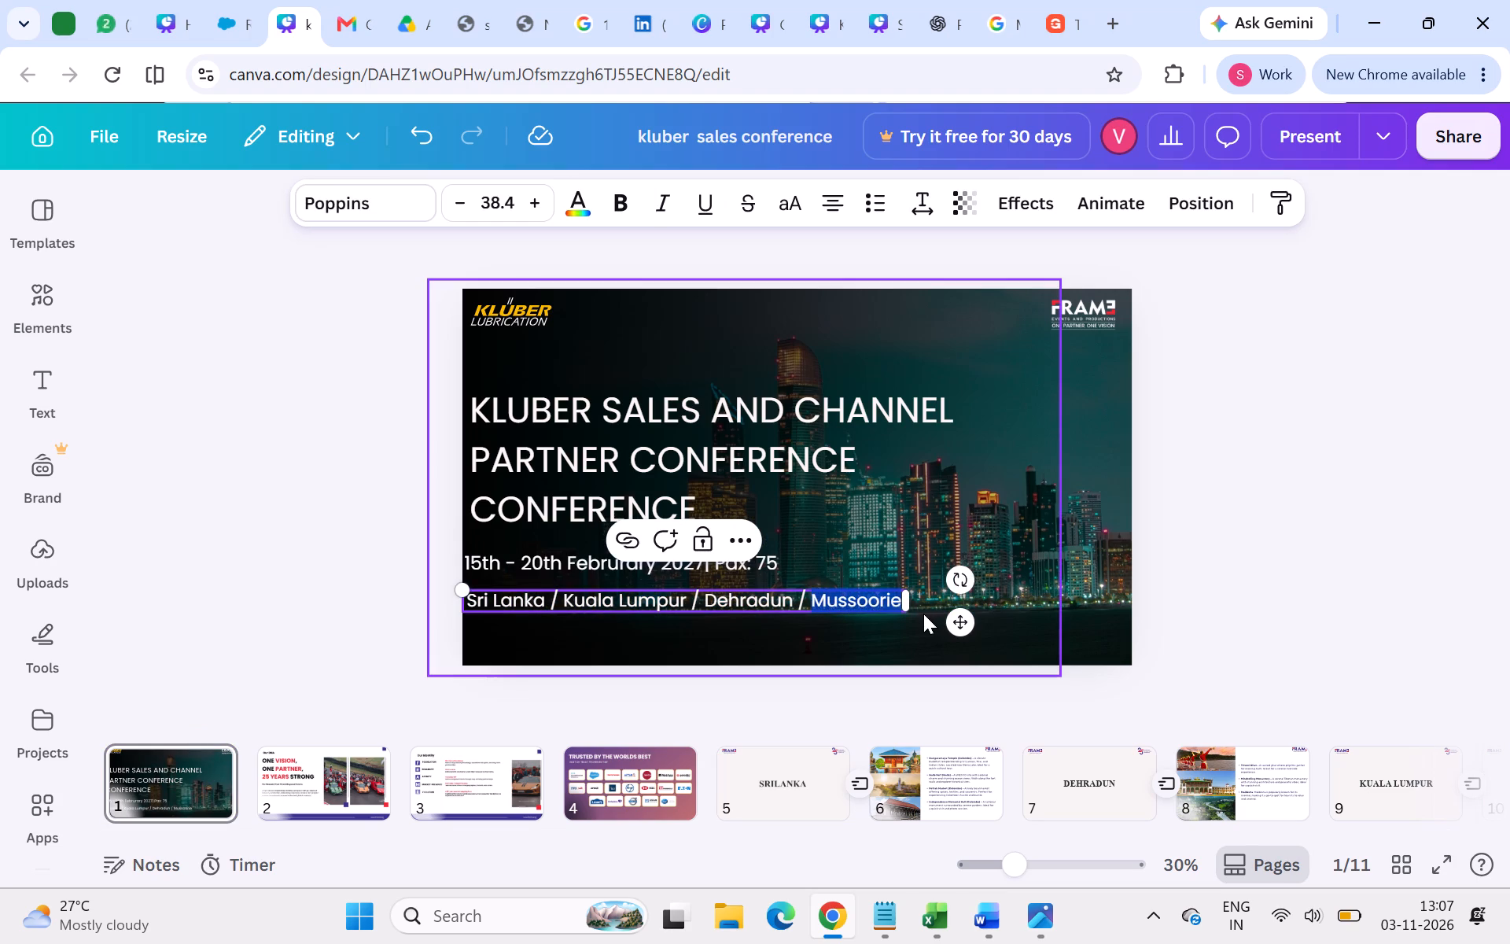
pyautogui.hotkey('ctrl', 'c')
pyautogui.click(1426, 761)
pyautogui.hscroll(-9, 1403, 757)
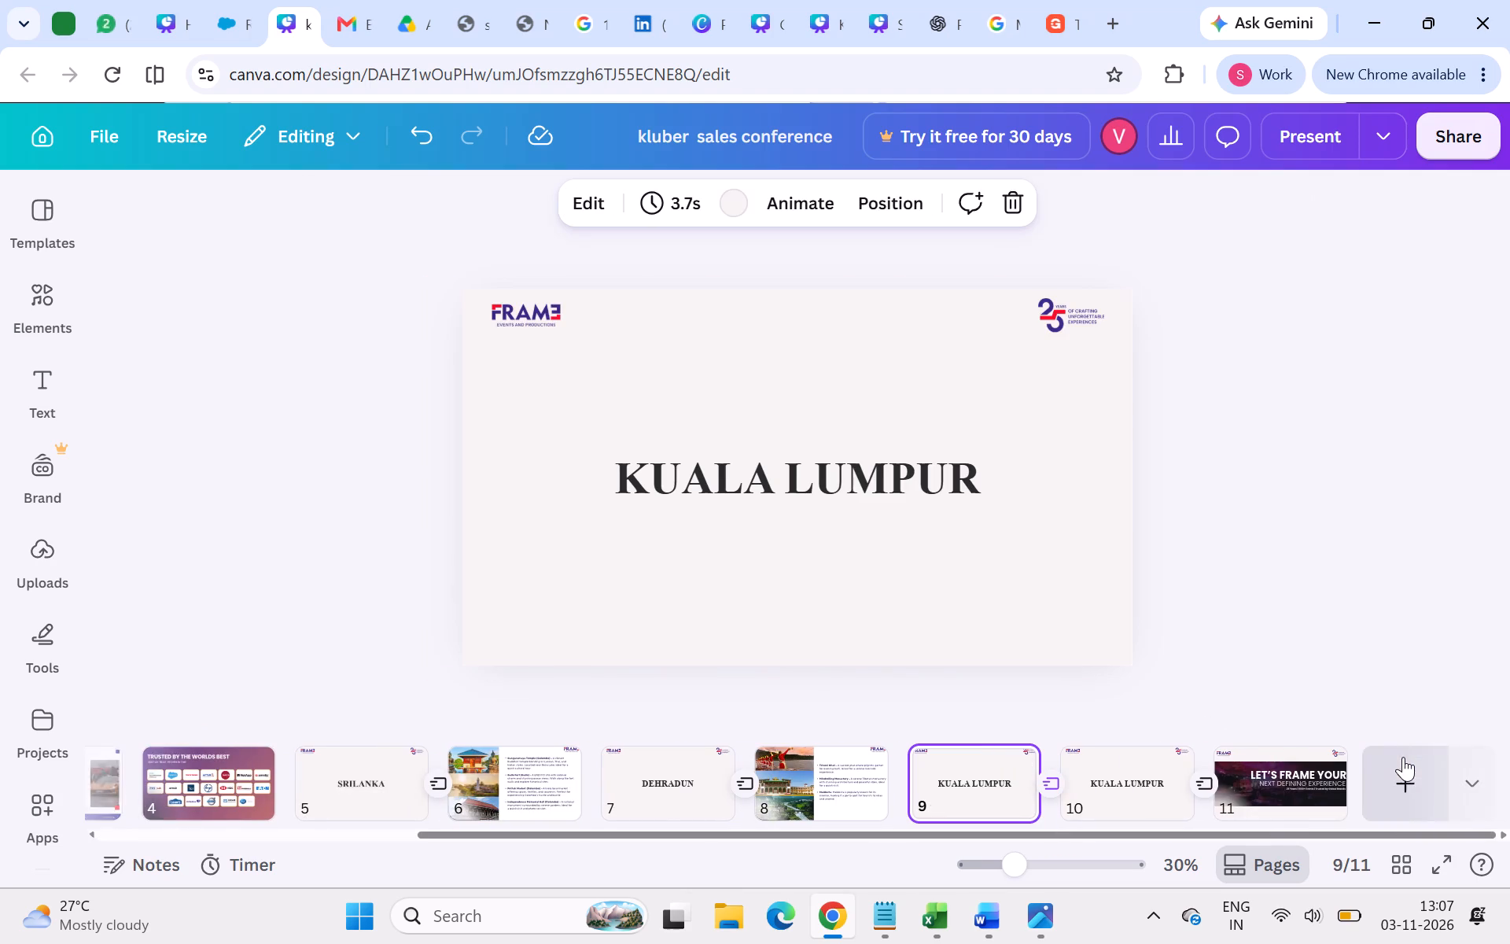
pyautogui.click(1130, 797)
pyautogui.tripleClick(724, 451)
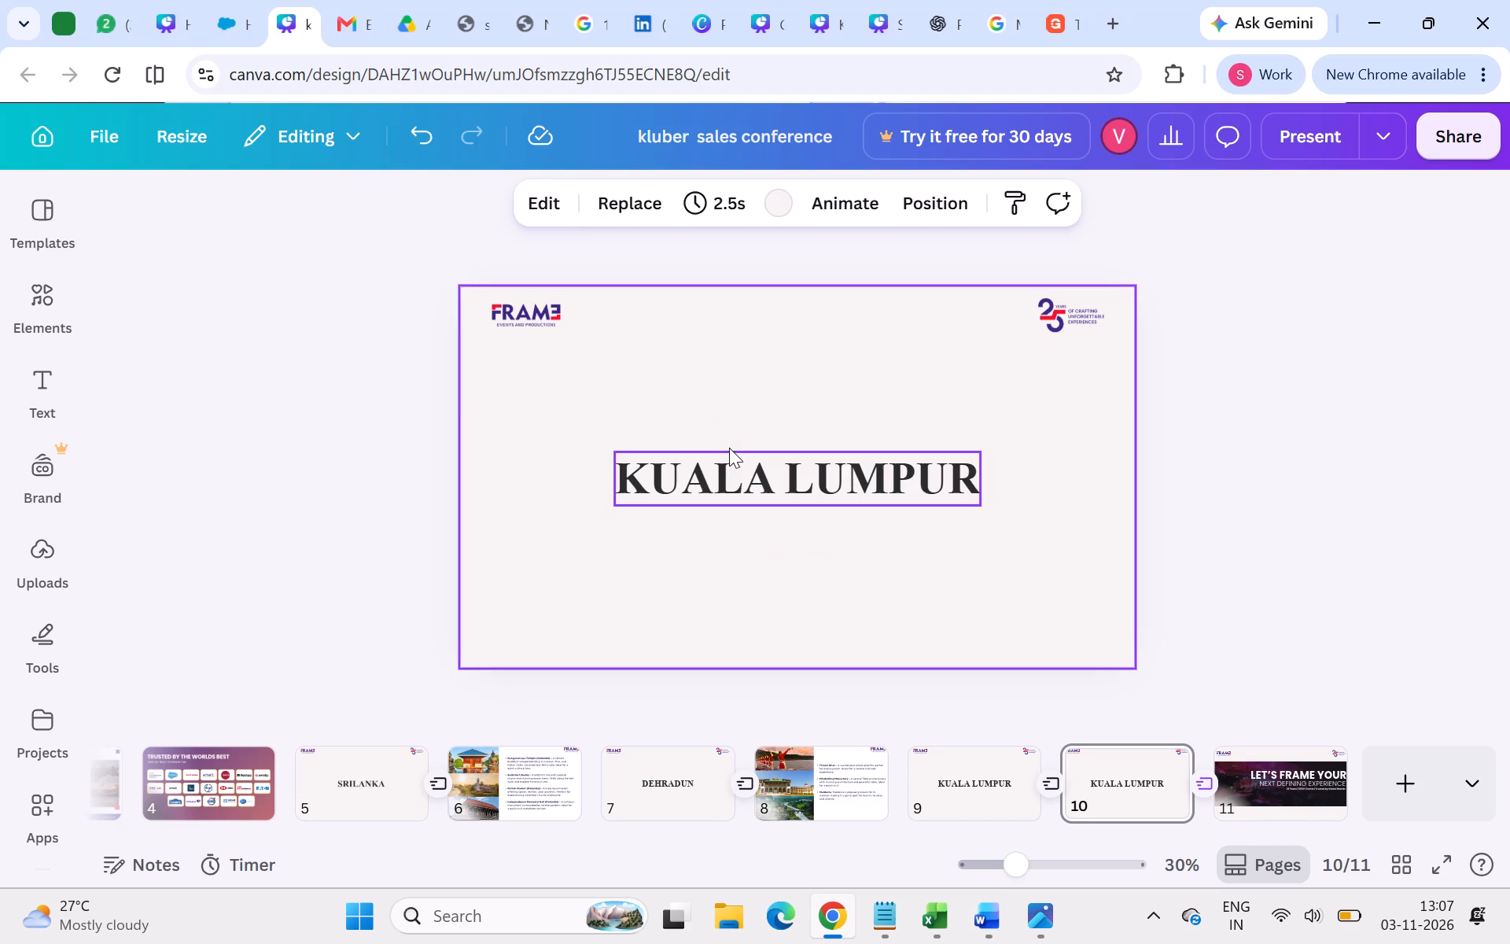
pyautogui.tripleClick(759, 476)
pyautogui.hotkey('ctrl', 'v')
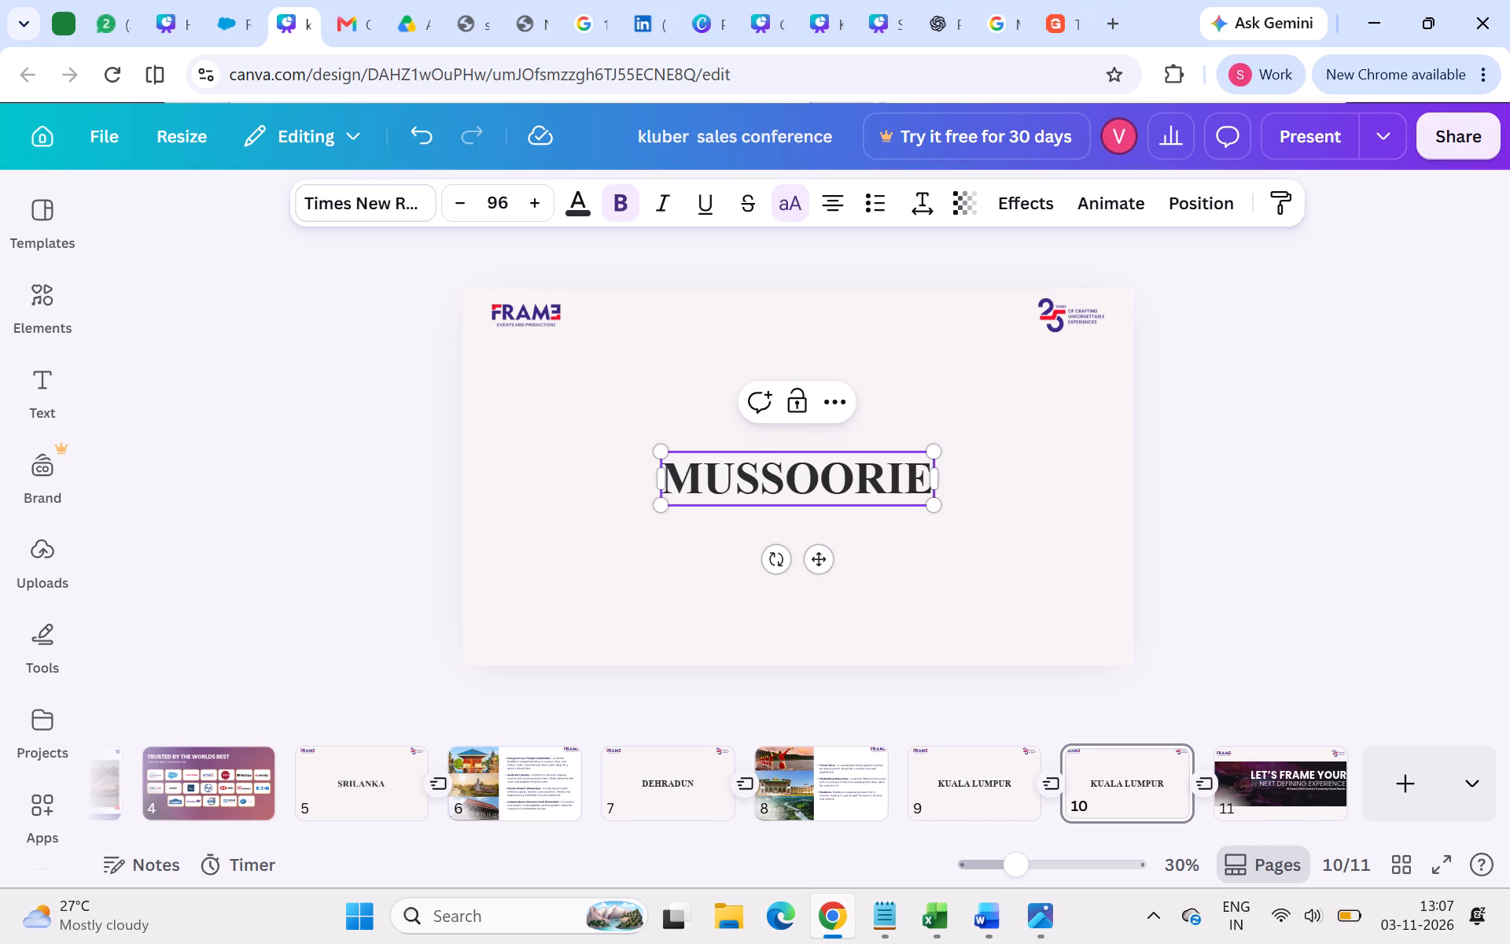
pyautogui.click(1215, 532)
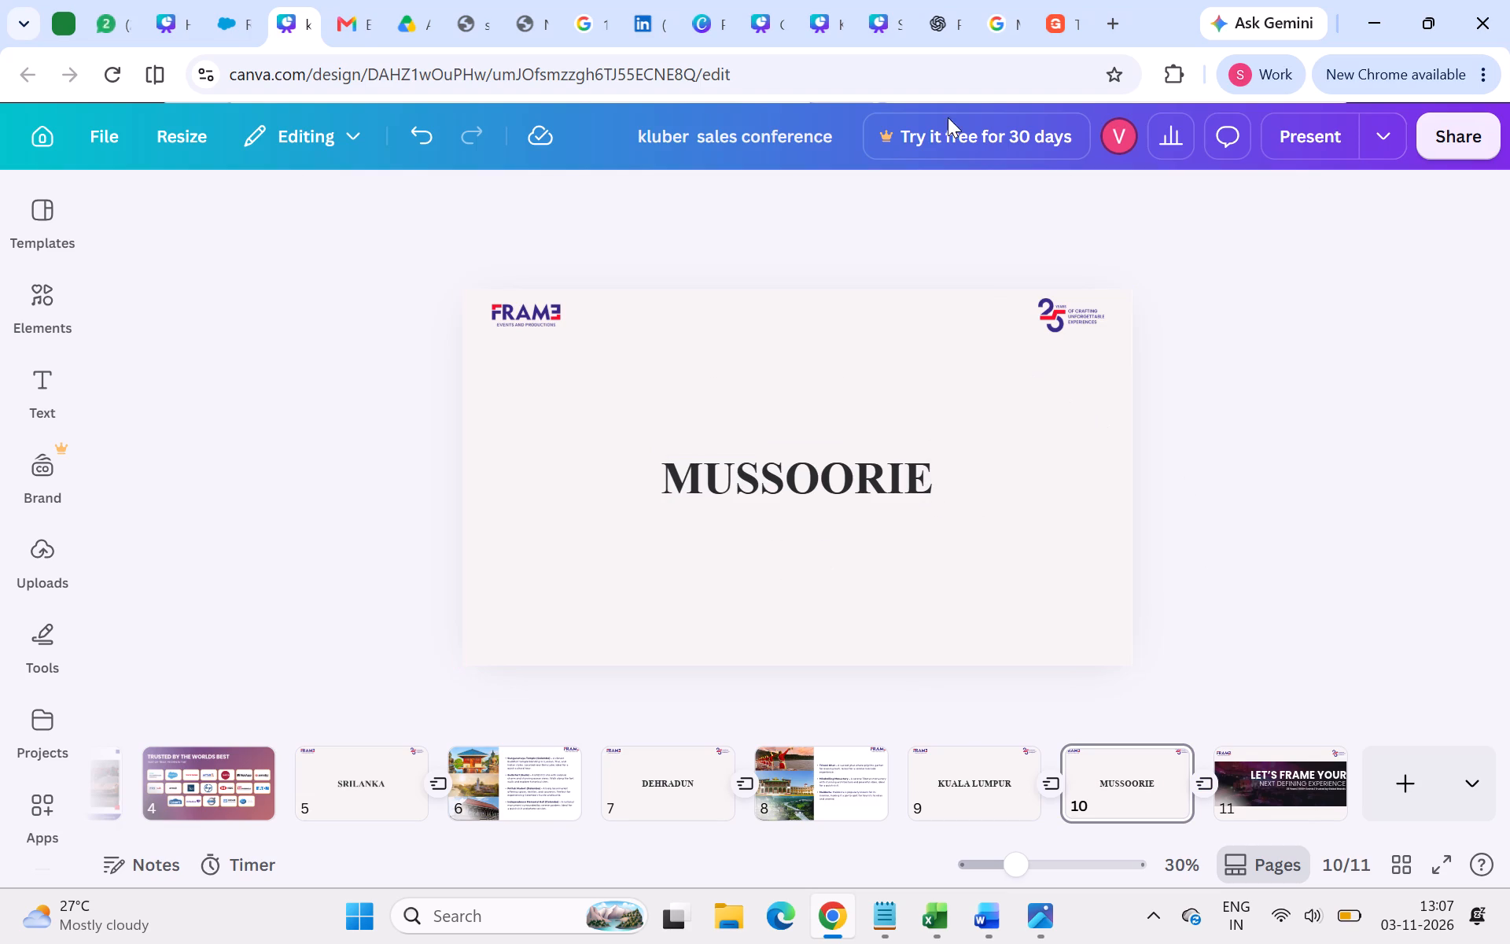